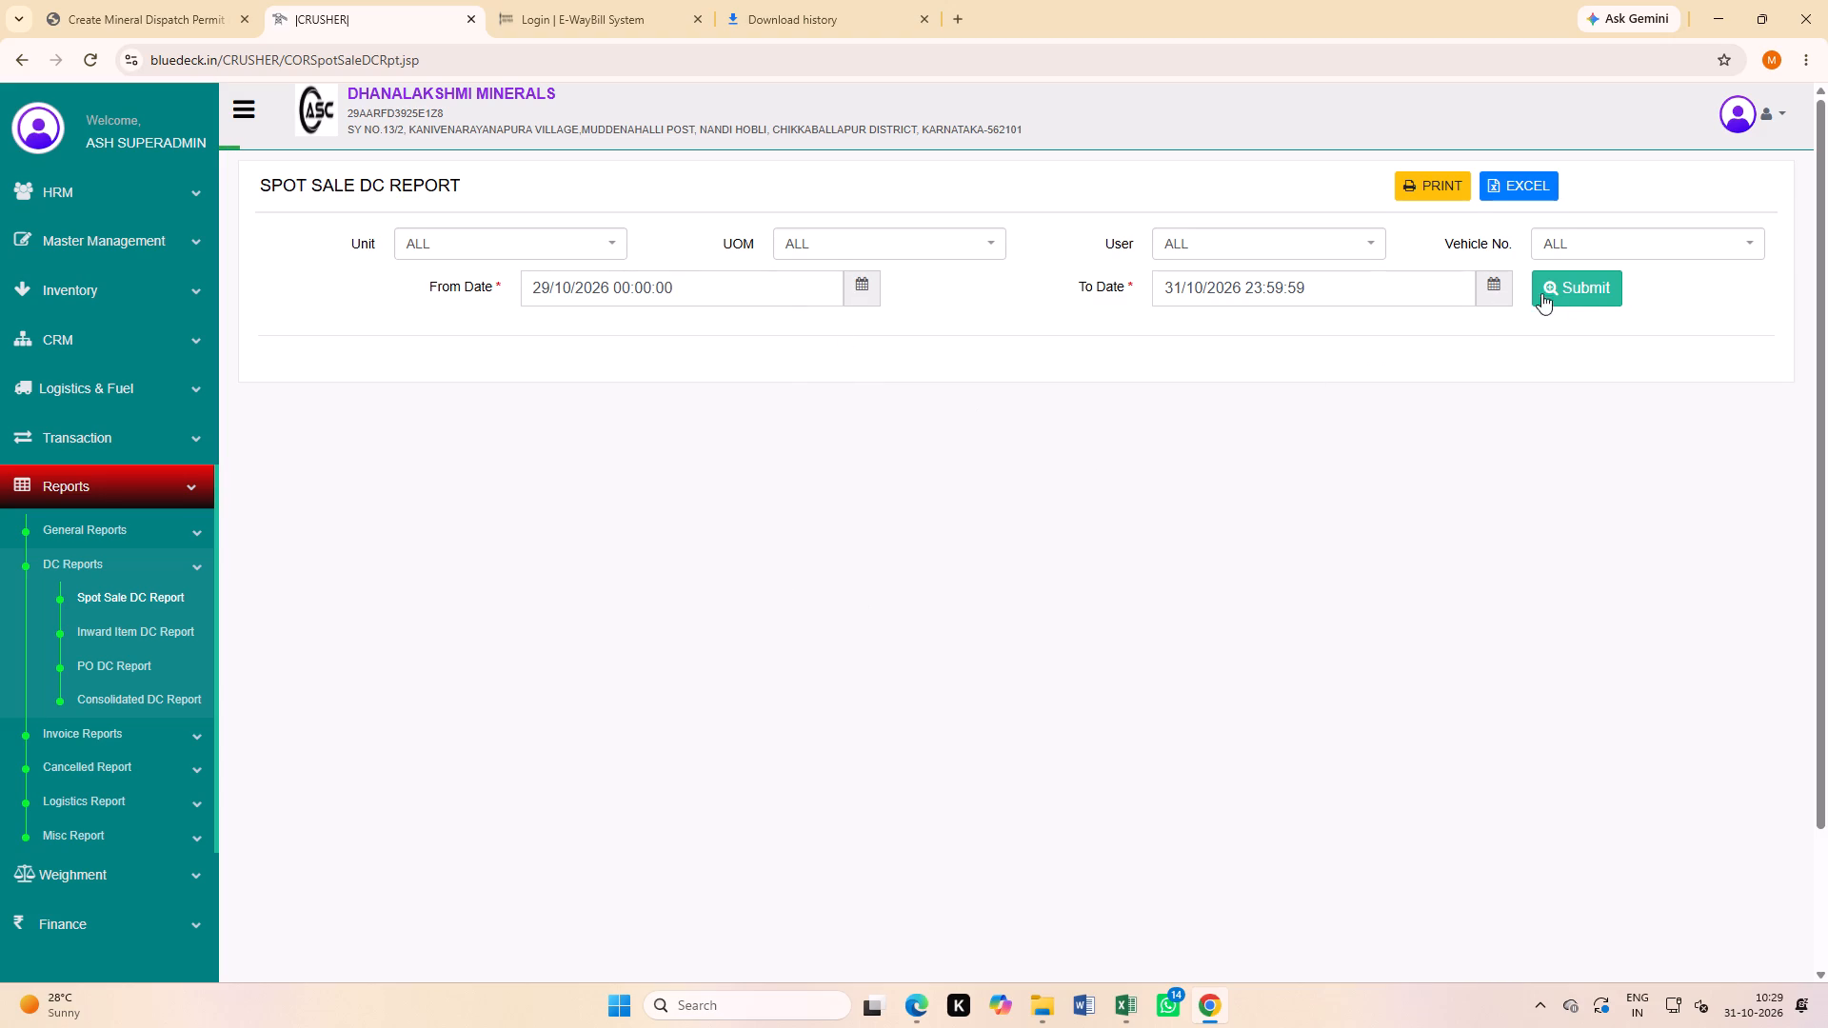
Generate the Spot Sale DC report for 29/10/2026 00:00:00 to 31/10/2026 23:59:59 with all filters set to ALL.
left_click(1587, 292)
scroll(925, 720, "down", 7)
scroll(948, 697, "up", 6)
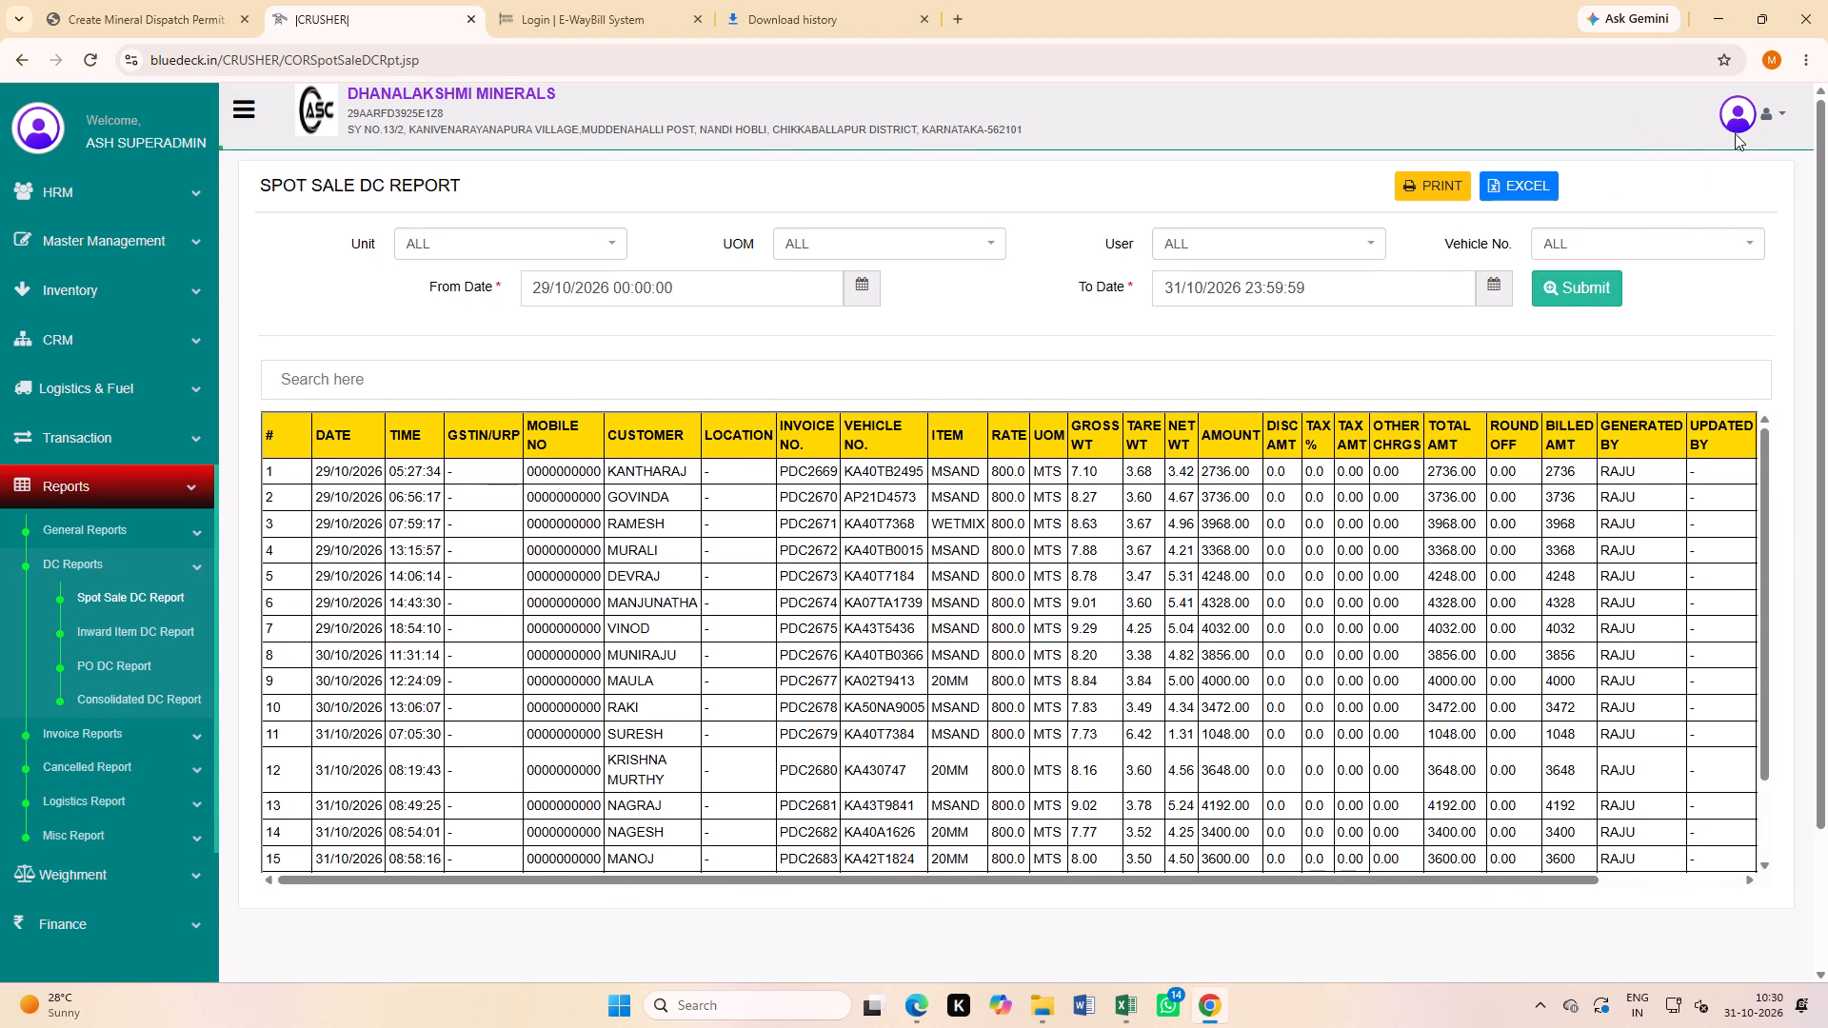
Export the Spot Sale DC report as an Excel workbook and open the downloaded file in Excel for editing.
left_click(1514, 188)
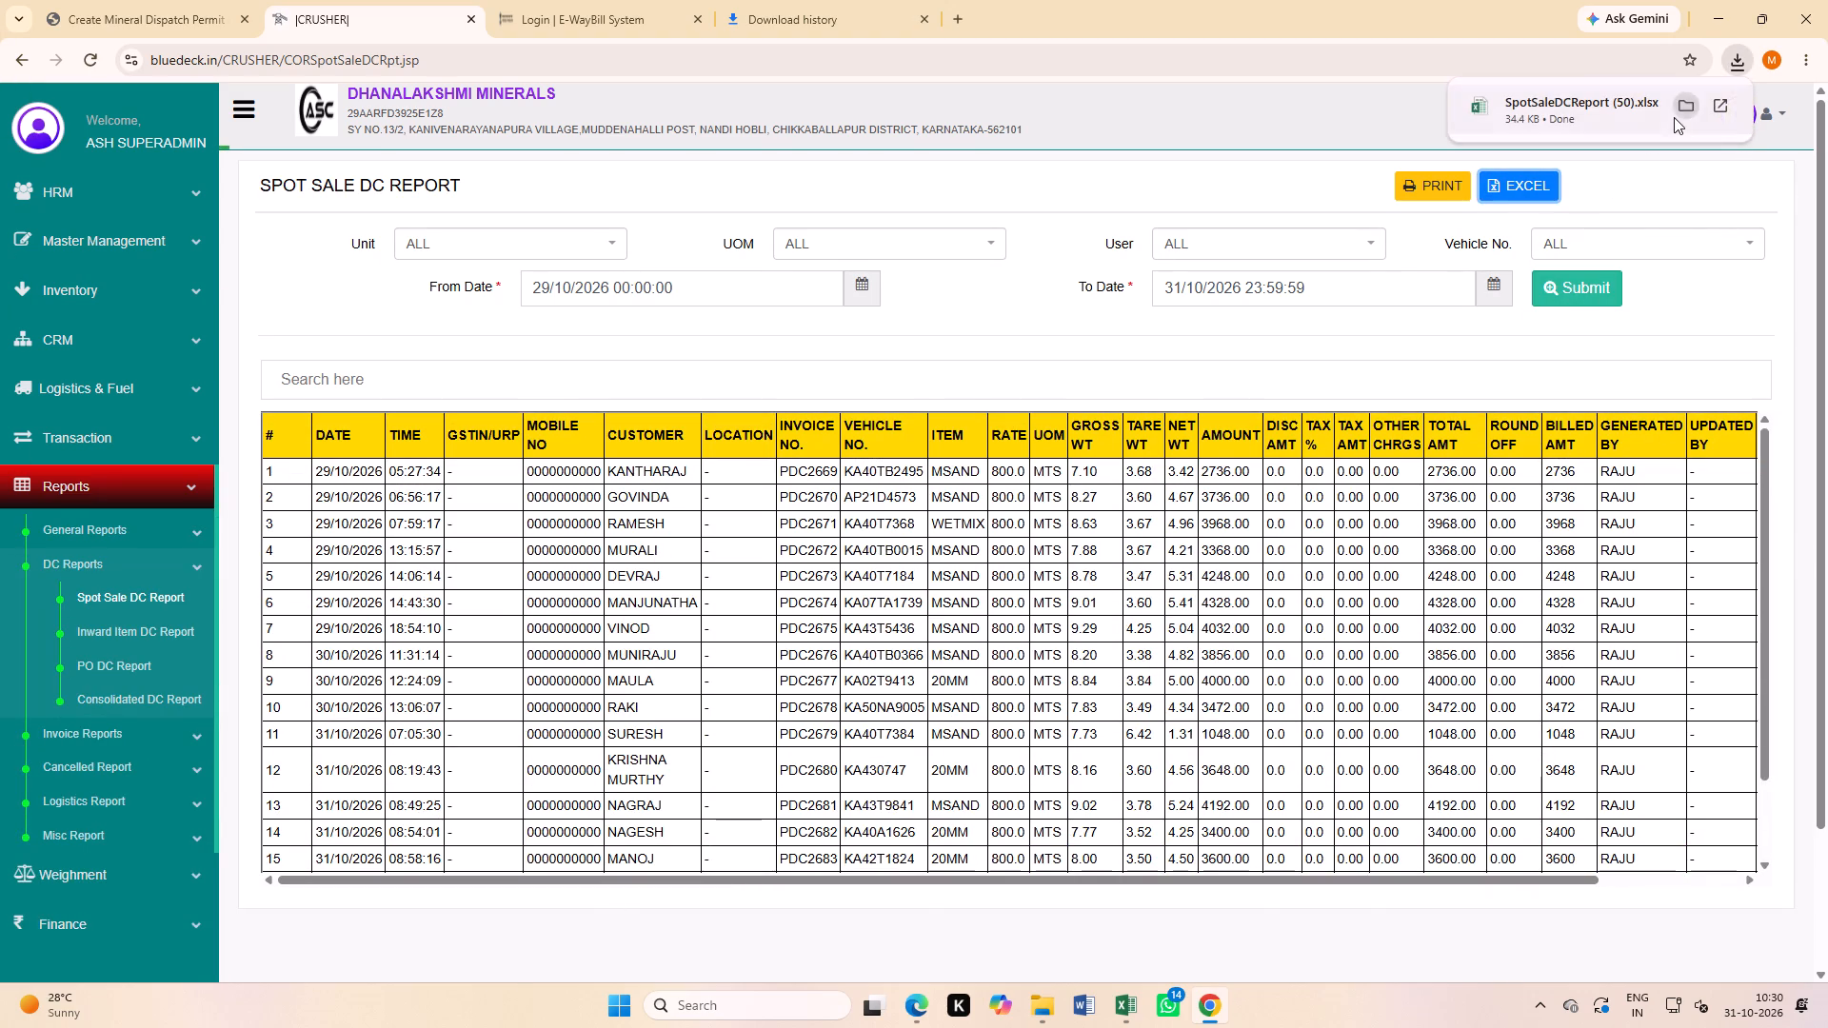
left_click(1610, 110)
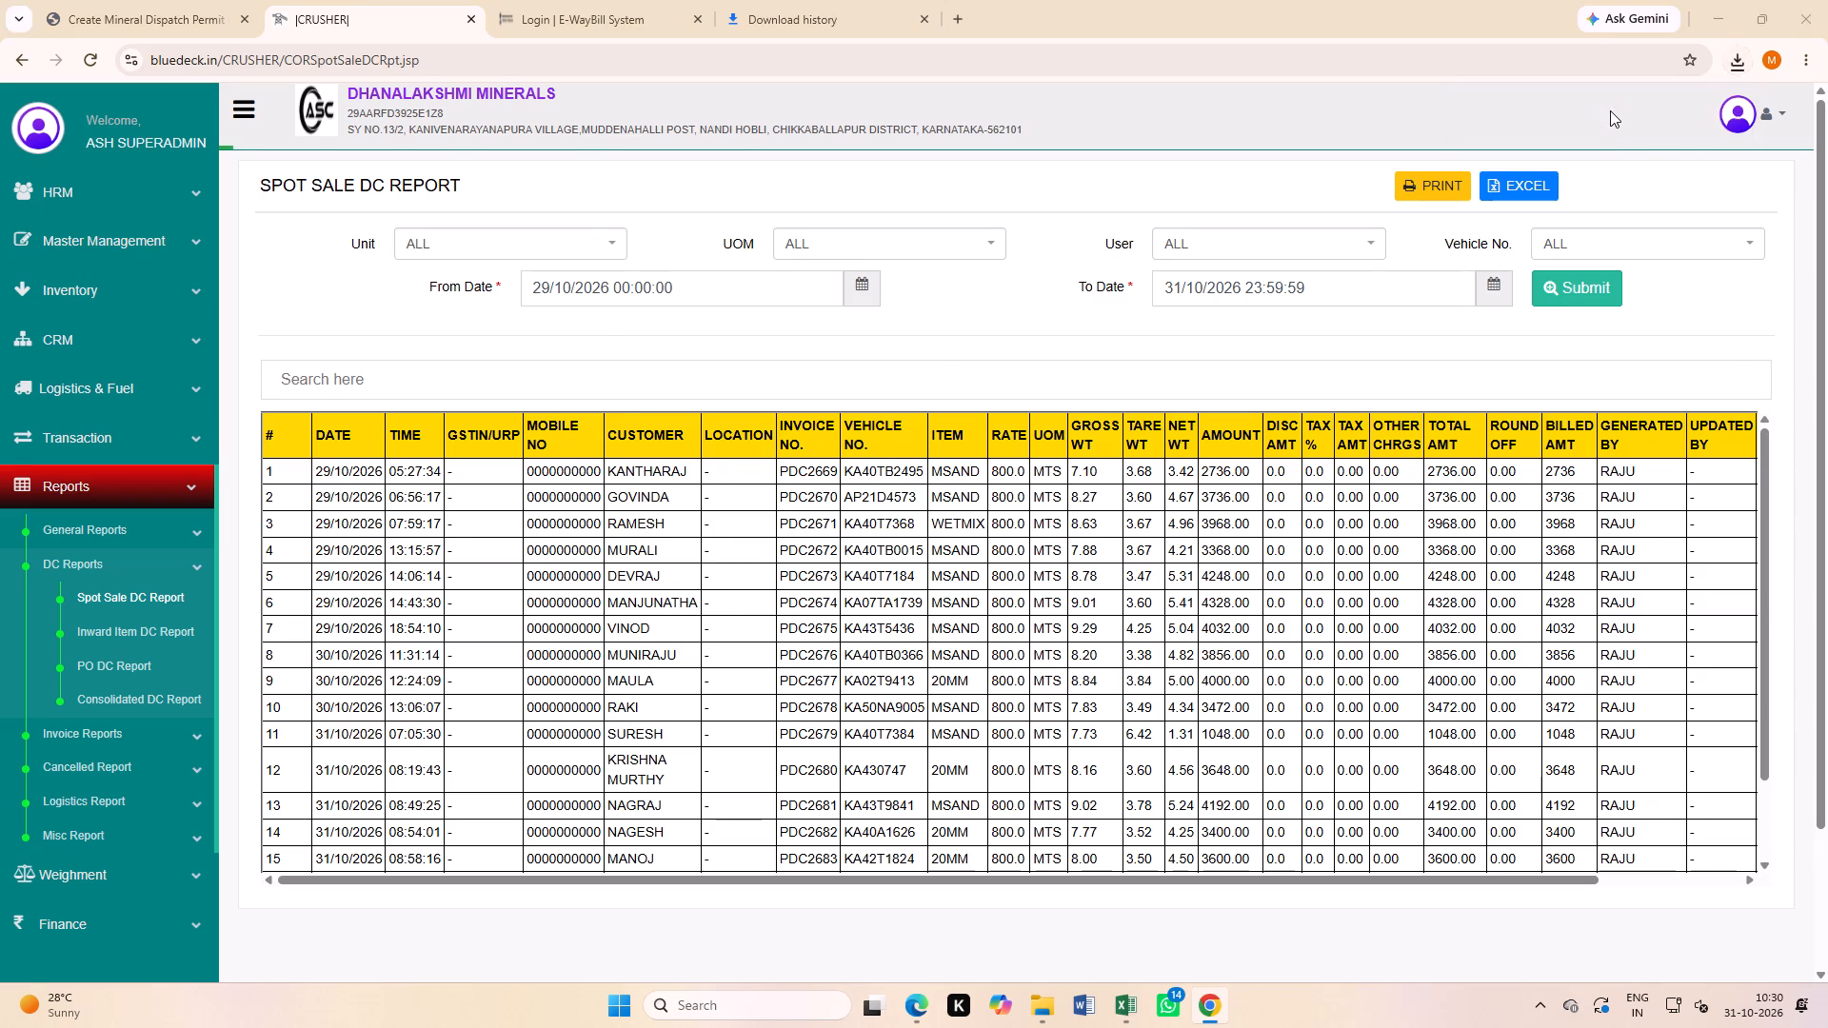
left_click(799, 67)
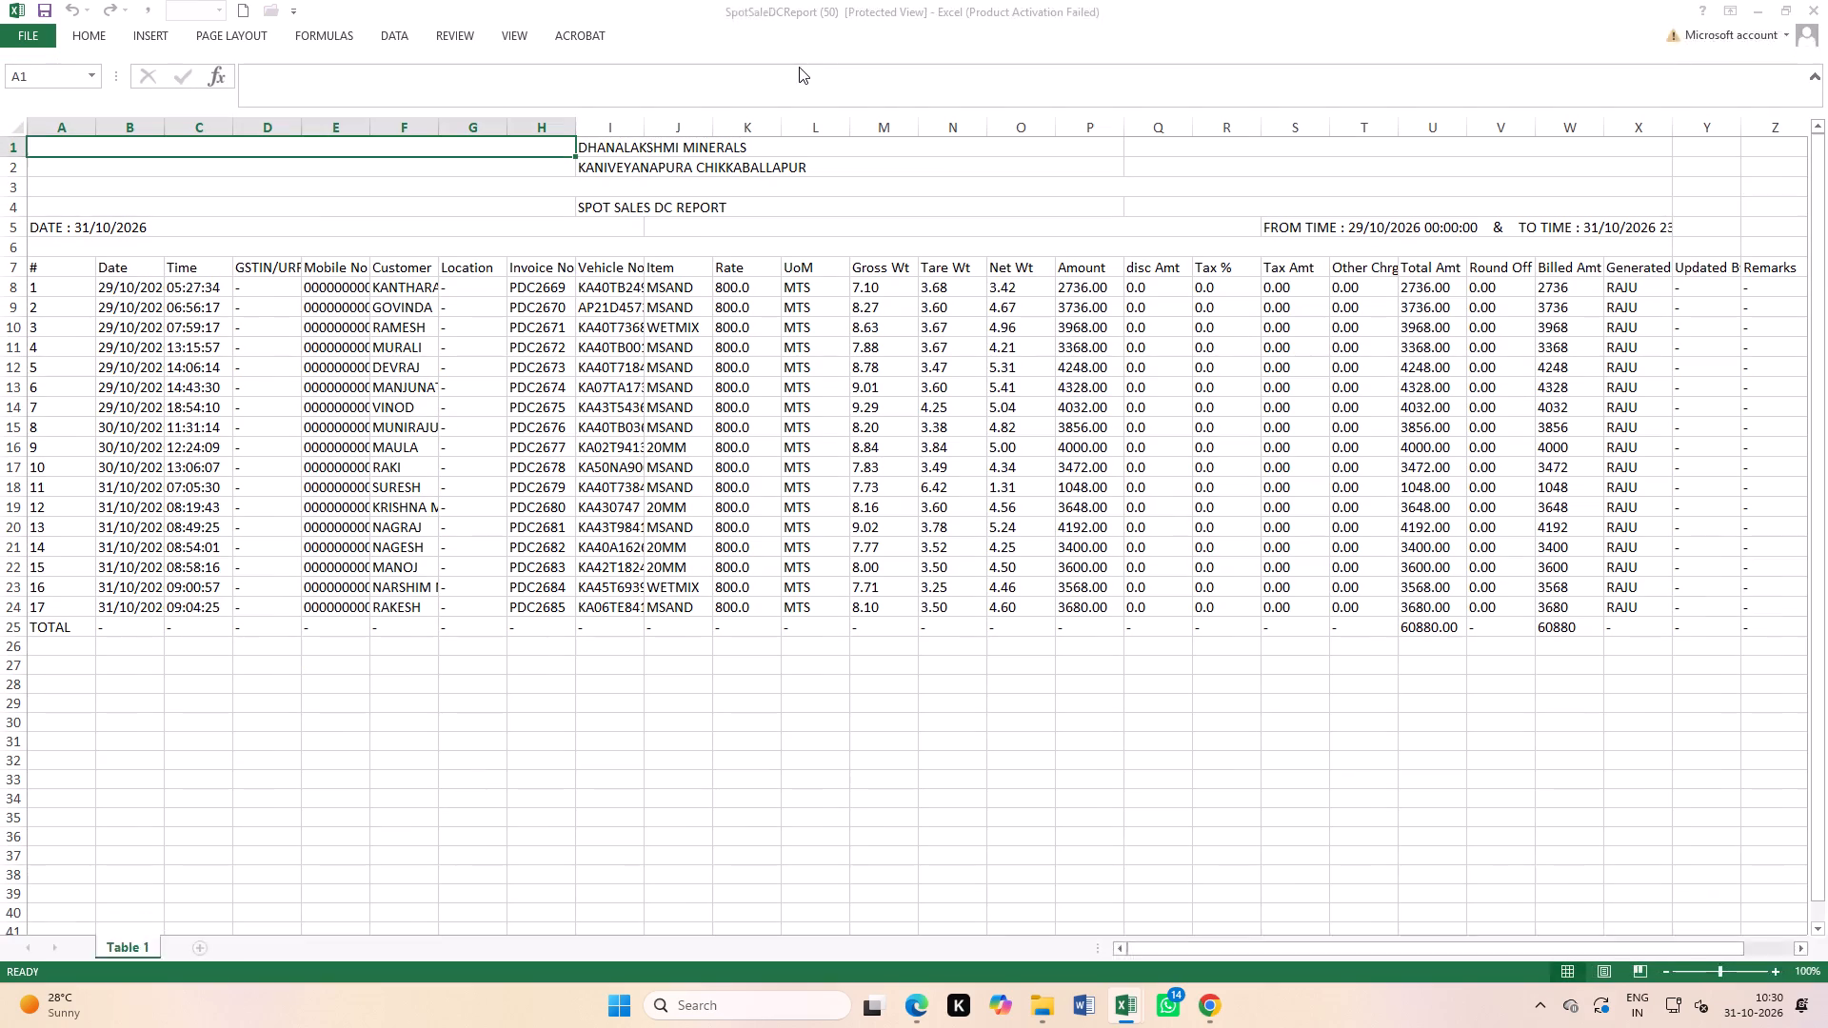
left_click(1284, 435)
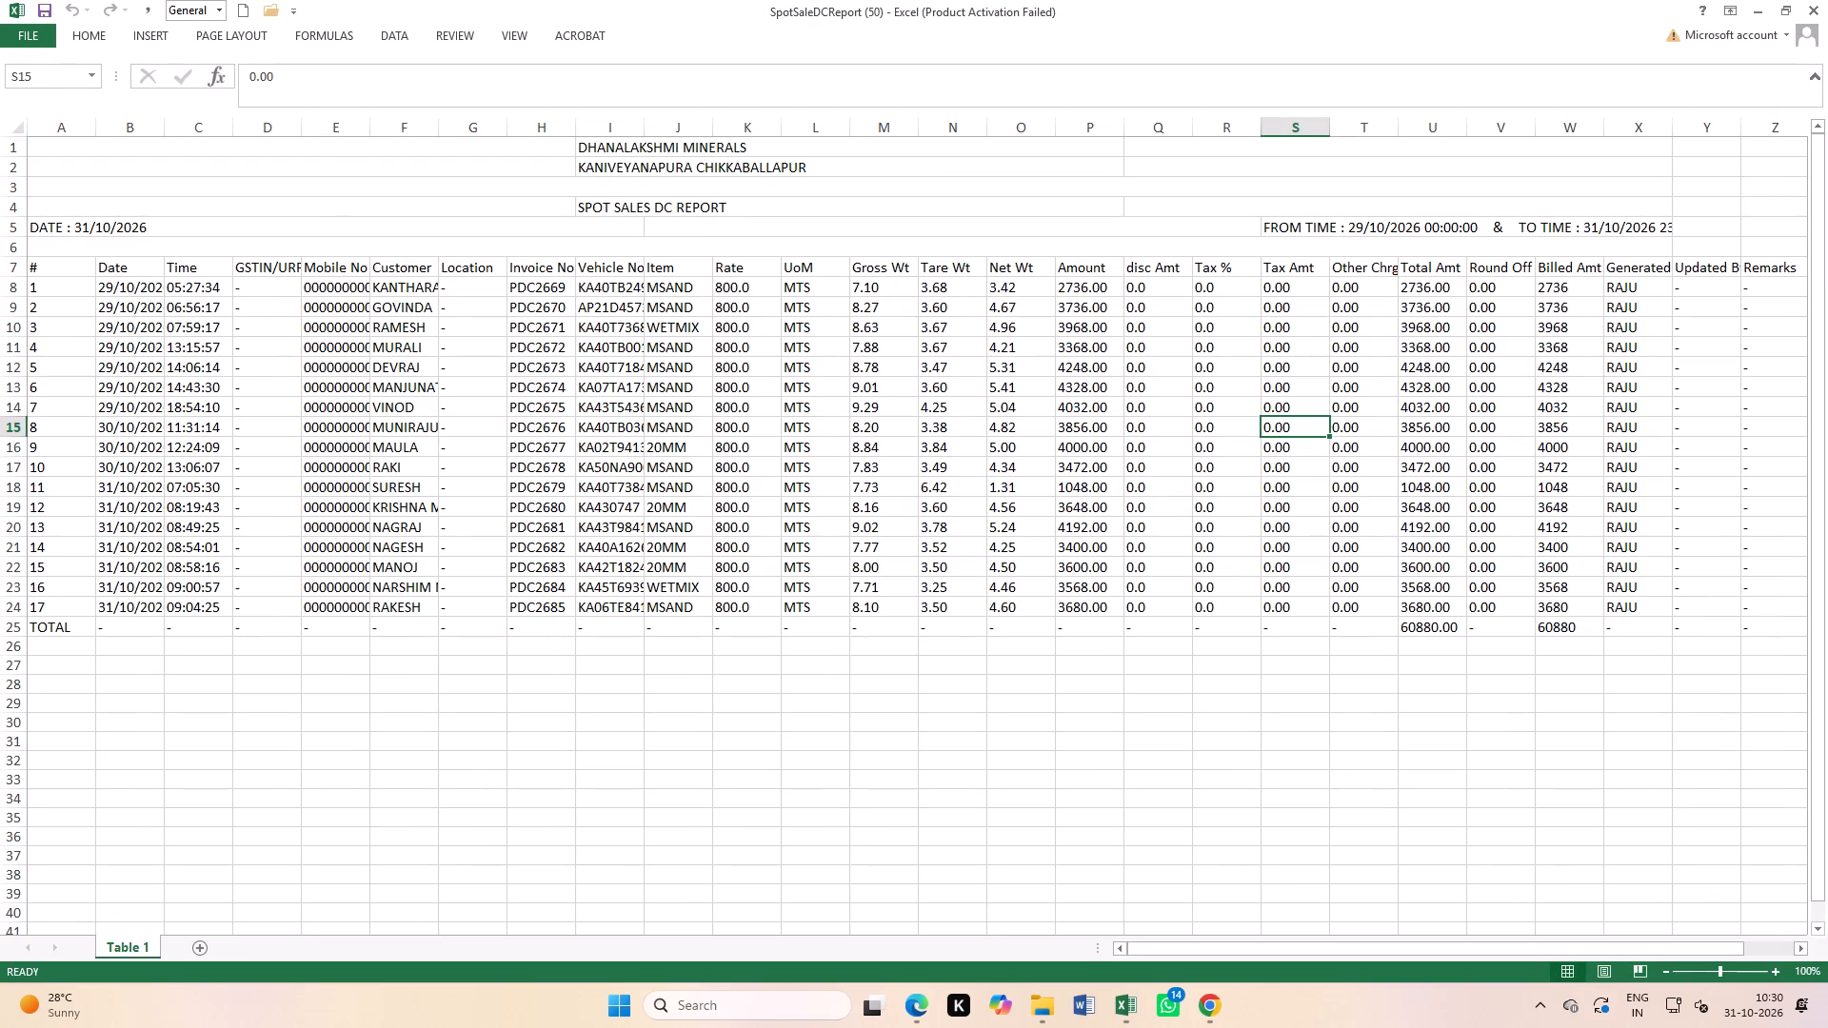
Autofit the widths of the Customer and Mobile No columns to their contents.
double_click(438, 127)
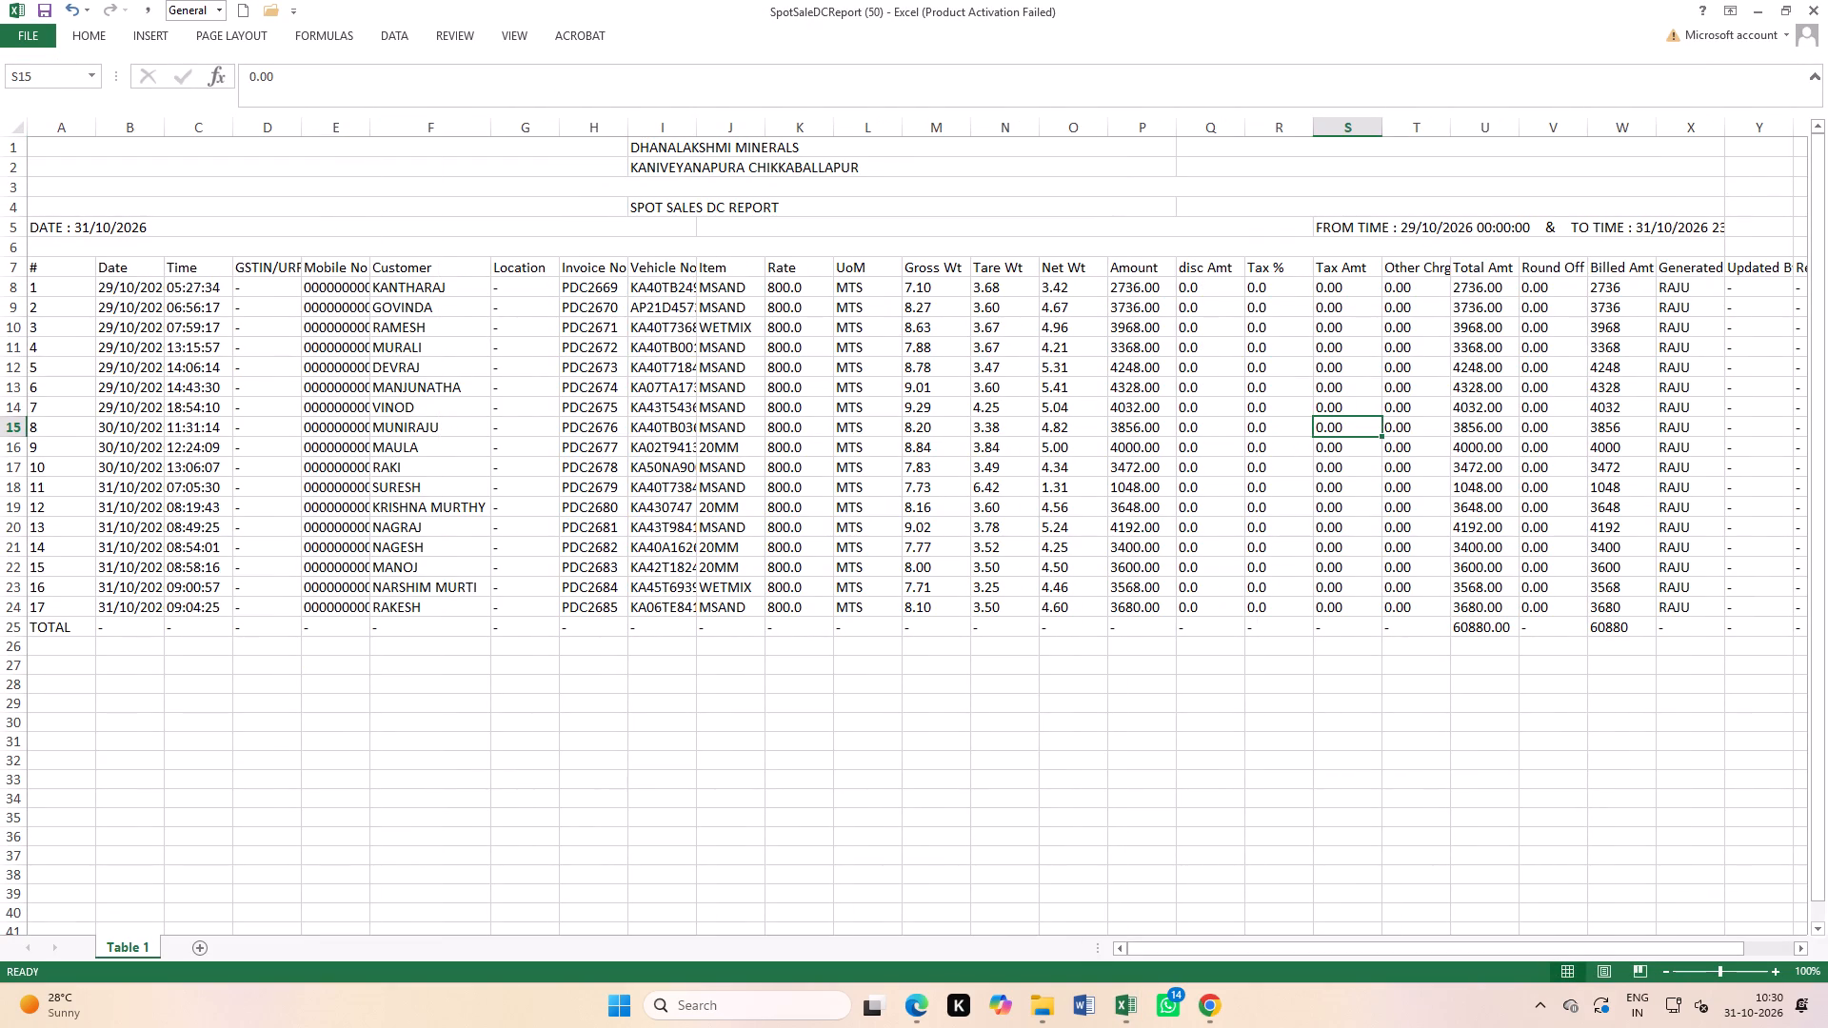
double_click(369, 126)
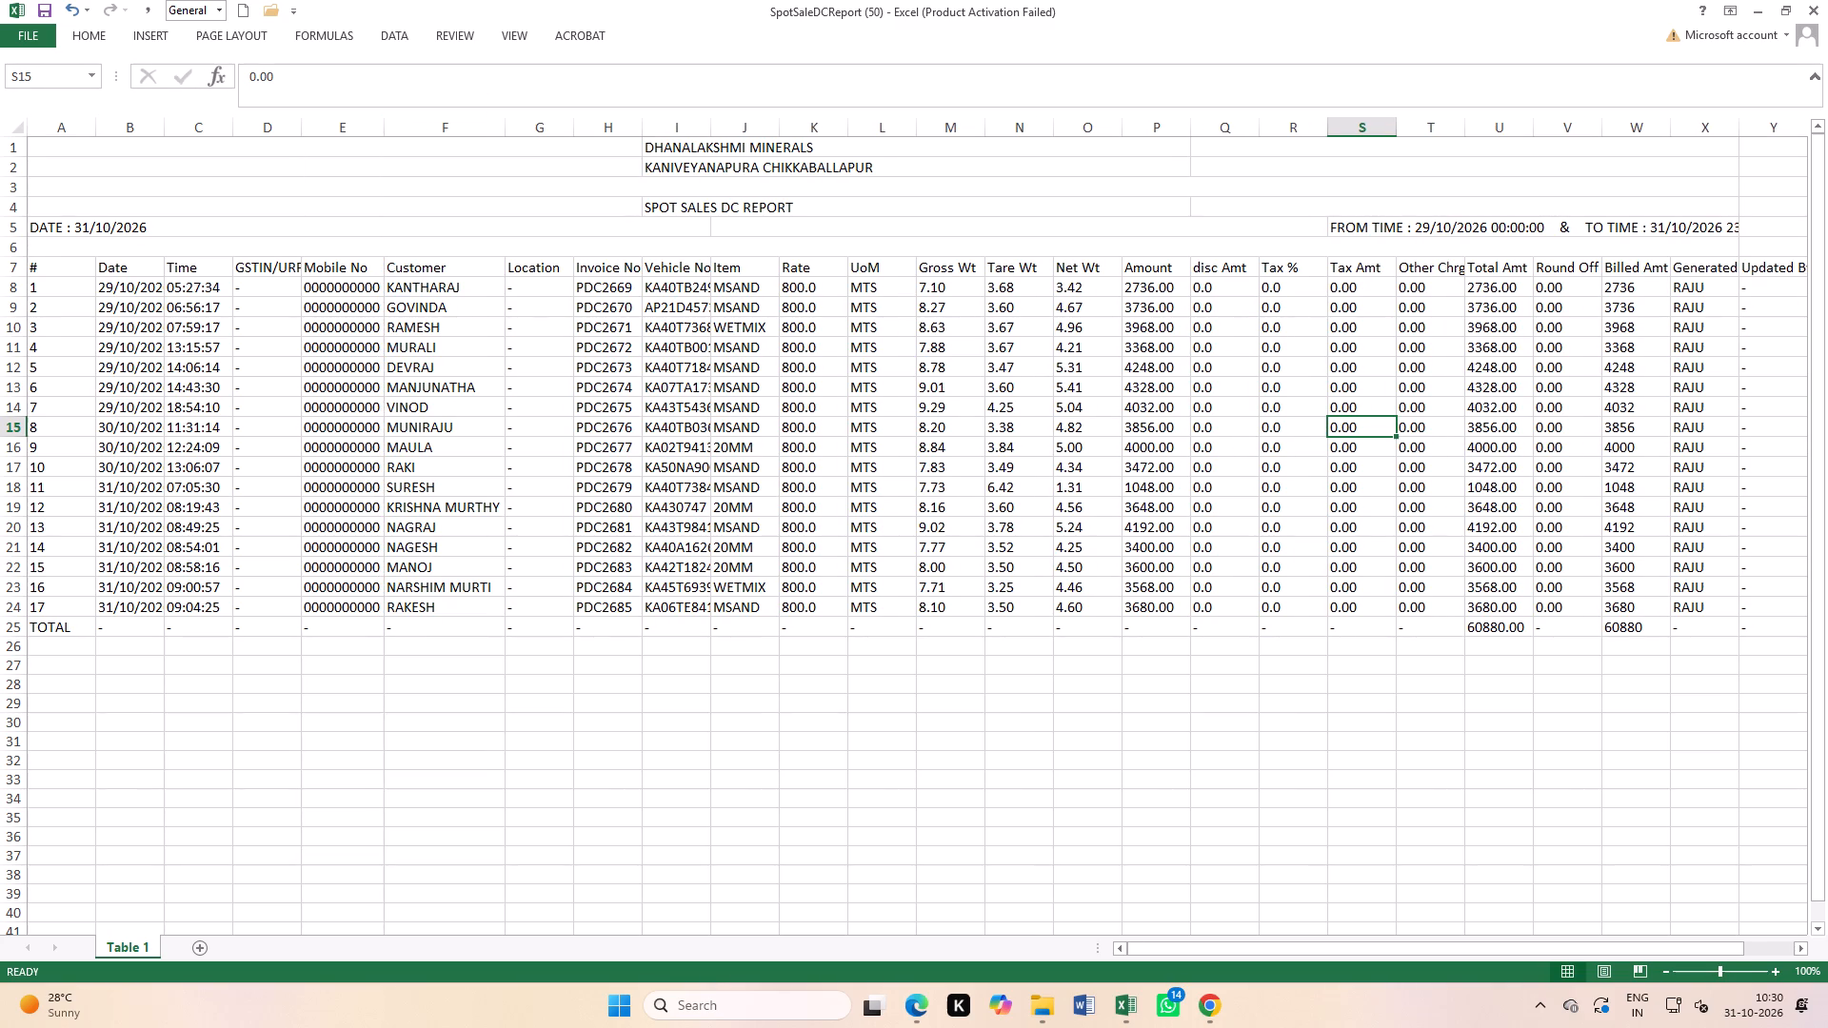
Delete the TOTAL row below the last sales entry and save the workbook.
left_click(411, 570)
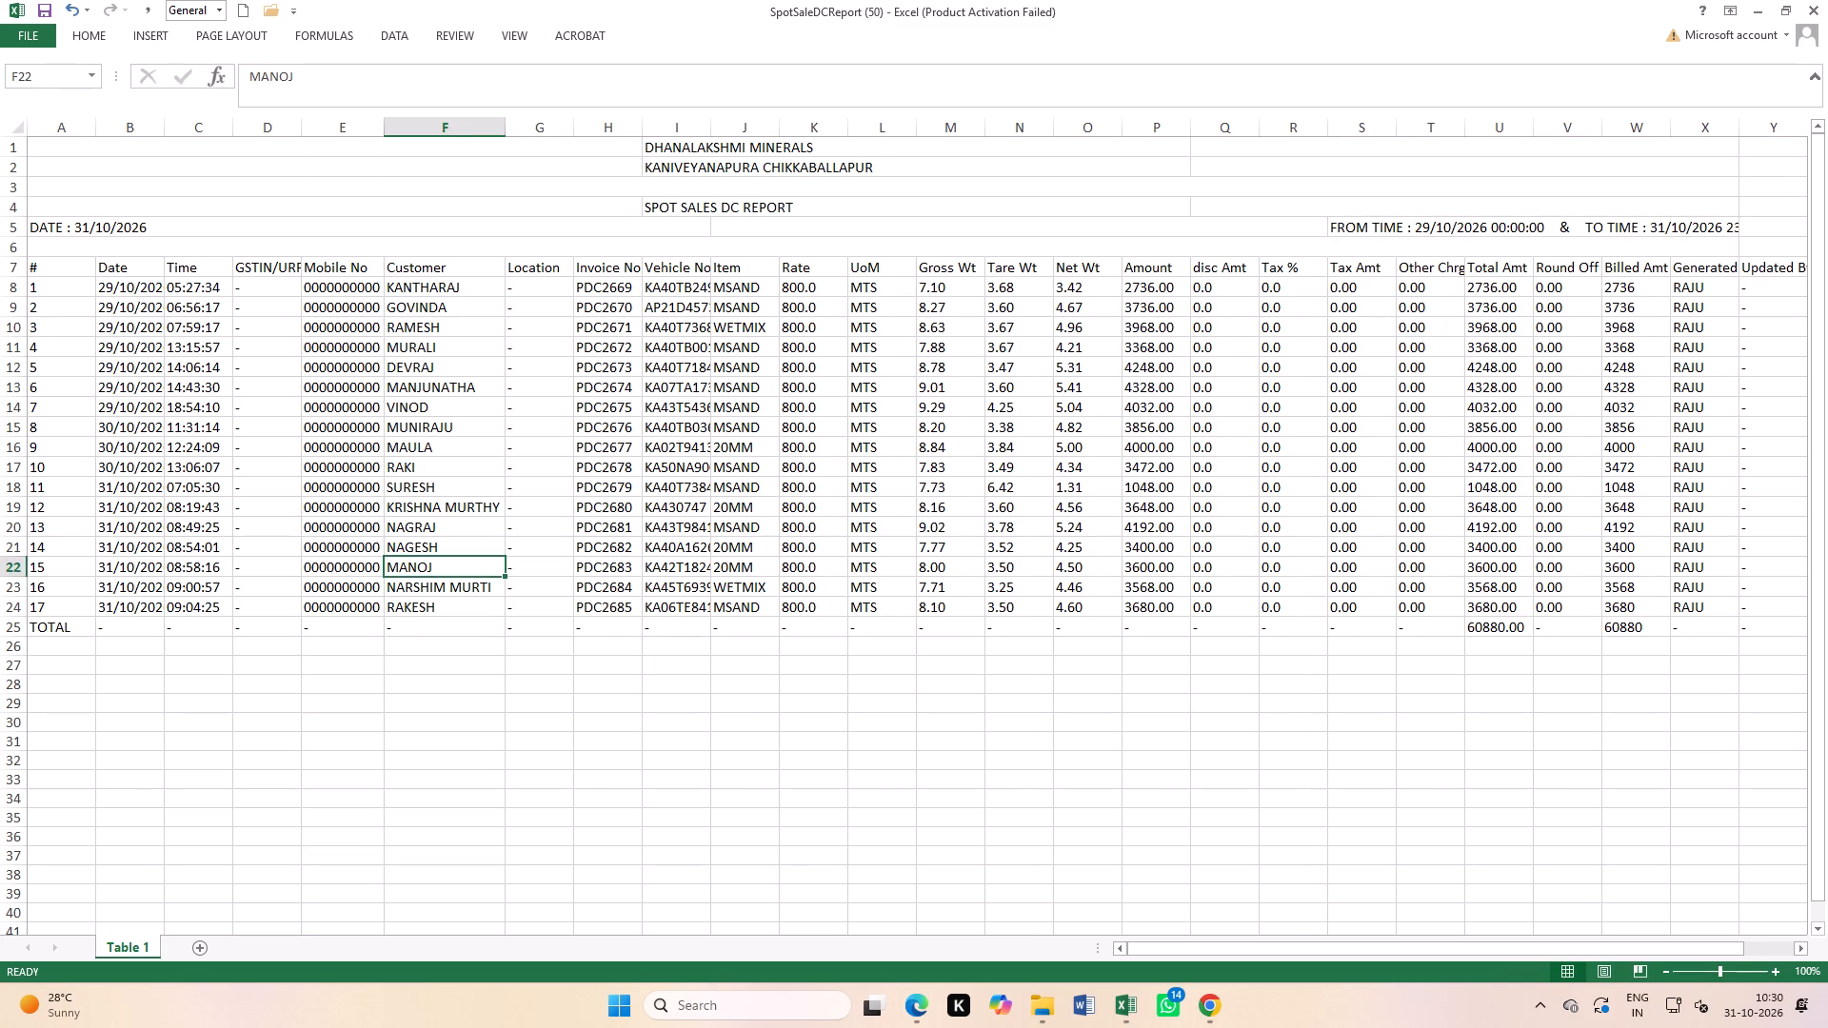
left_click(13, 570)
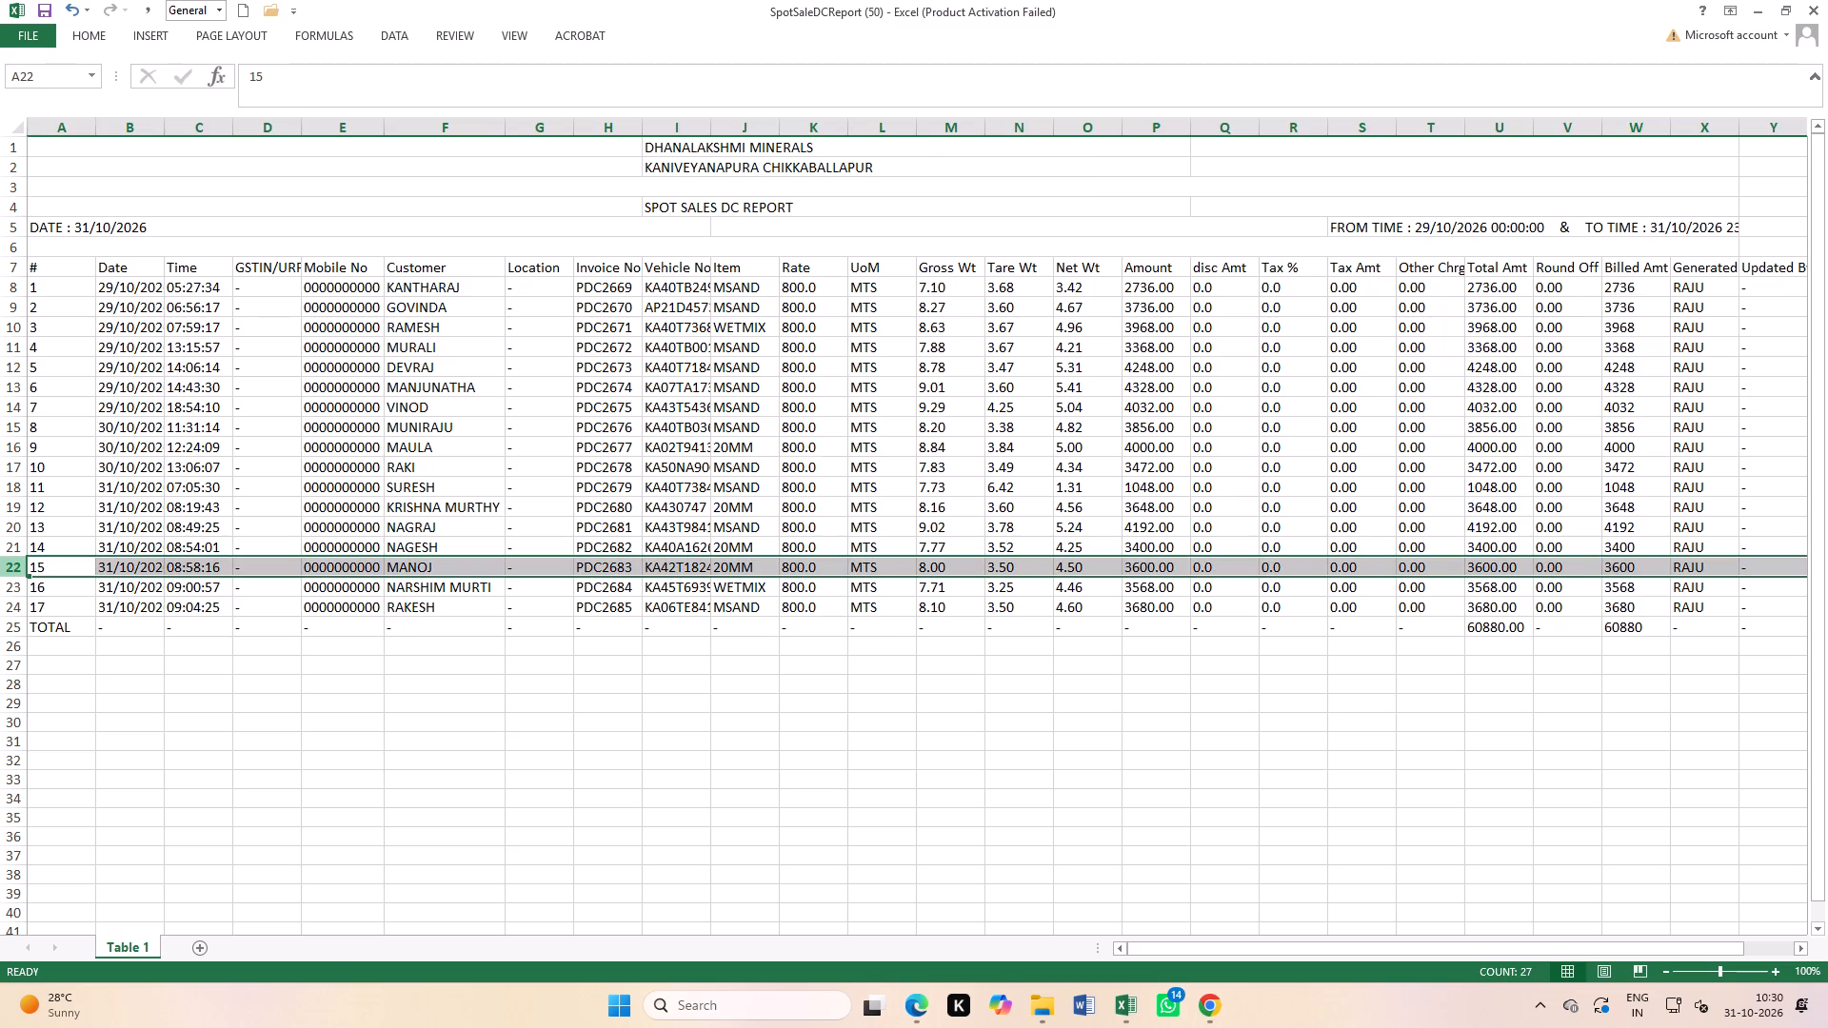
left_click(11, 626)
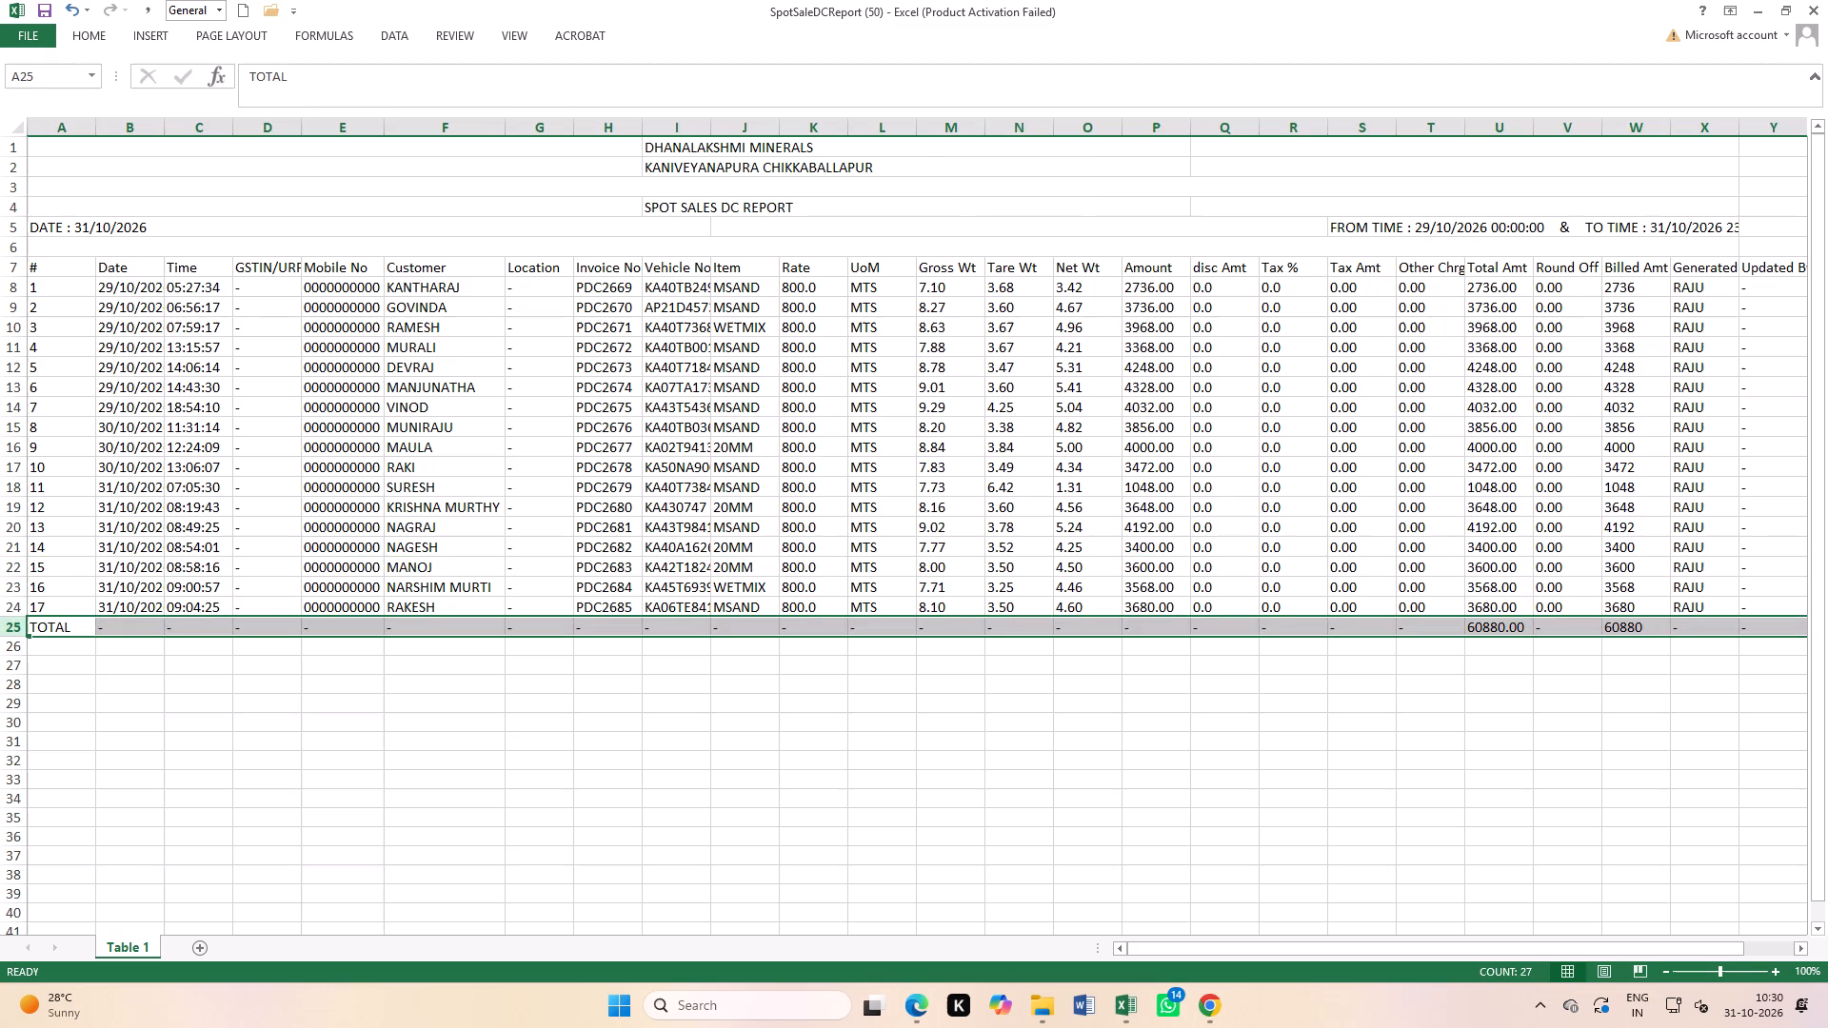
right_click(175, 627)
left_click(231, 787)
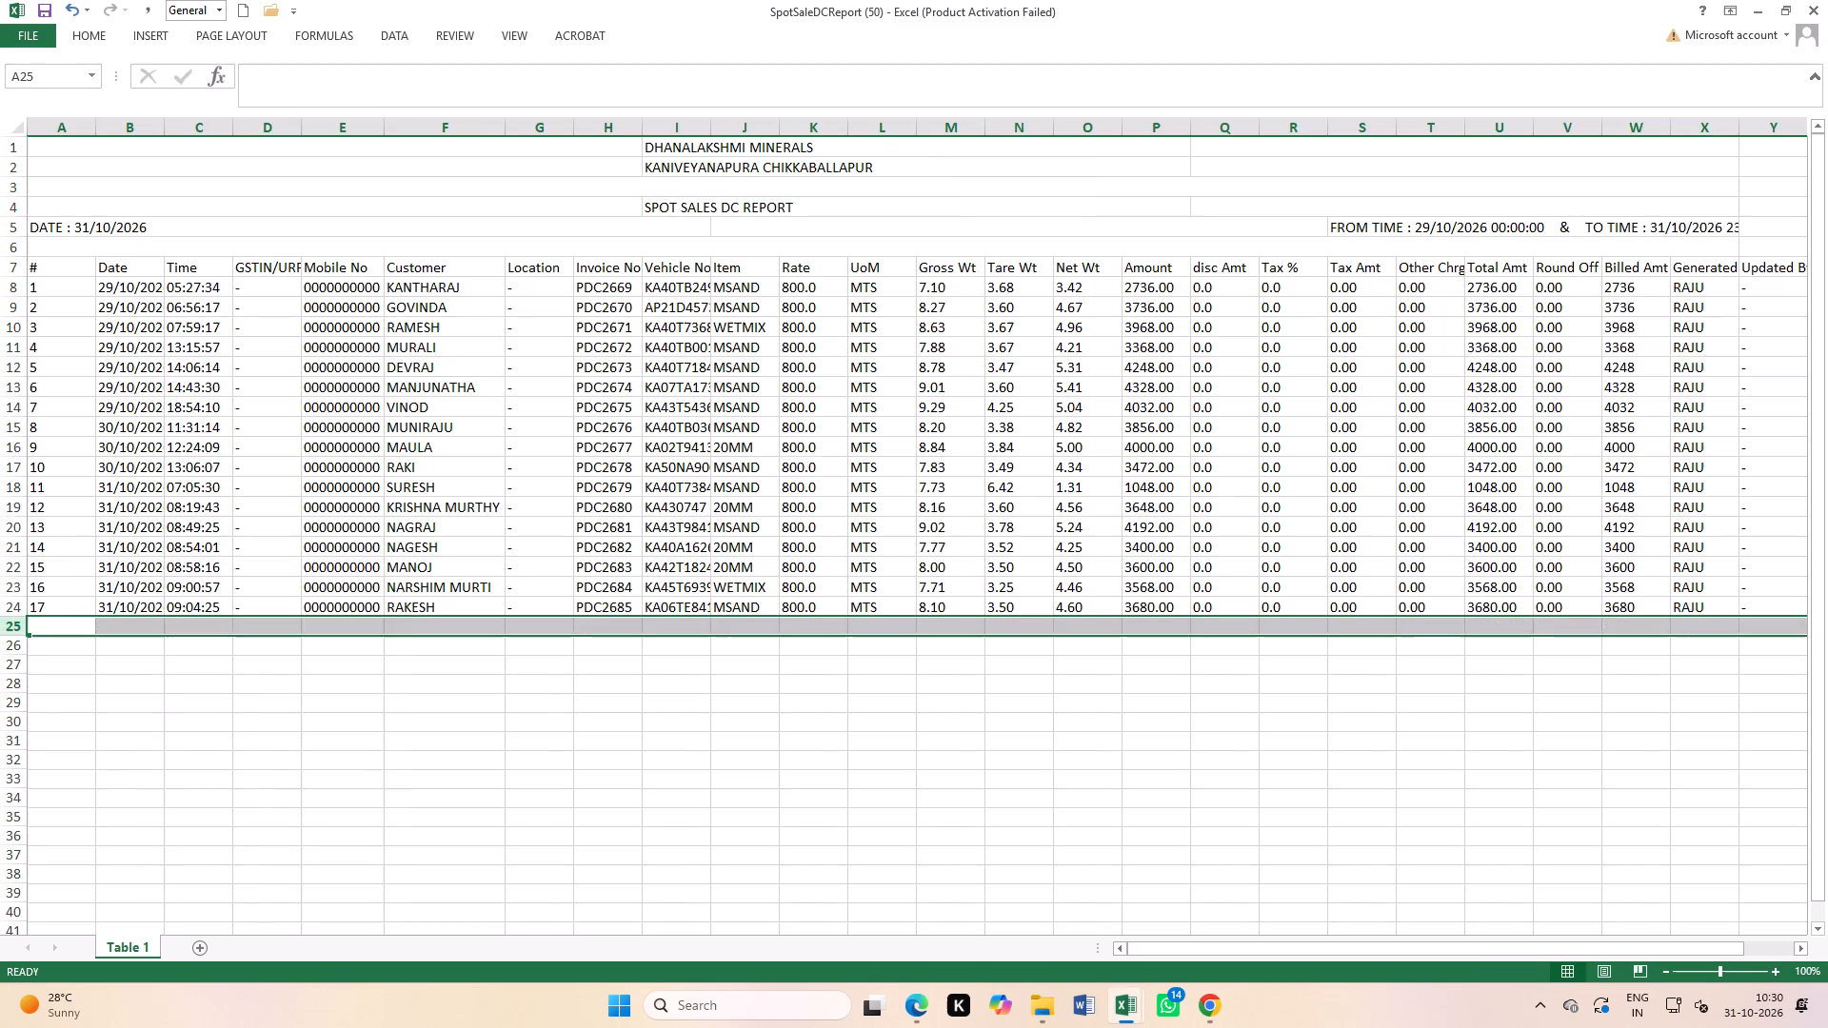
left_click(640, 774)
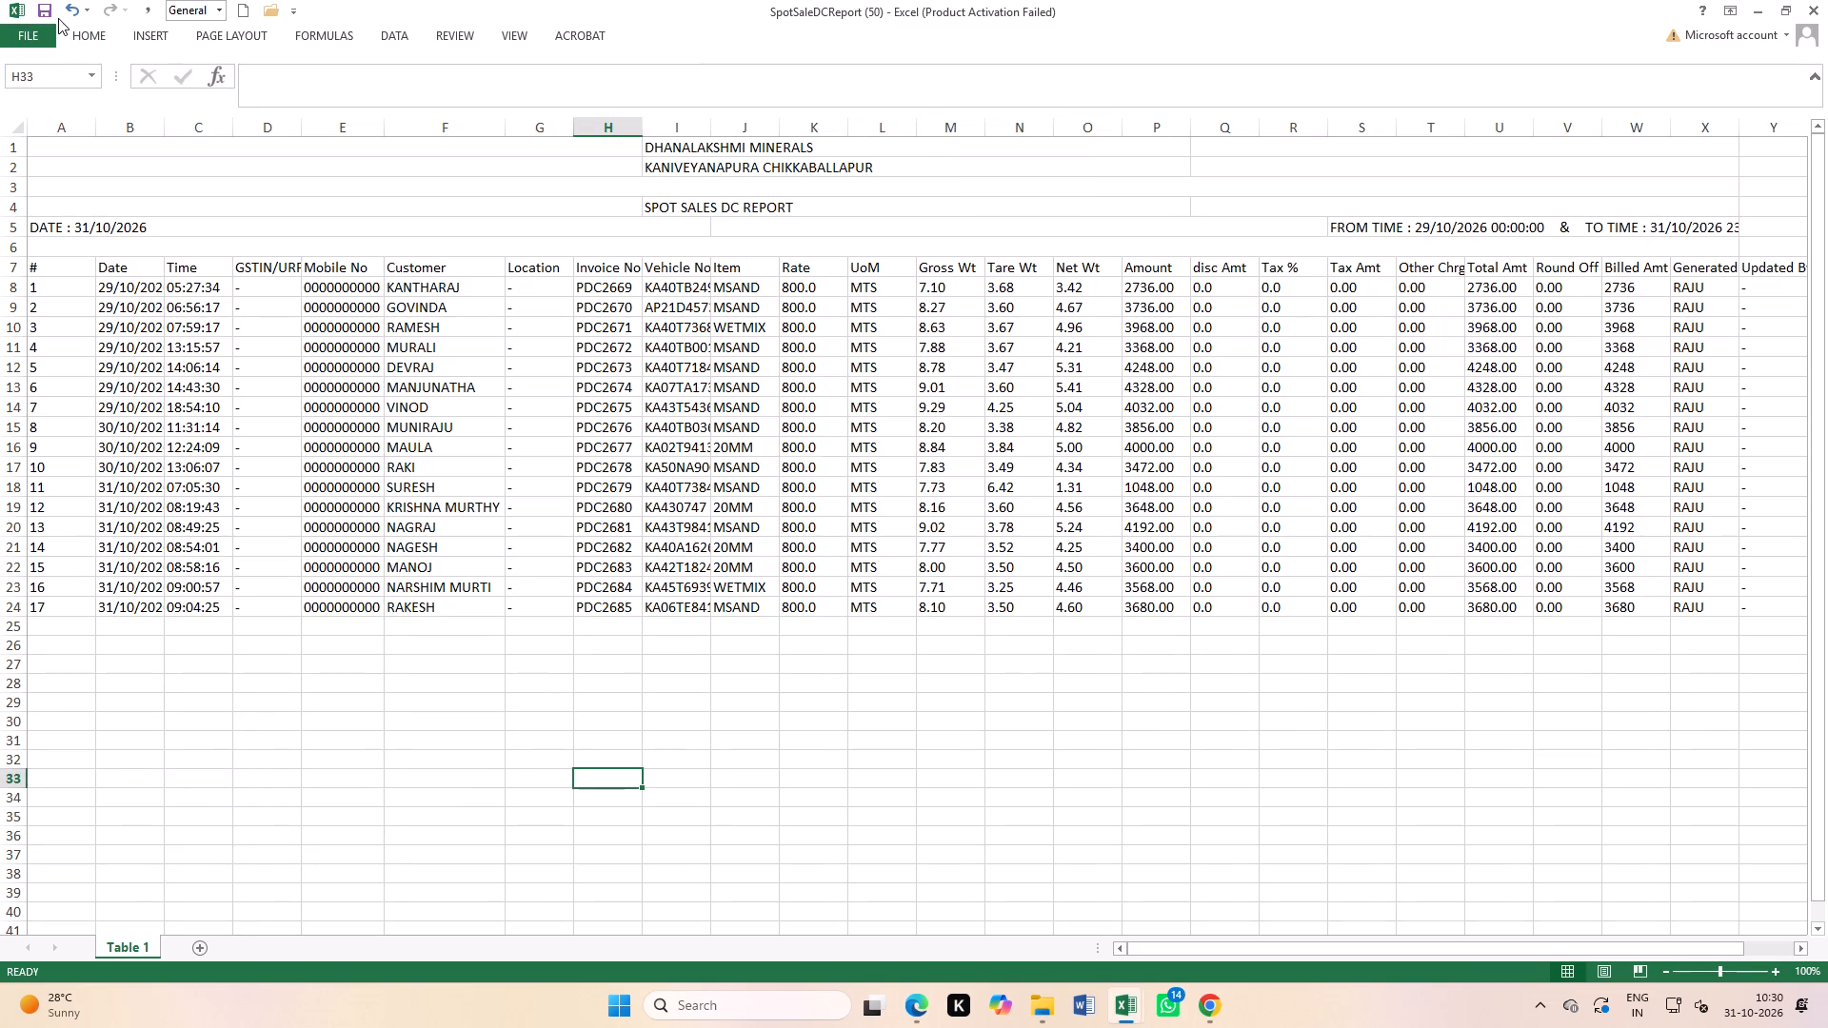
double_click(46, 7)
Move all the Rate values into the Amount column, replacing the existing amounts.
left_click_drag(805, 289, 807, 598)
right_click(801, 593)
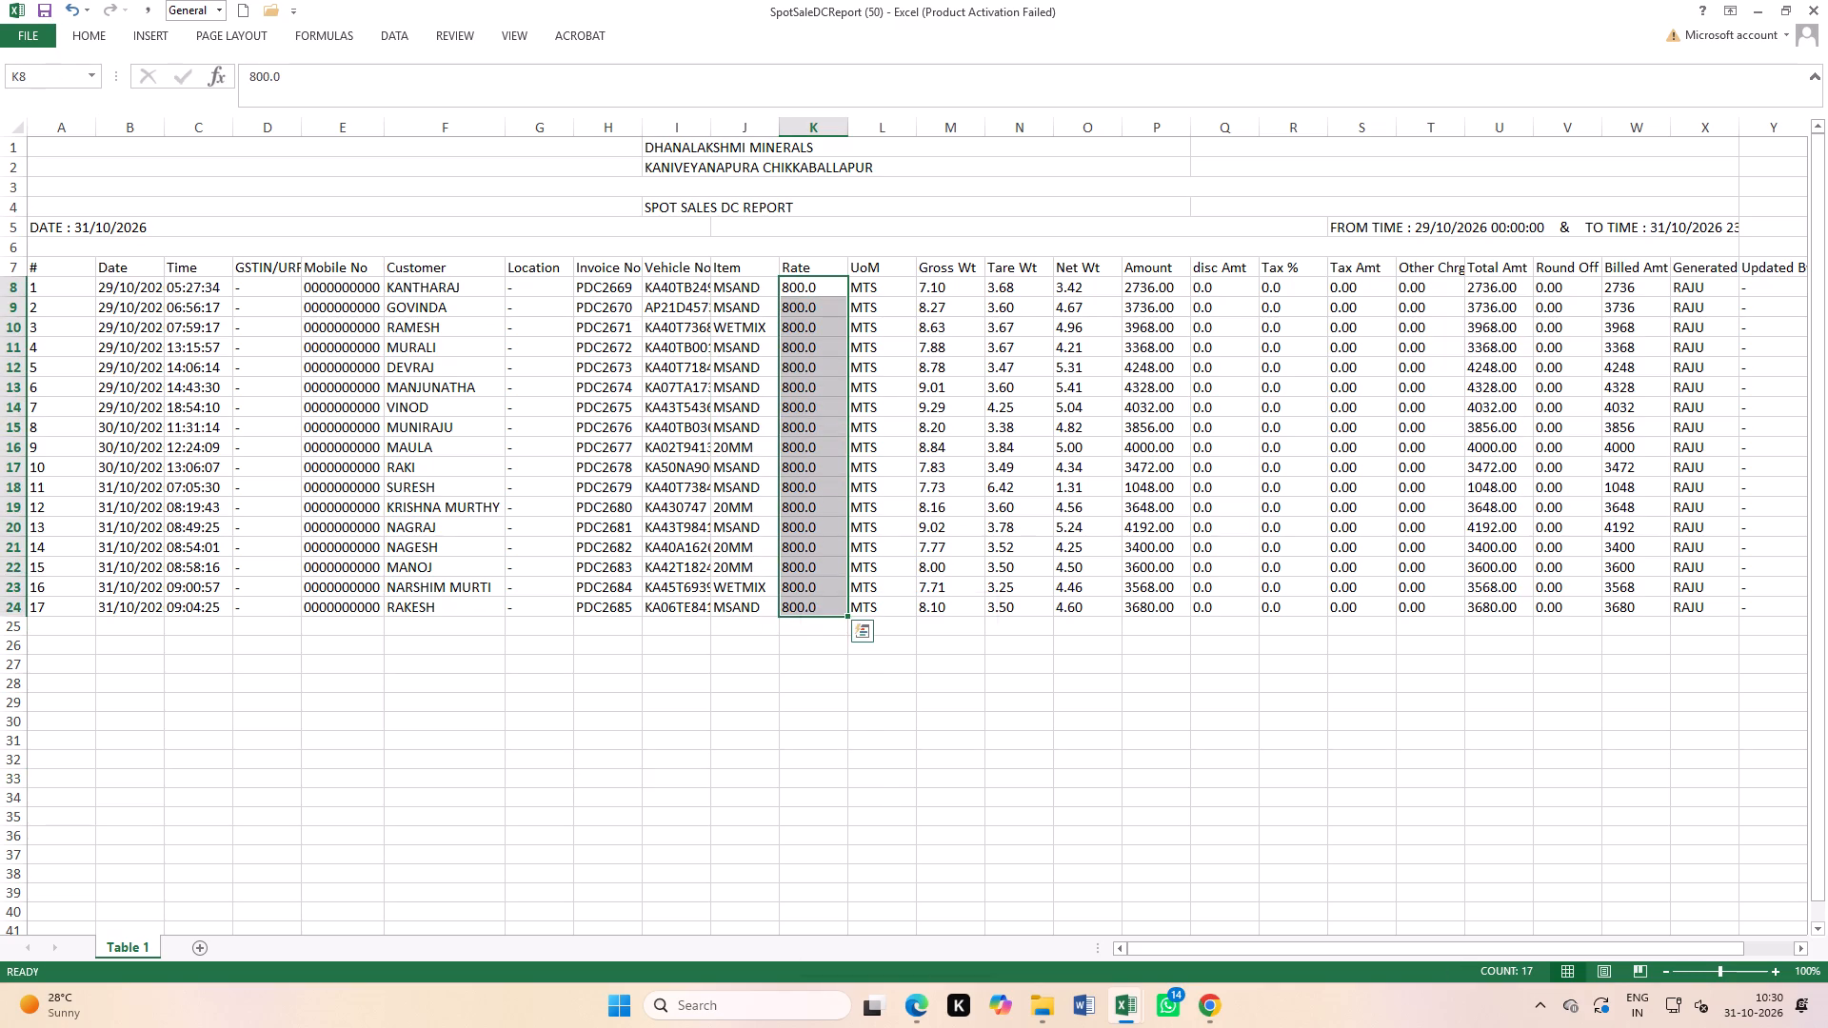
left_click(854, 608)
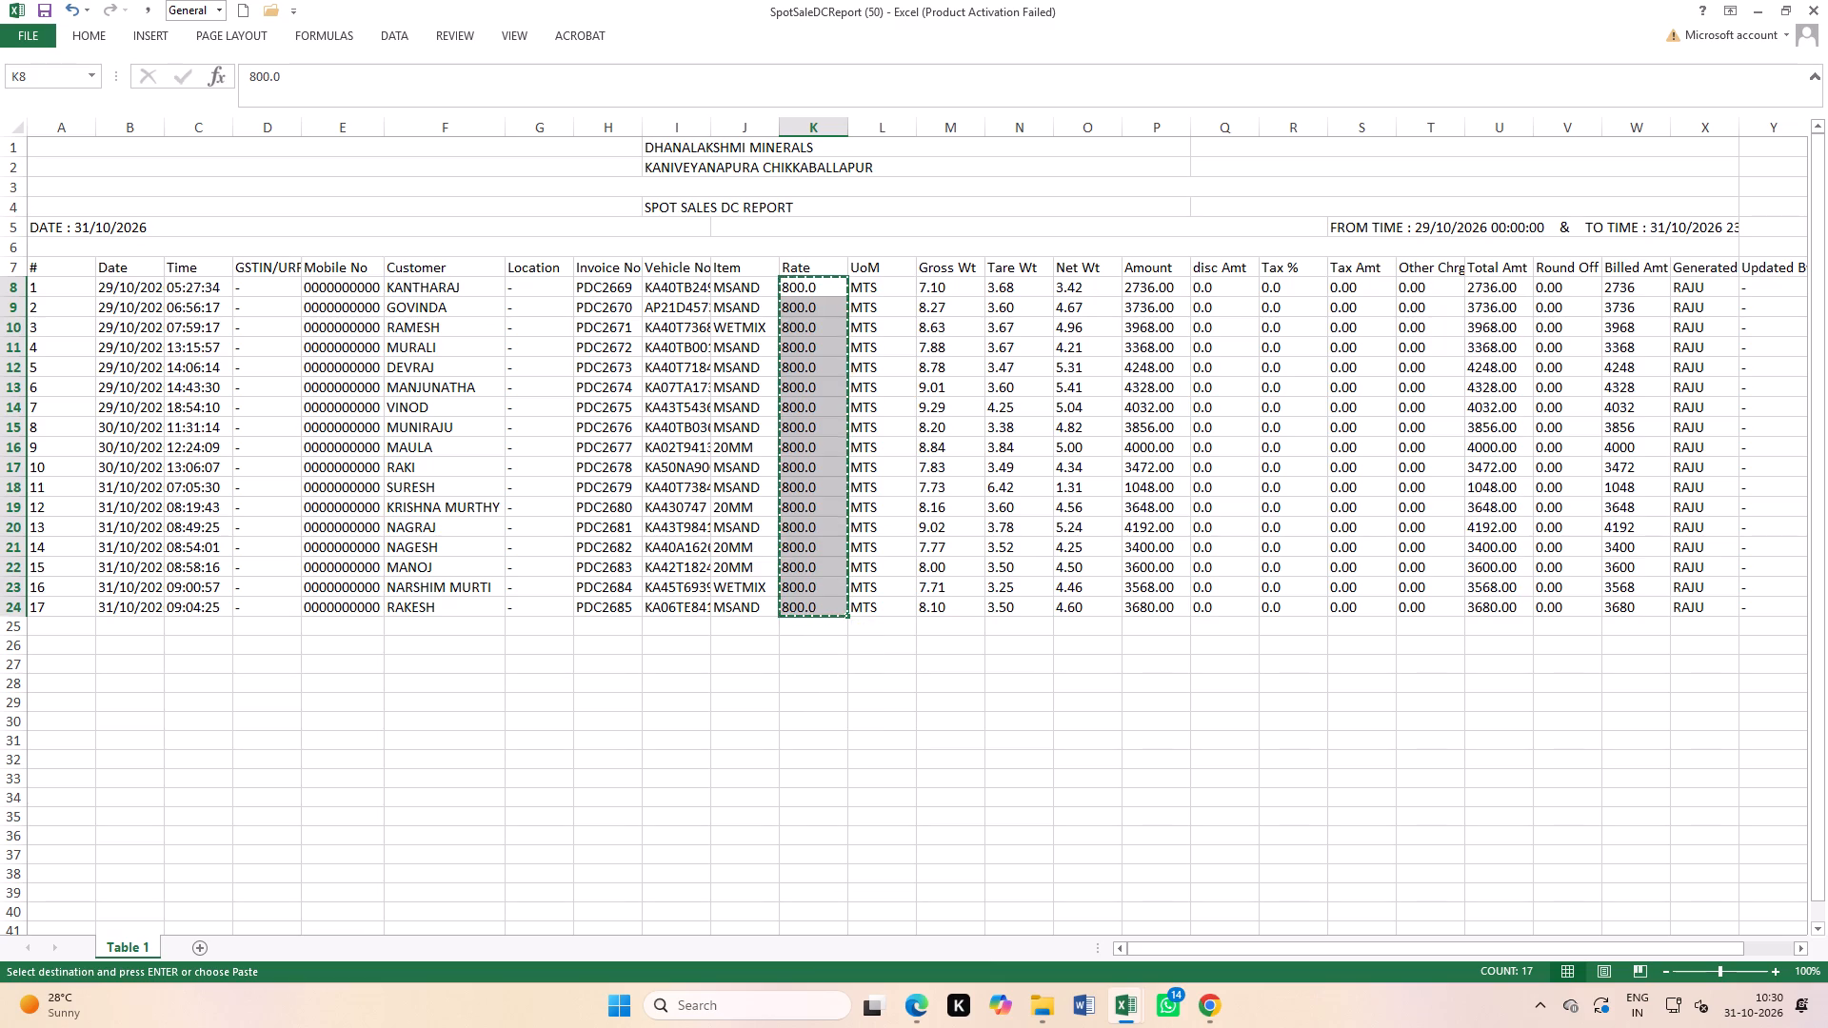
left_click(1159, 287)
right_click(1159, 287)
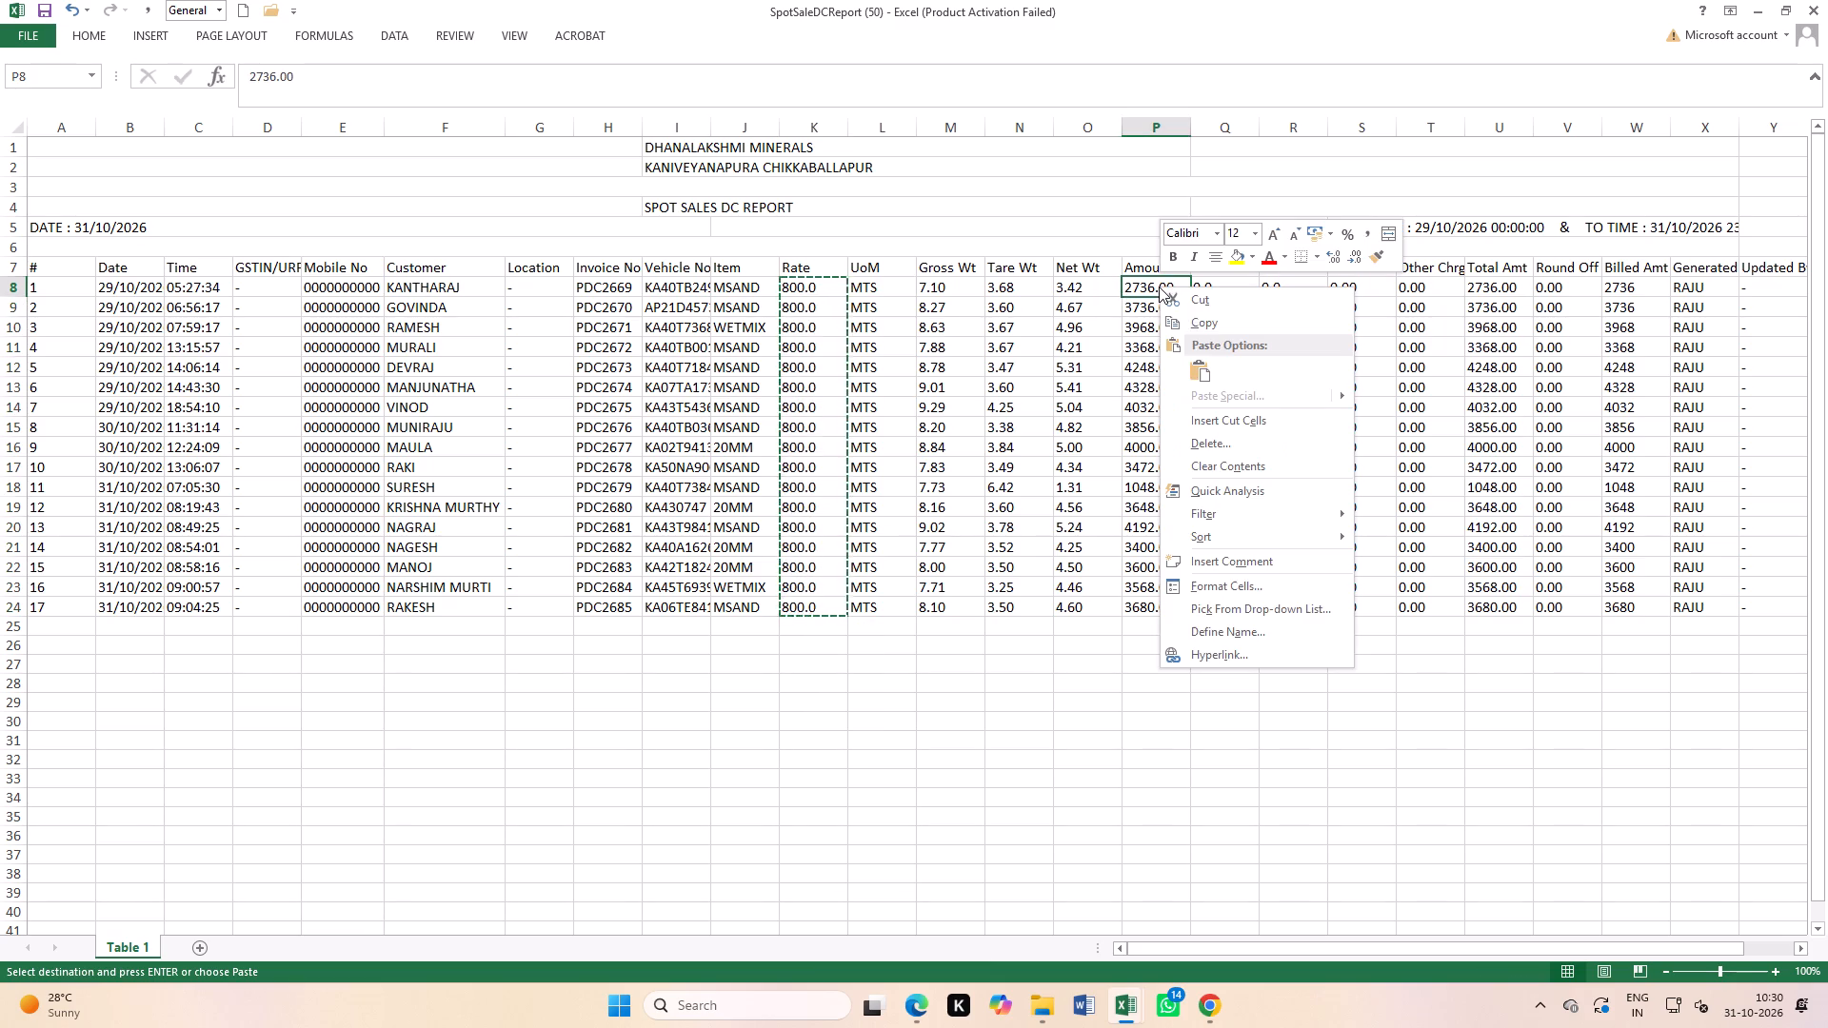
left_click(1202, 367)
left_click(976, 426)
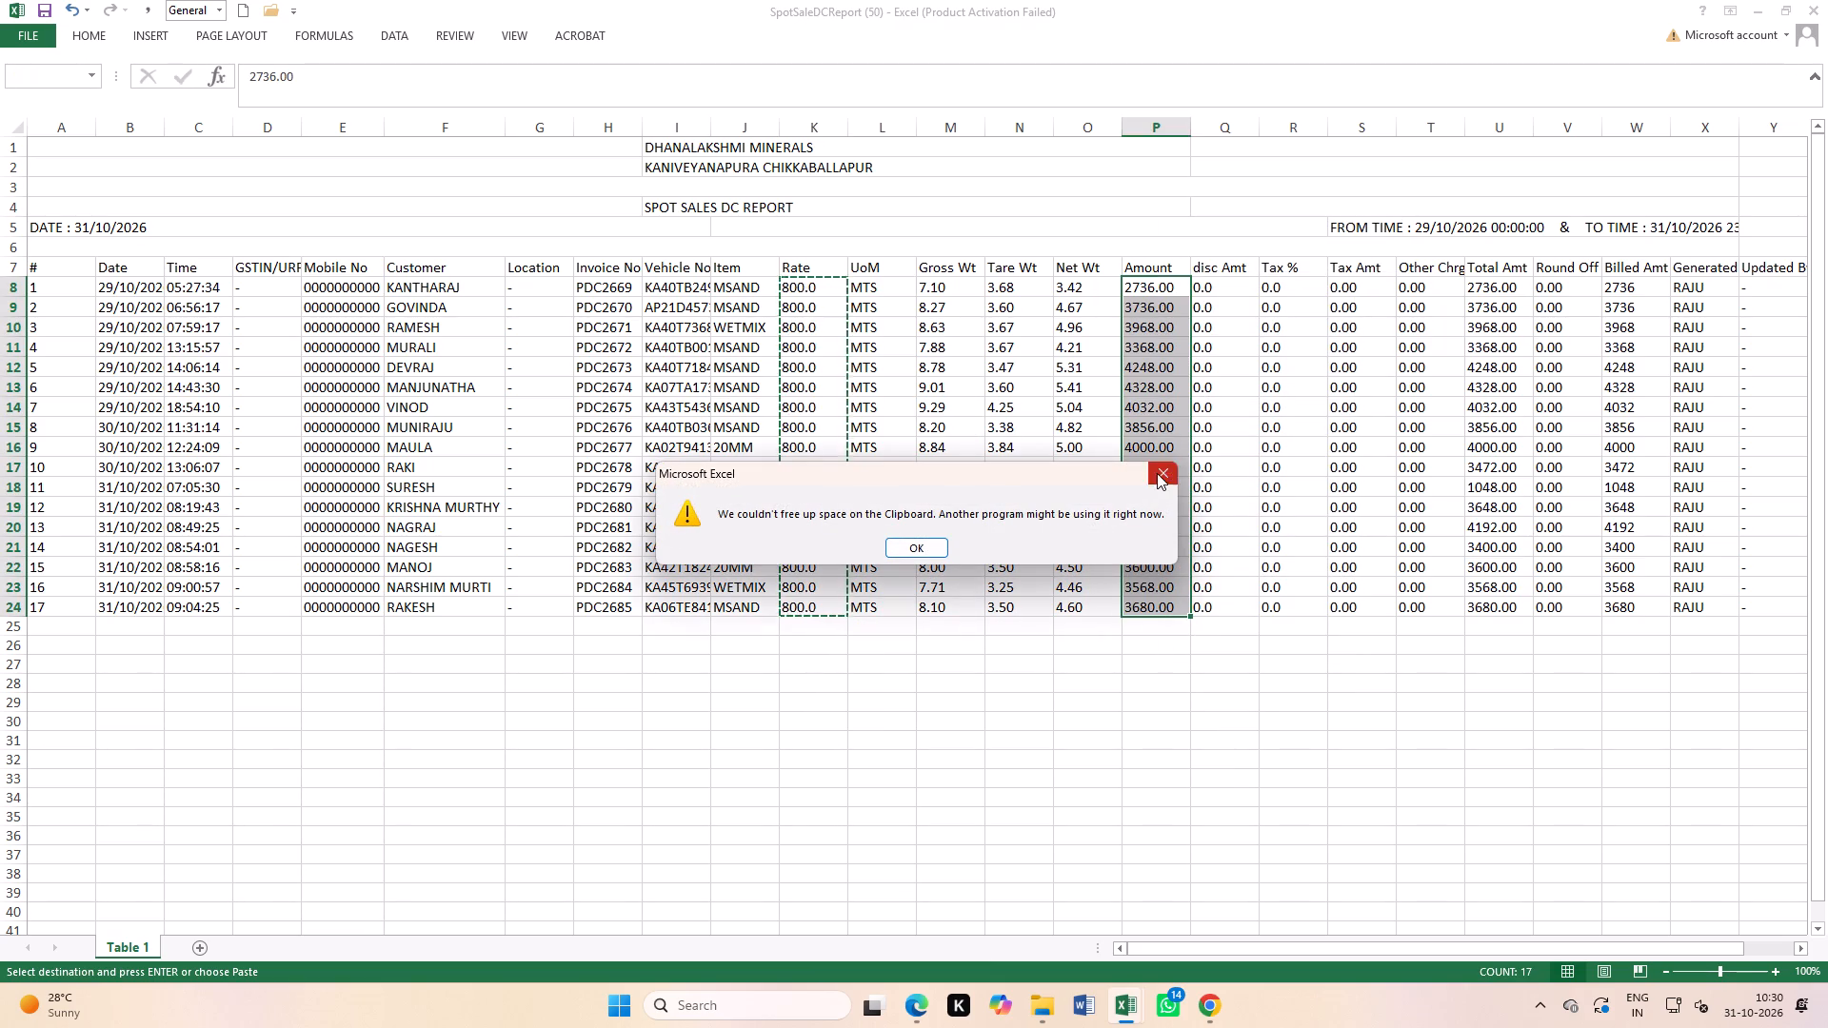
left_click(1158, 473)
left_click(911, 743)
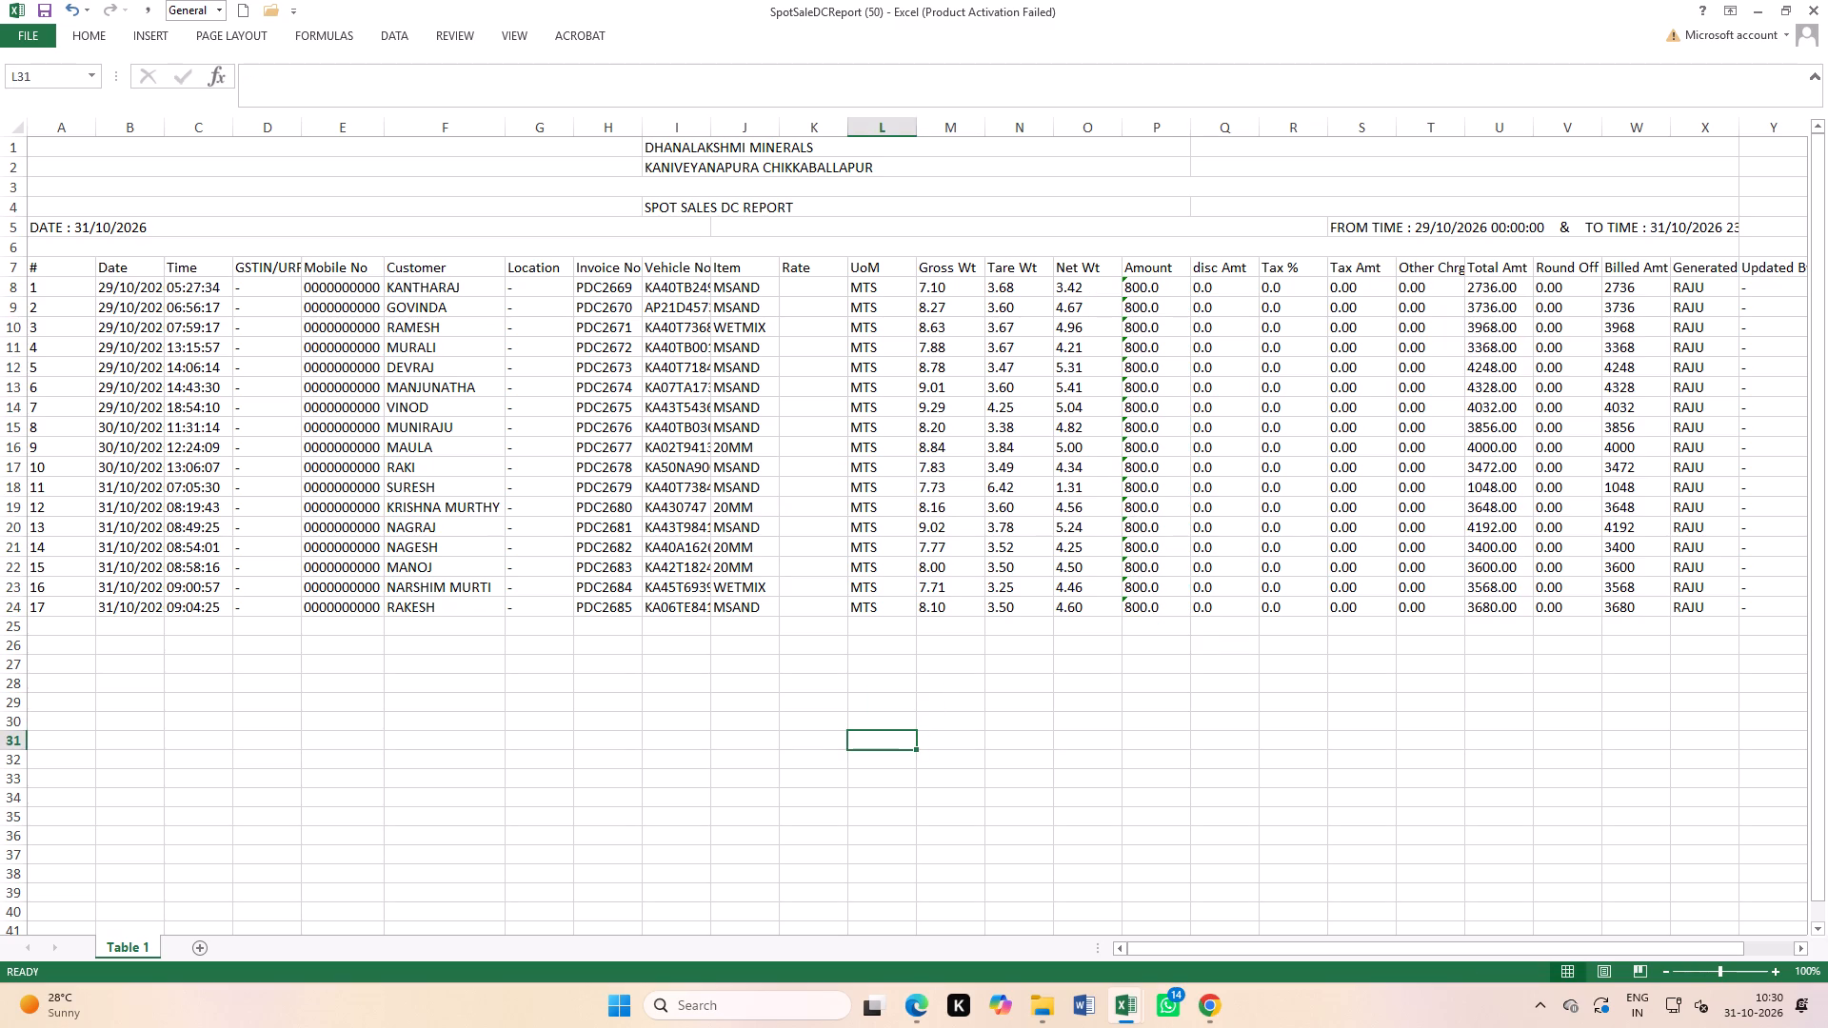
Delete the six title and date rows above the table's column headings.
left_click_drag(10, 146, 10, 155)
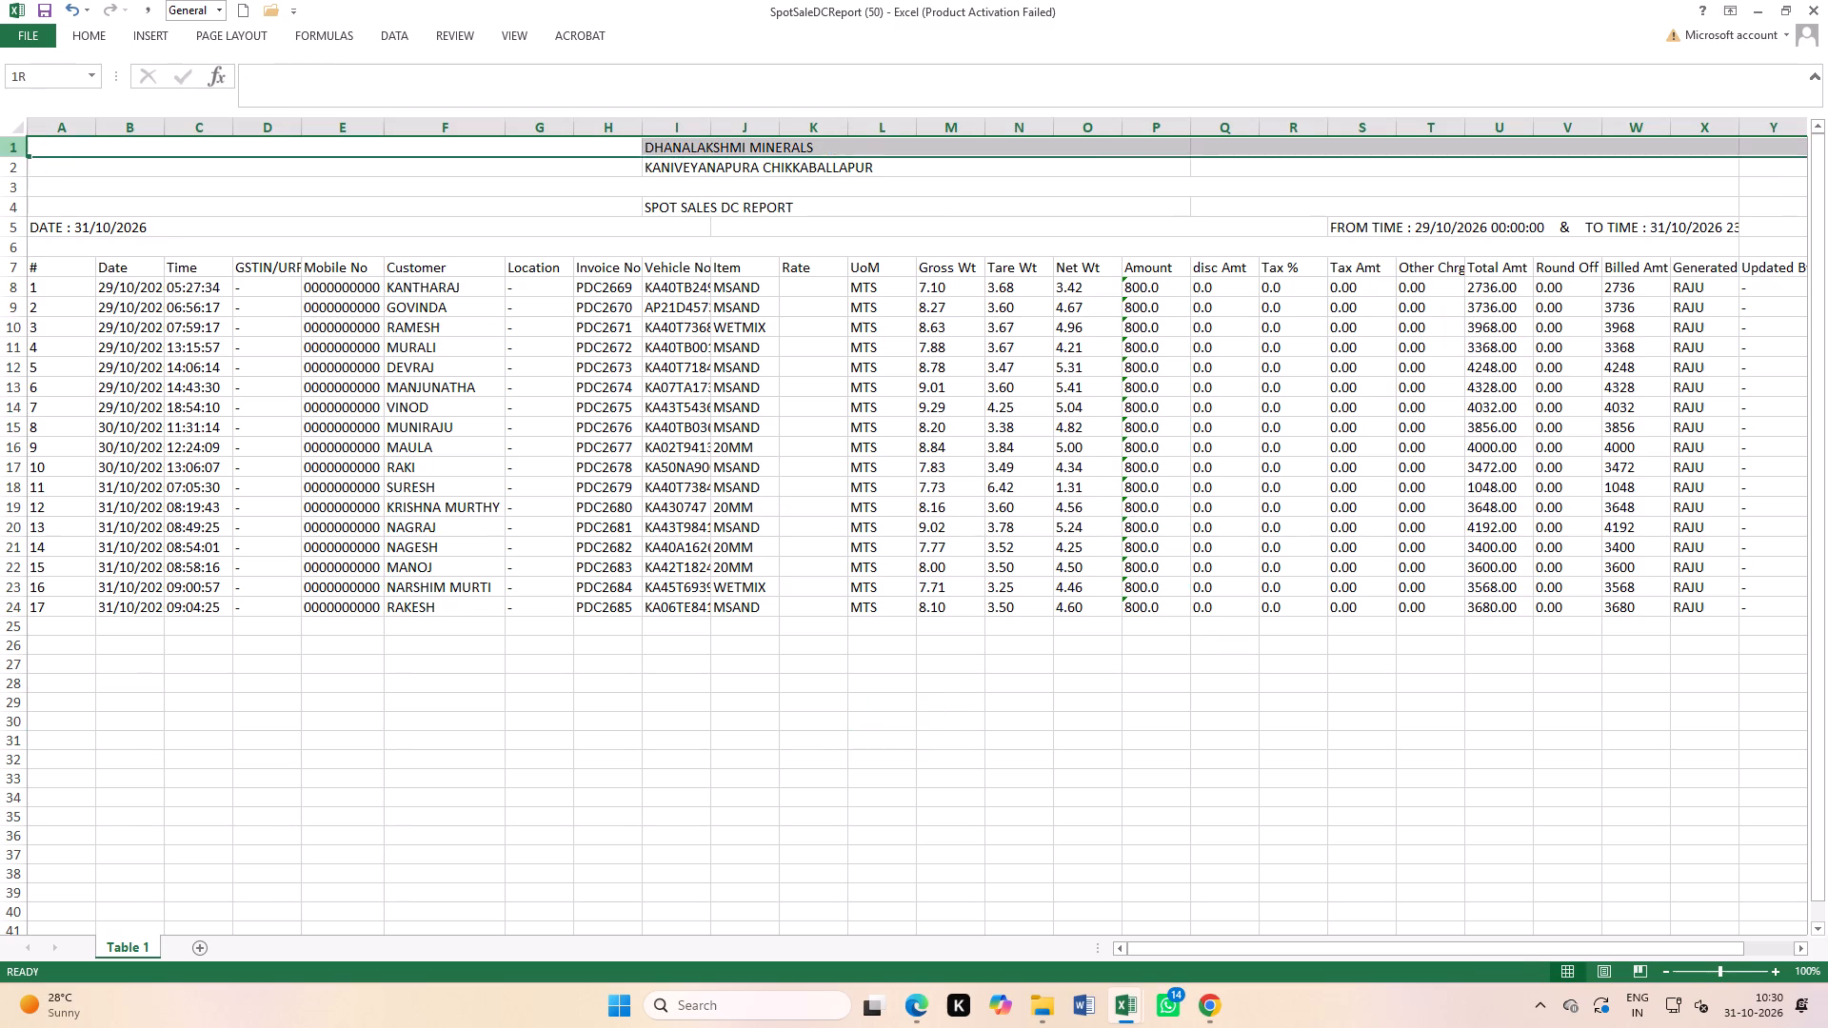
left_click_drag(10, 155, 42, 242)
right_click(235, 208)
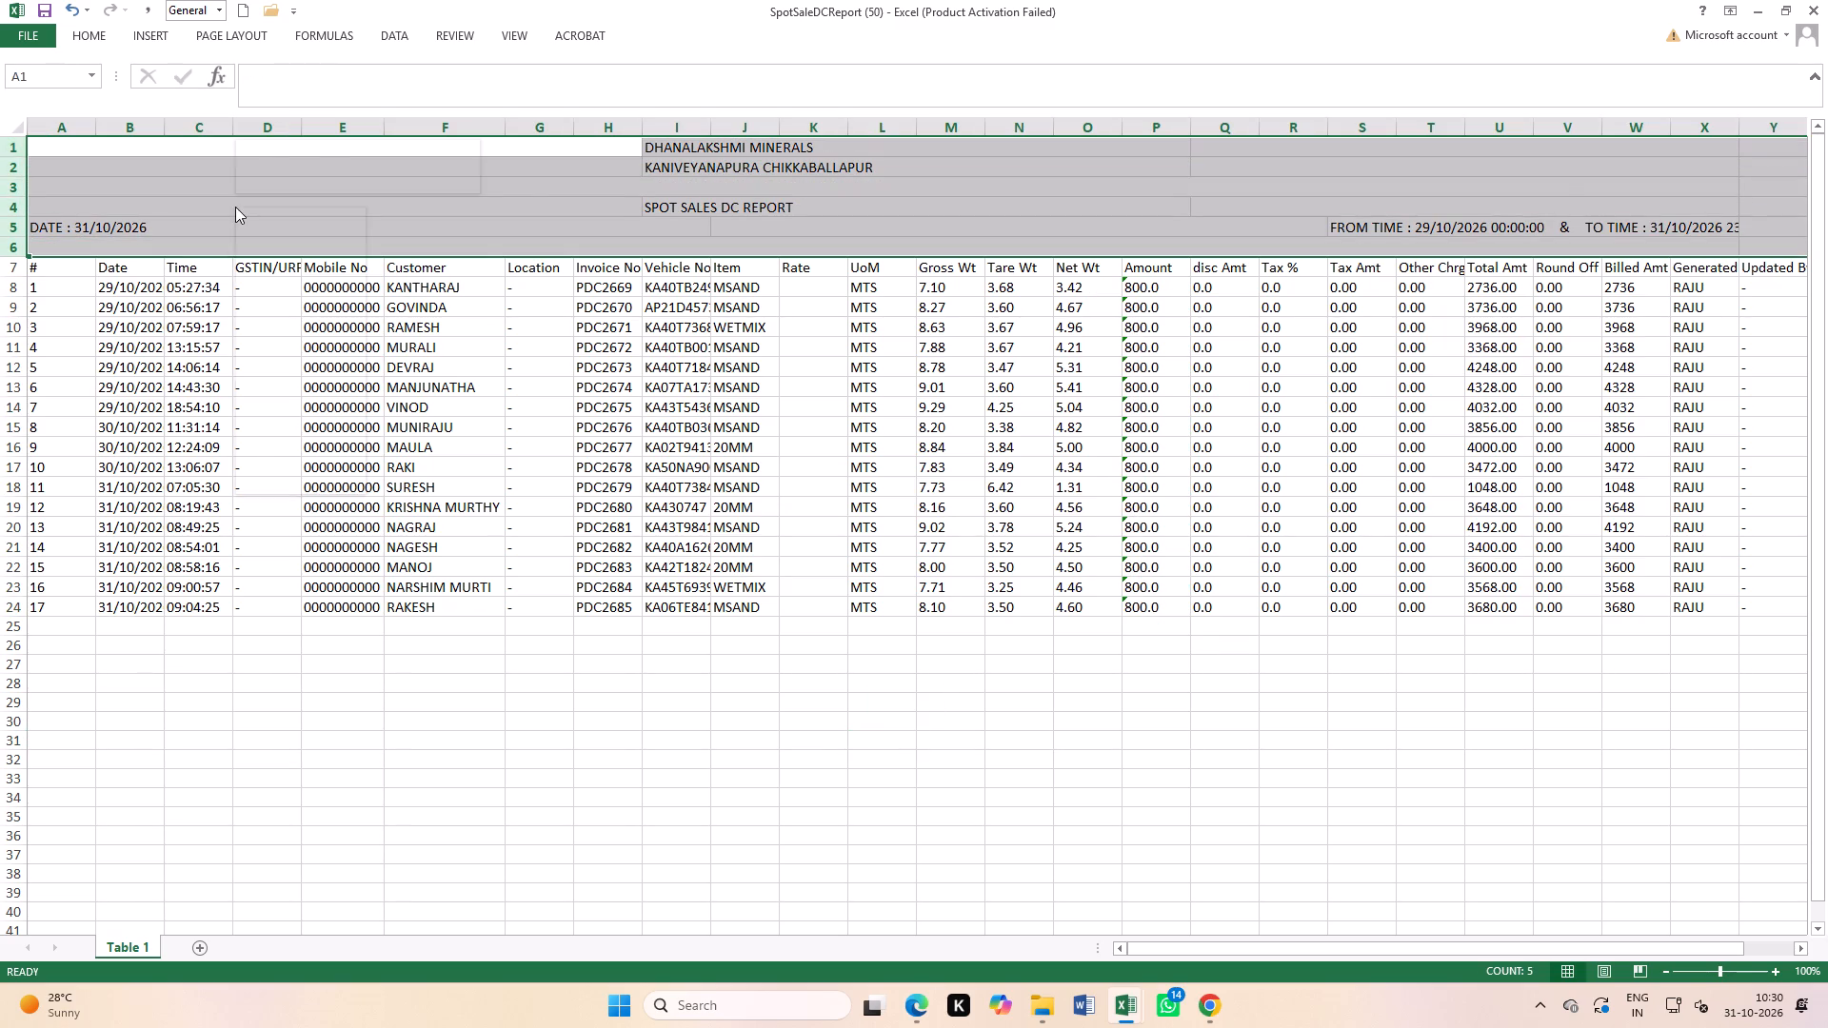
left_click(302, 361)
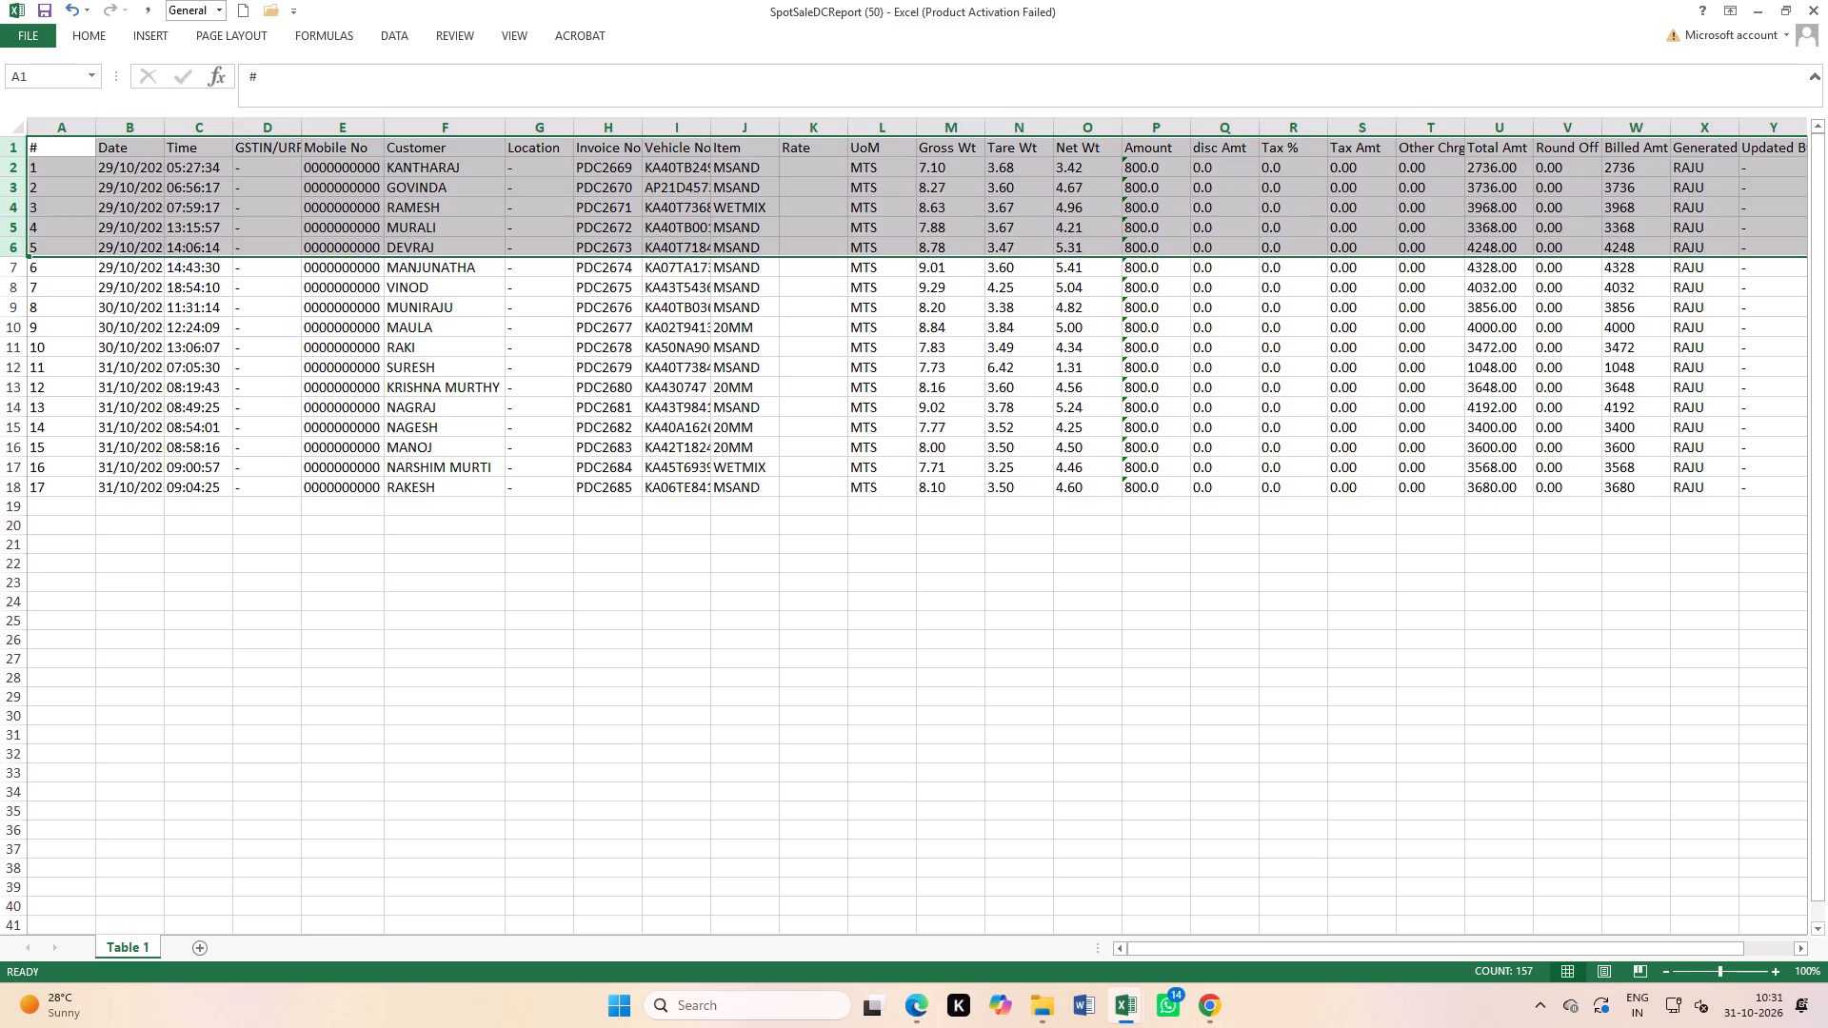
left_click(501, 263)
Move all the Time values into the UoM column, replacing the MTS entries.
left_click_drag(208, 168, 221, 410)
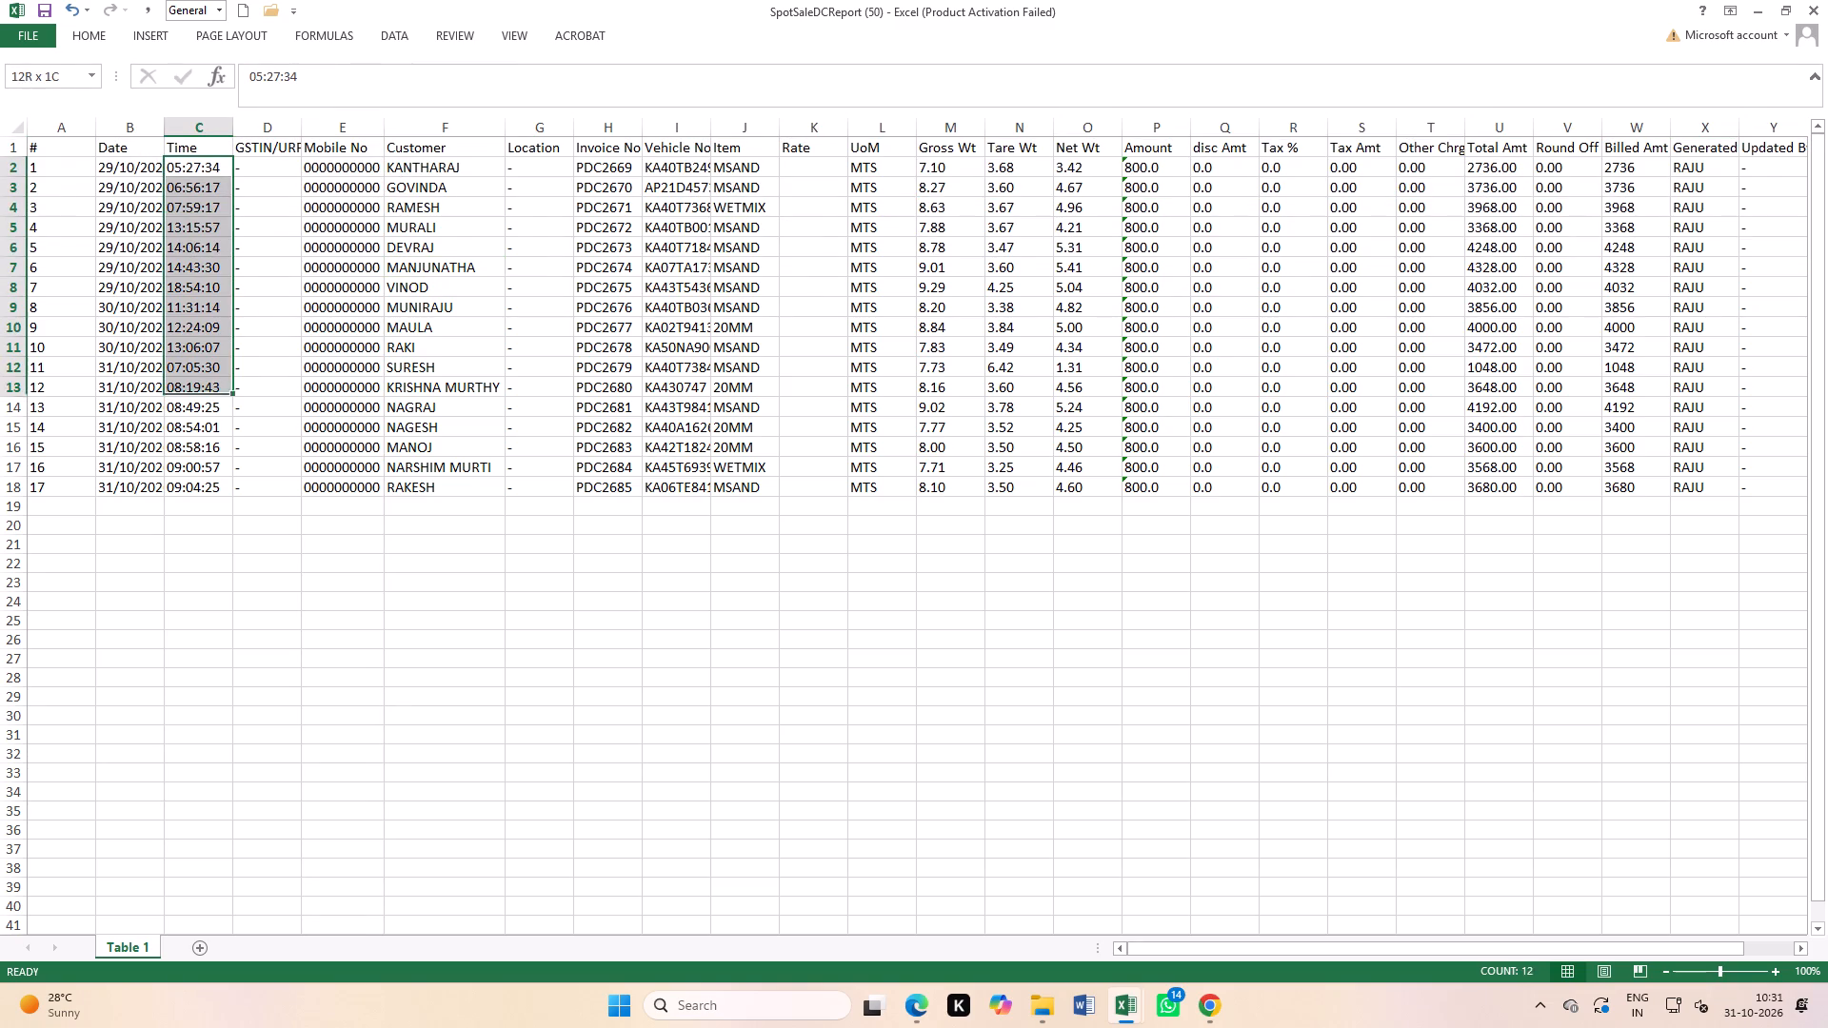
left_click_drag(221, 410, 229, 483)
right_click(178, 440)
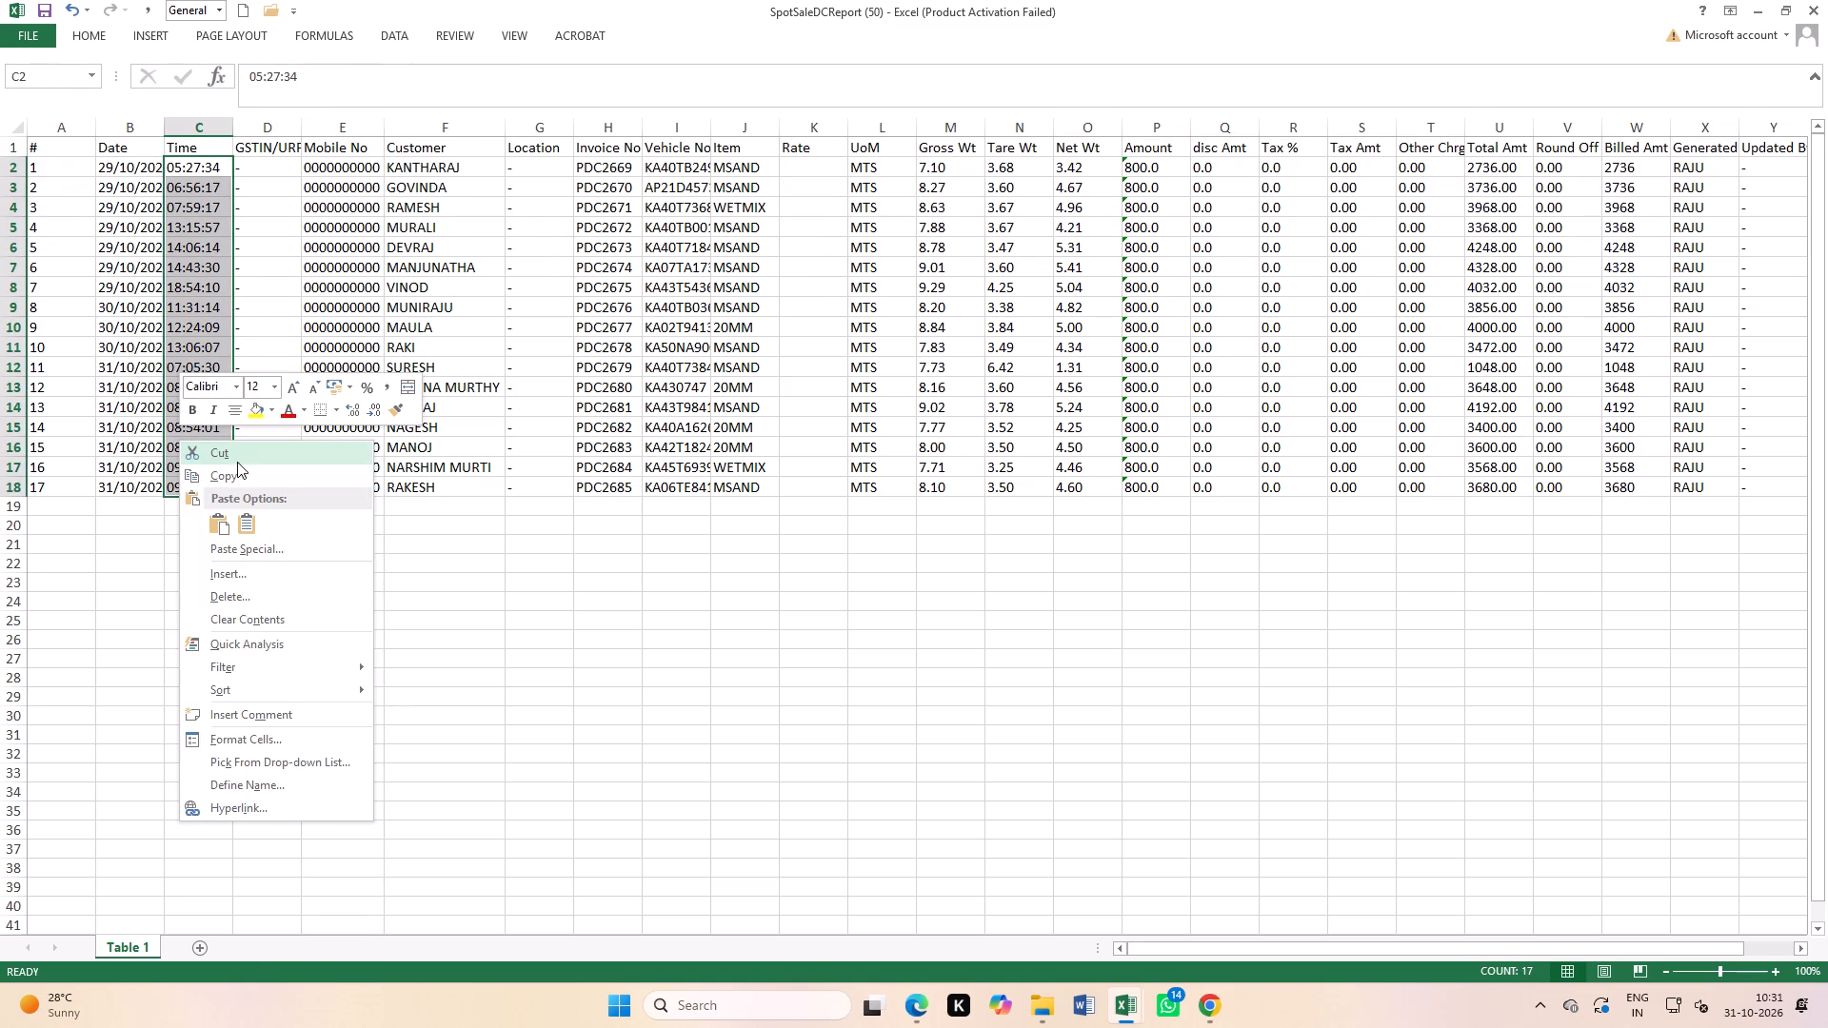
left_click(237, 454)
scroll(774, 419, "up", 3)
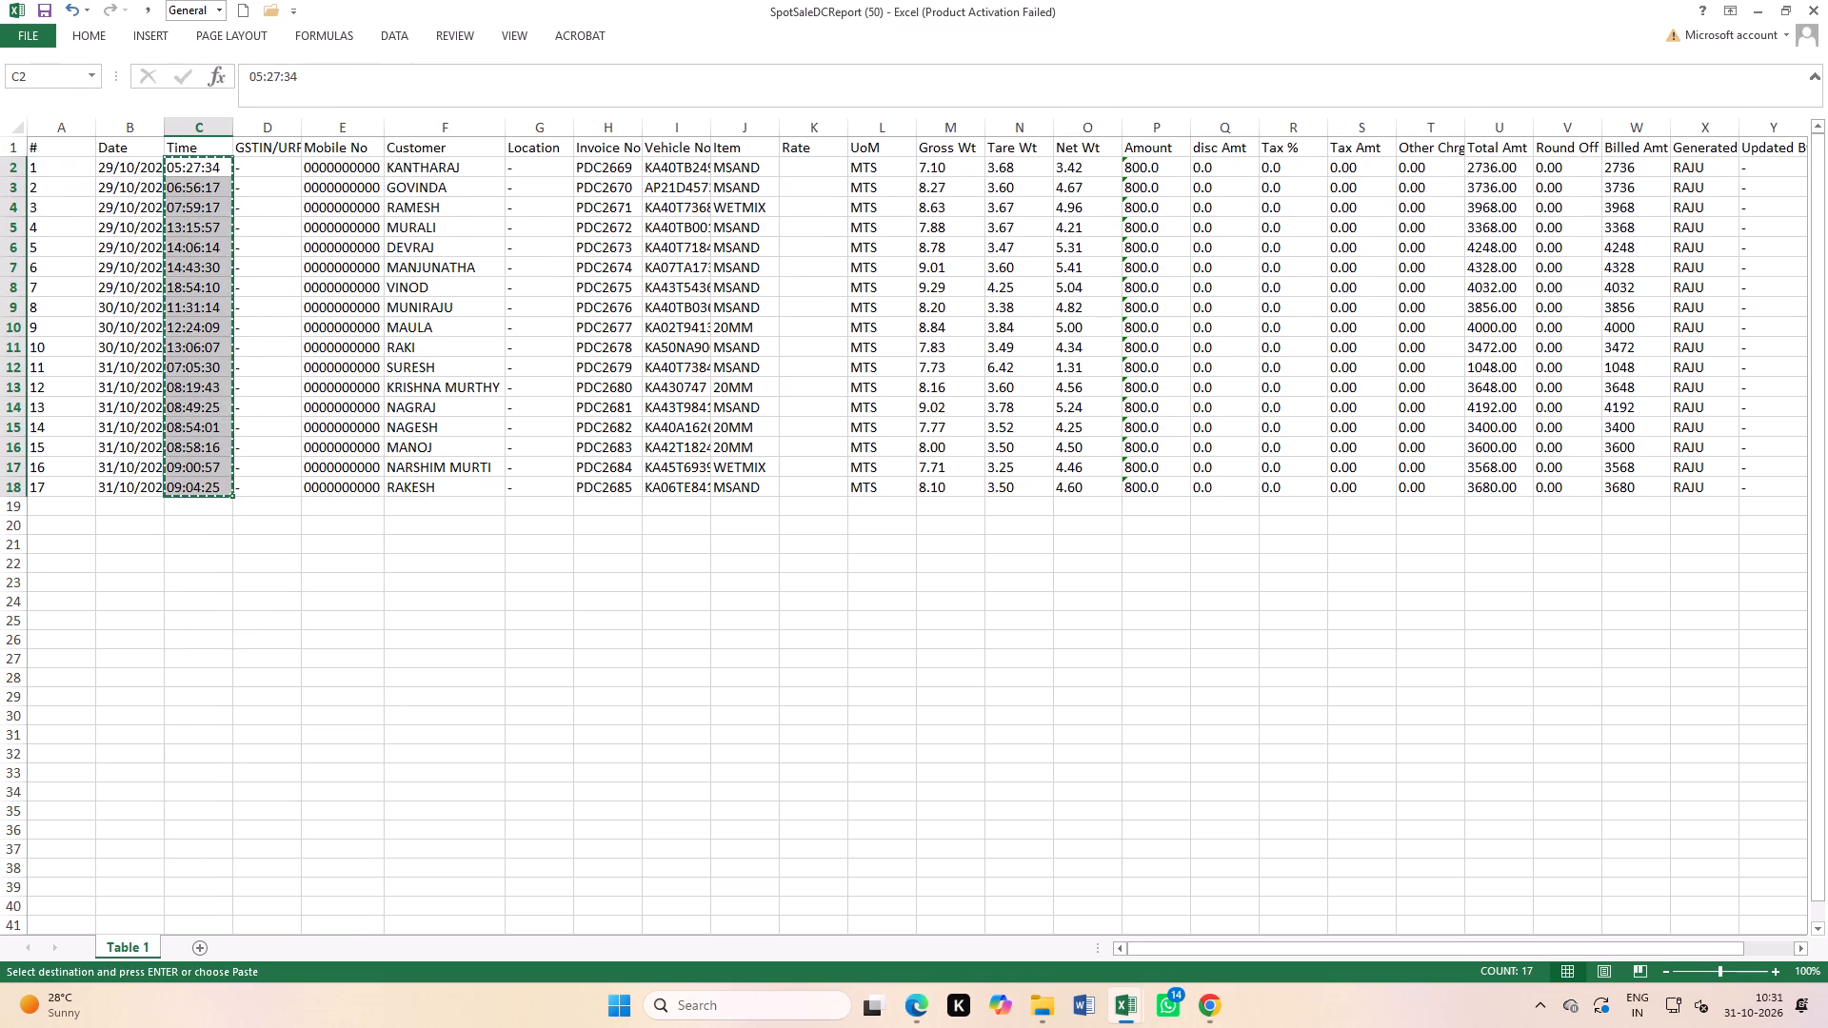
left_click(863, 169)
right_click(863, 169)
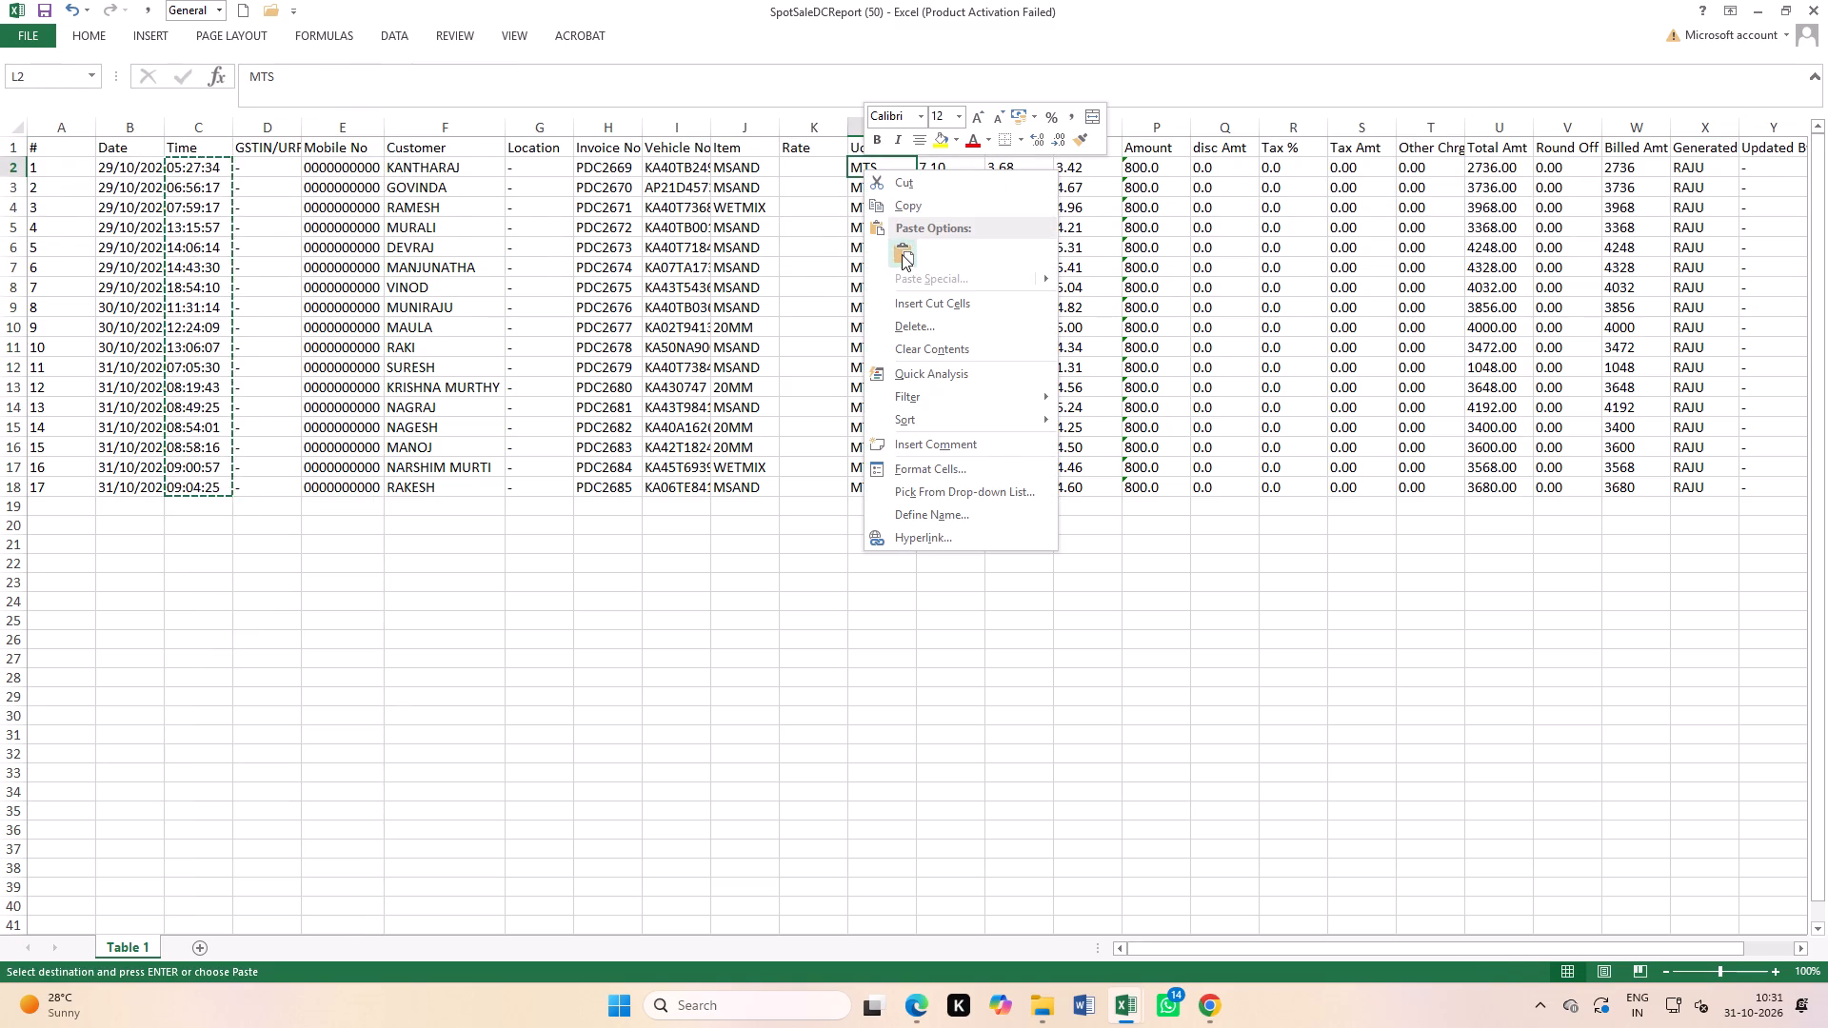
left_click(902, 254)
left_click(813, 295)
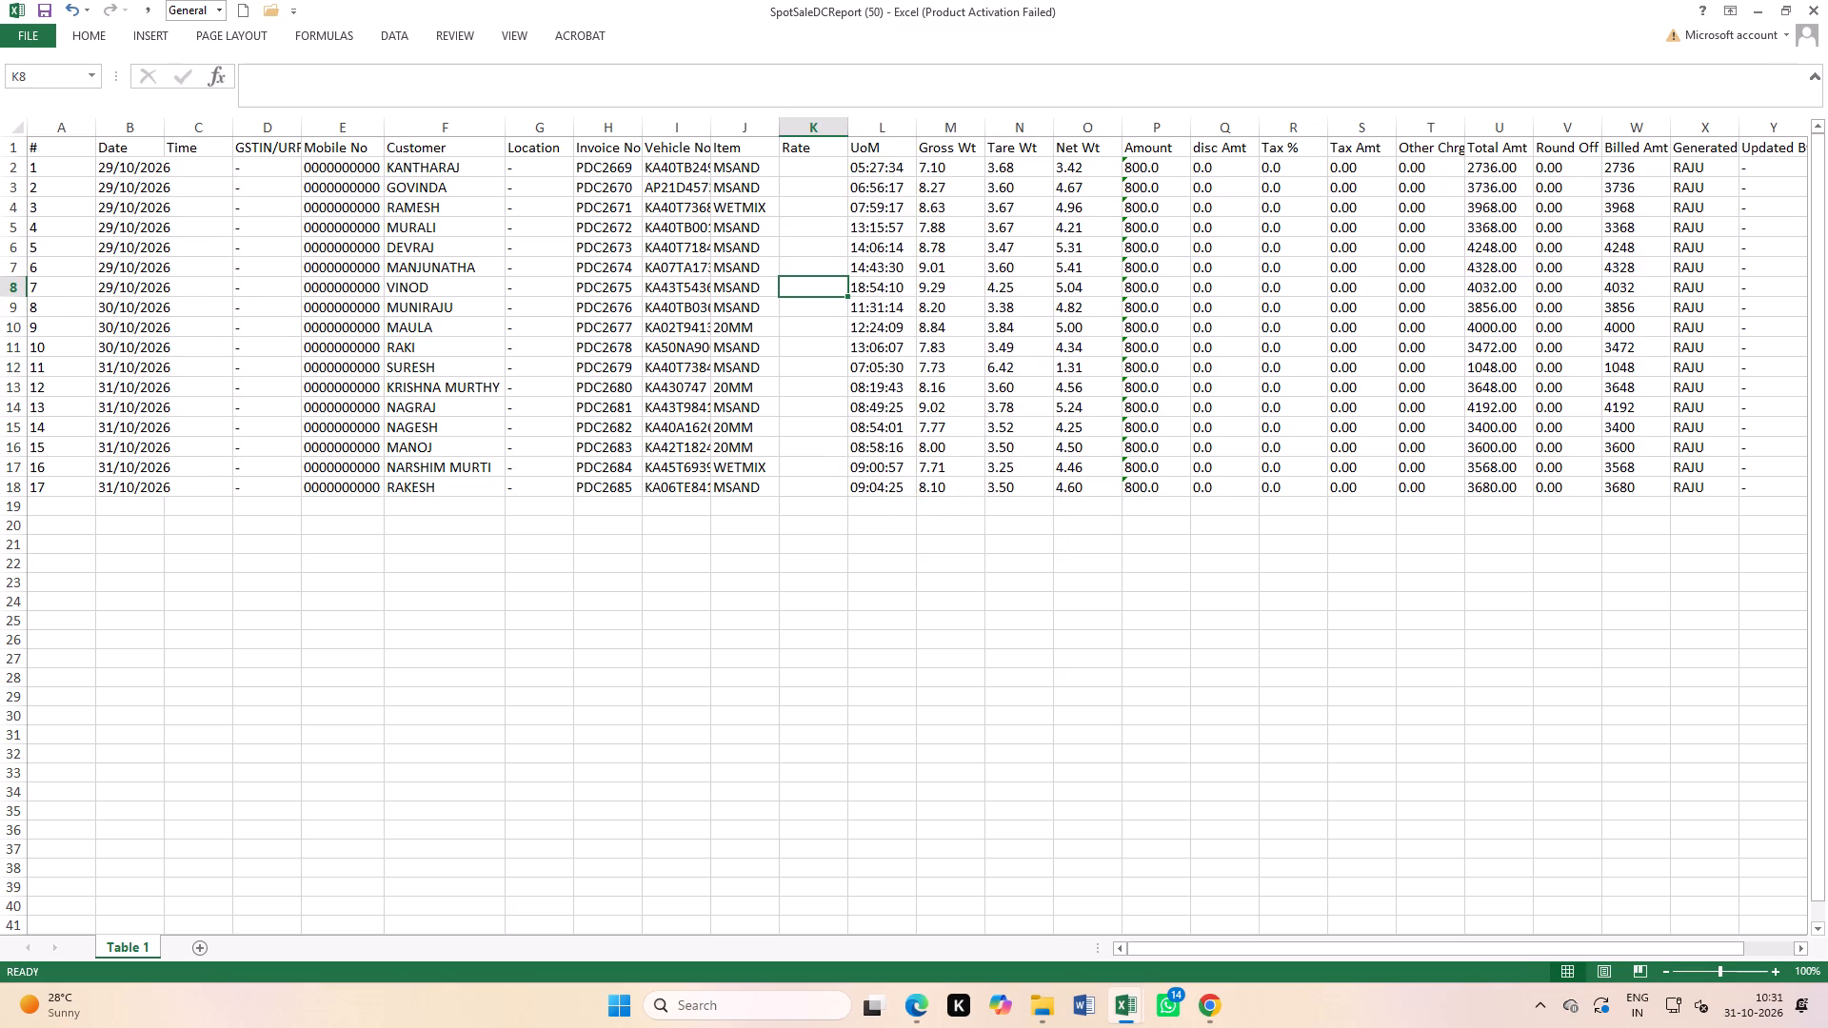
Delete the emptied Rate column and the Location column from the table.
left_click(805, 131)
right_click(808, 225)
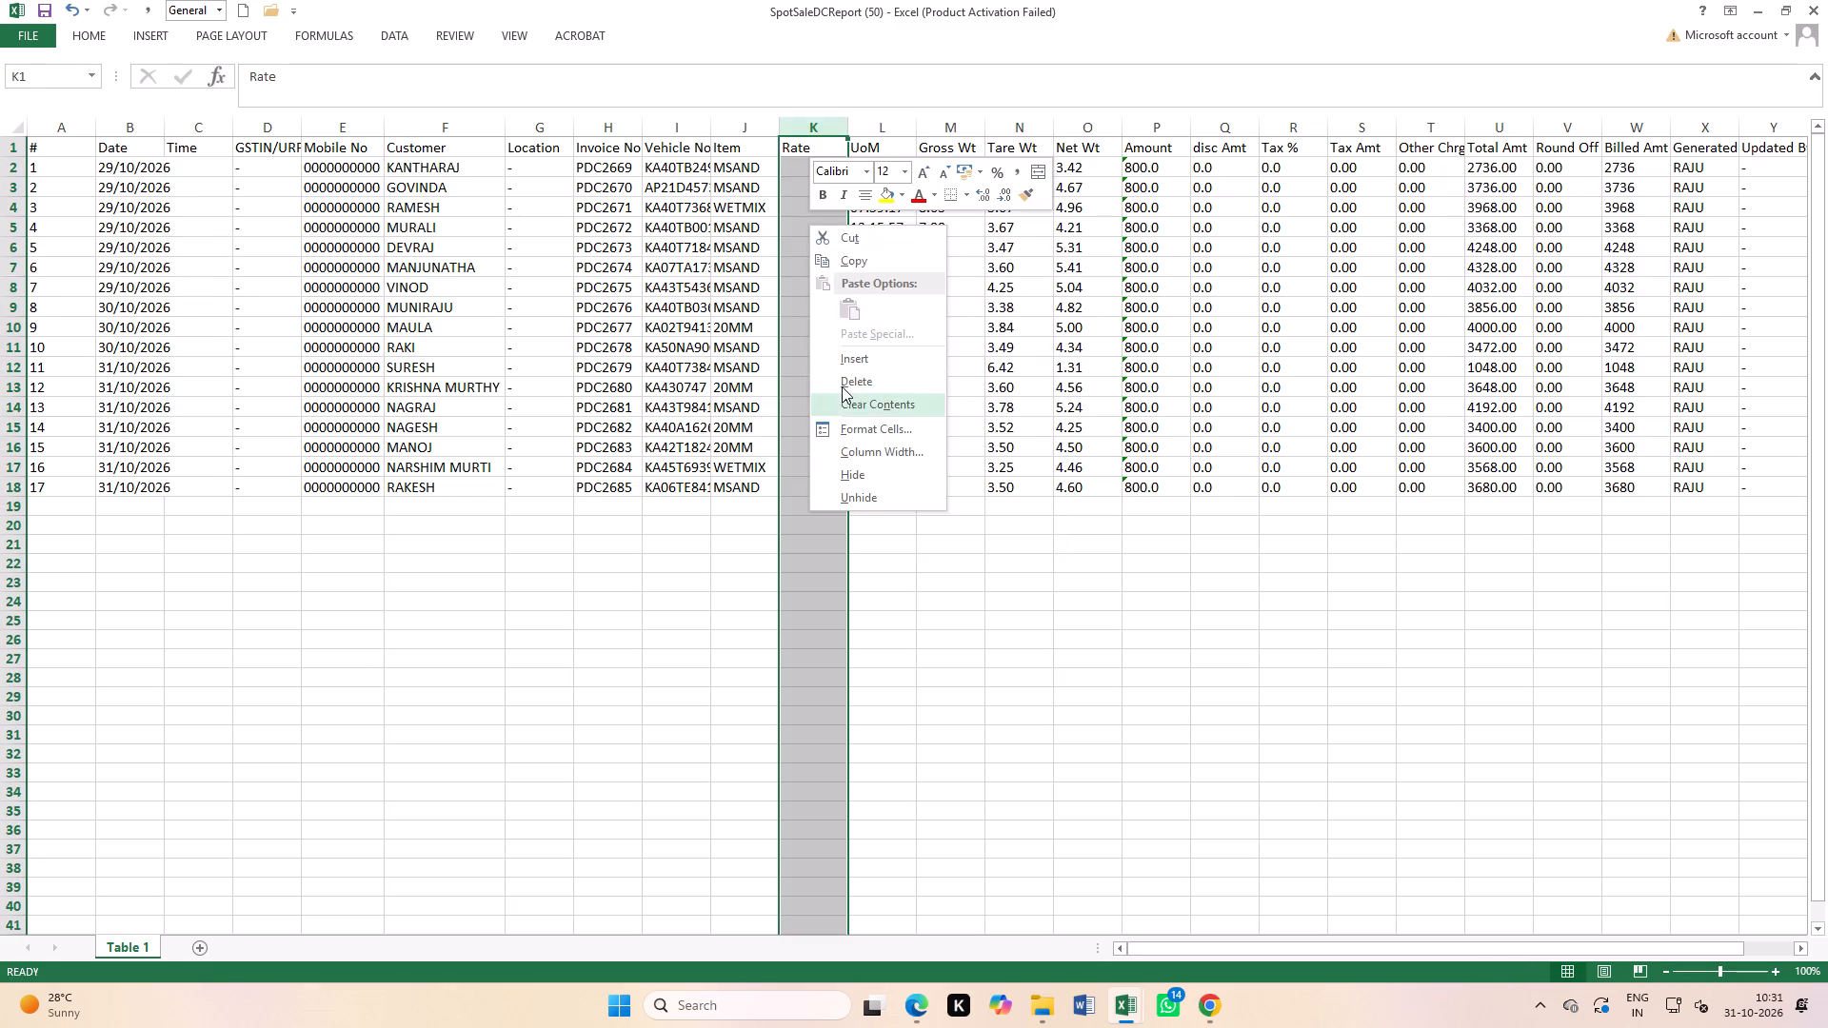
left_click(841, 384)
left_click(986, 607)
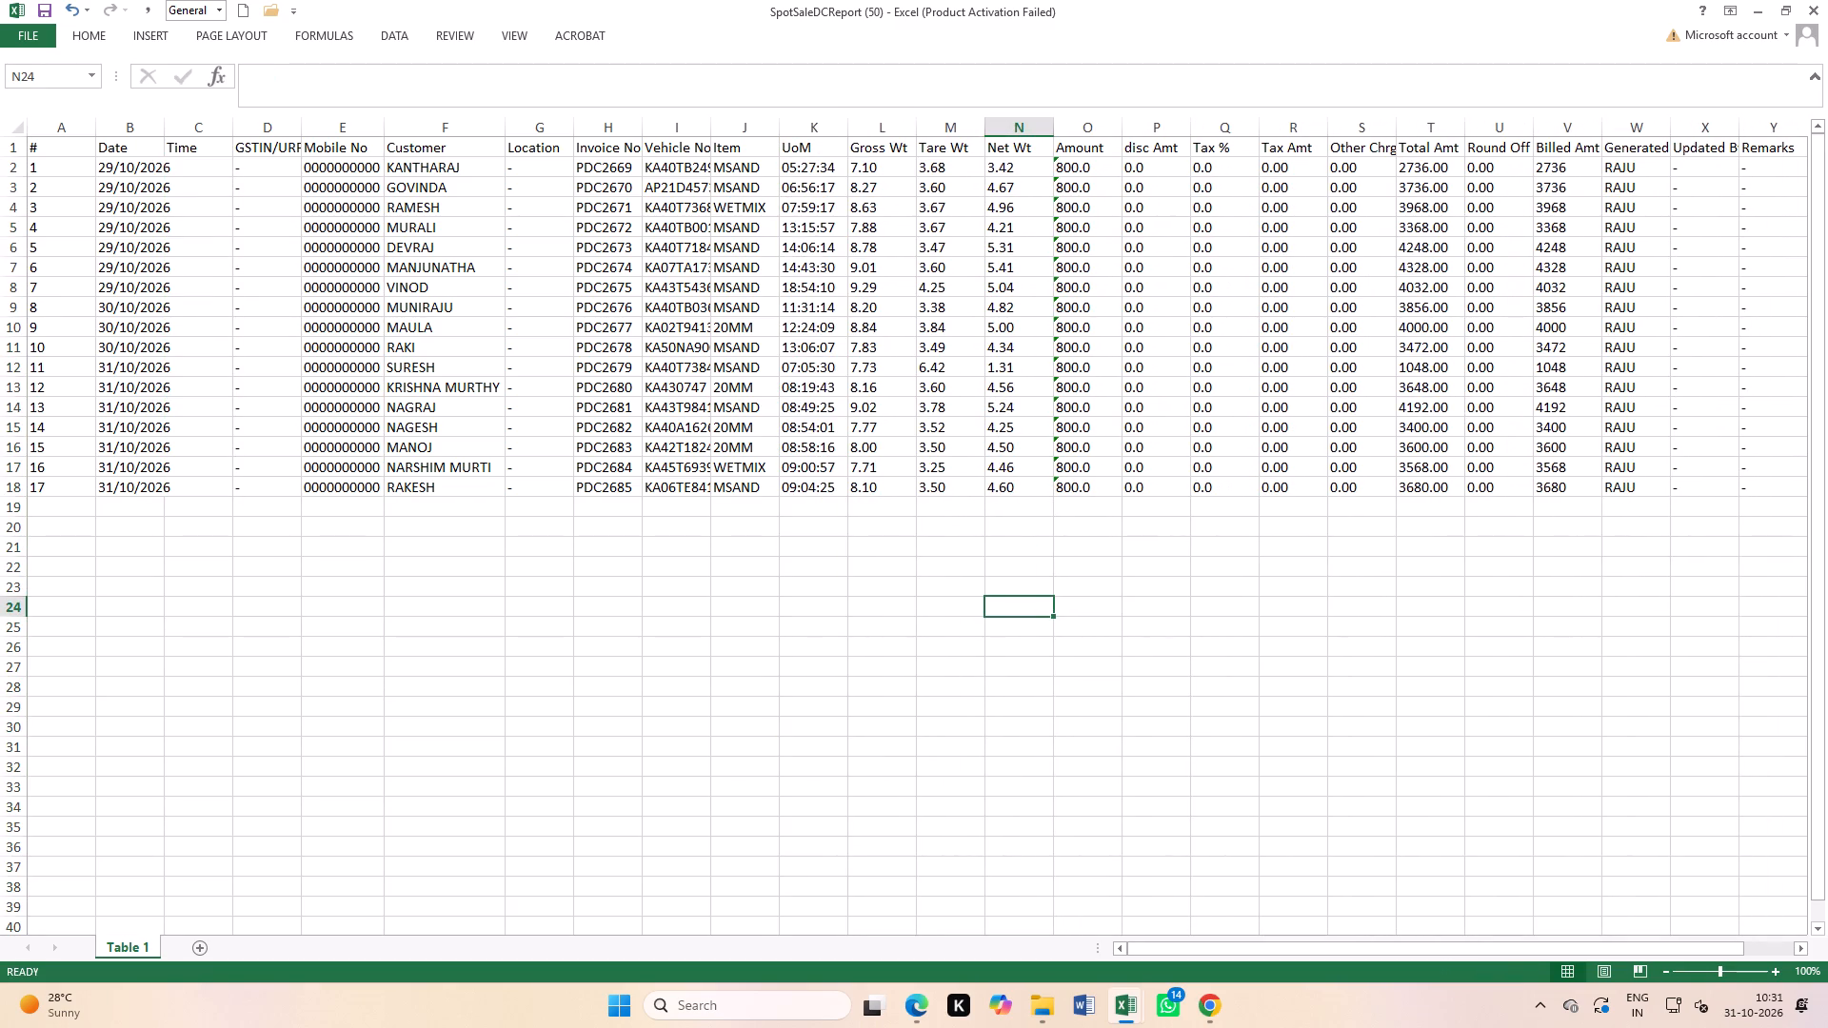
left_click(533, 123)
right_click(546, 228)
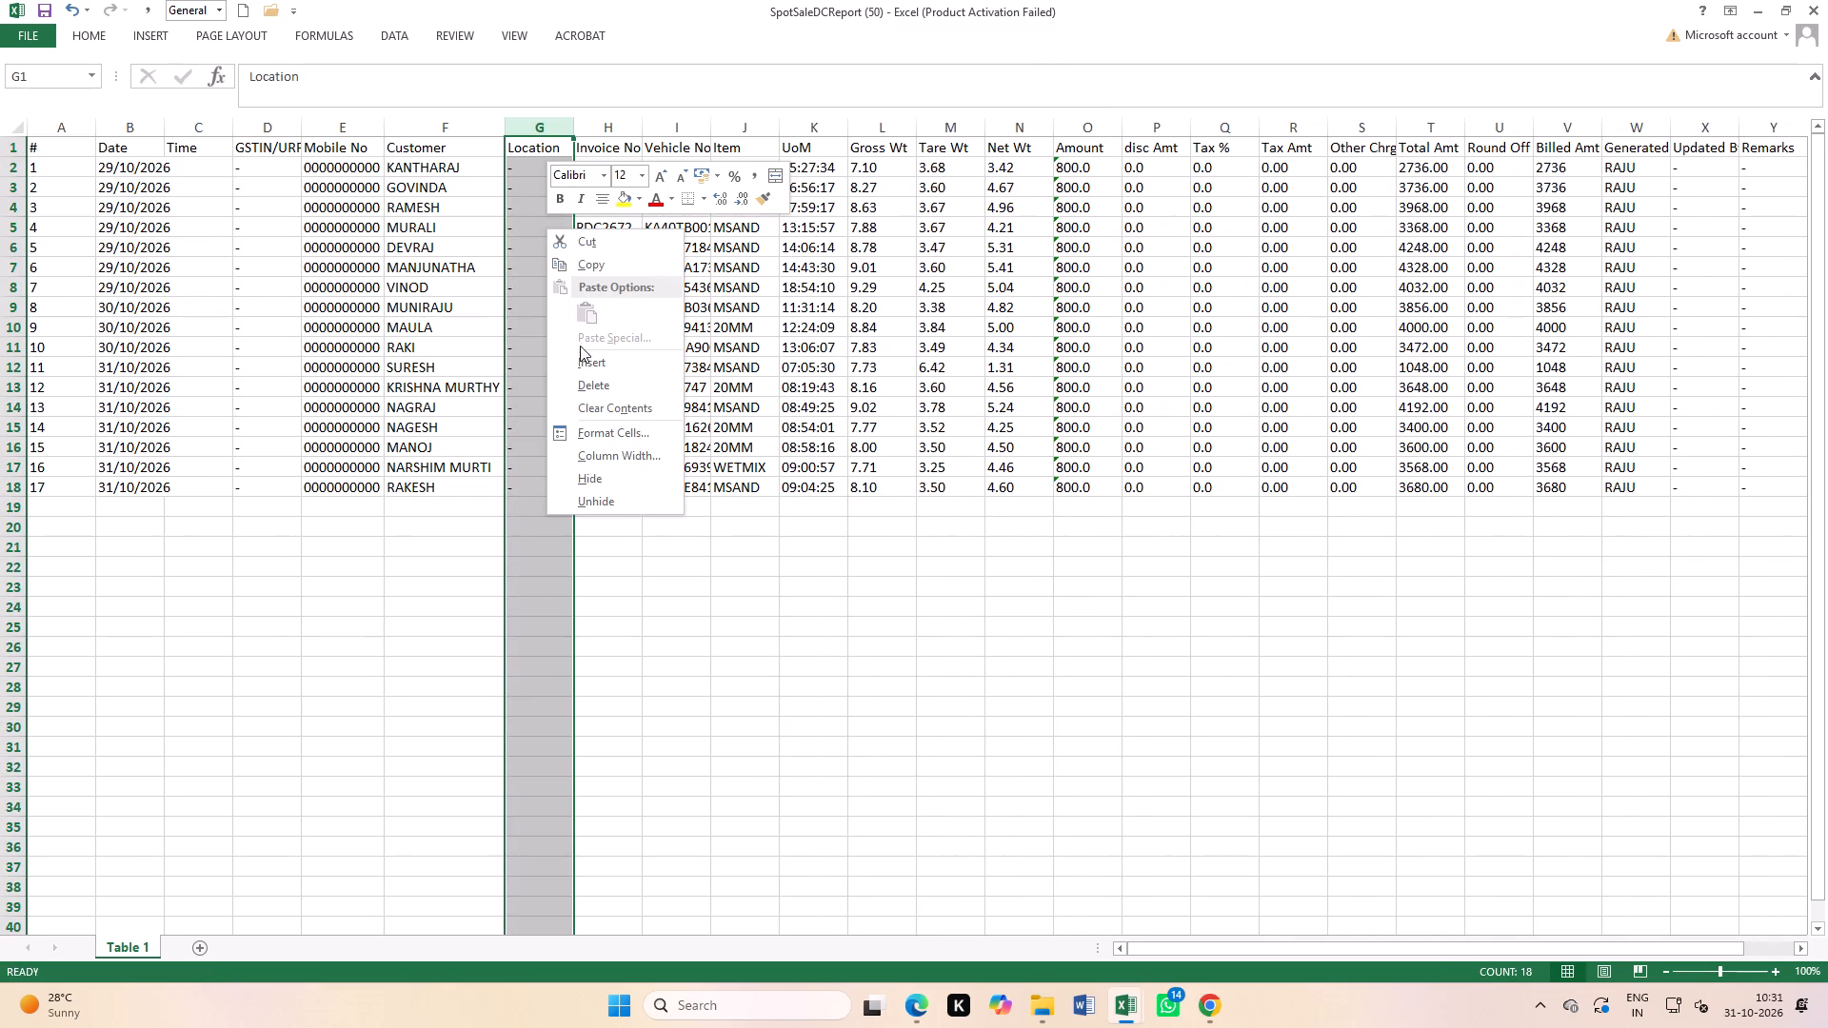
left_click(588, 374)
left_click(647, 237)
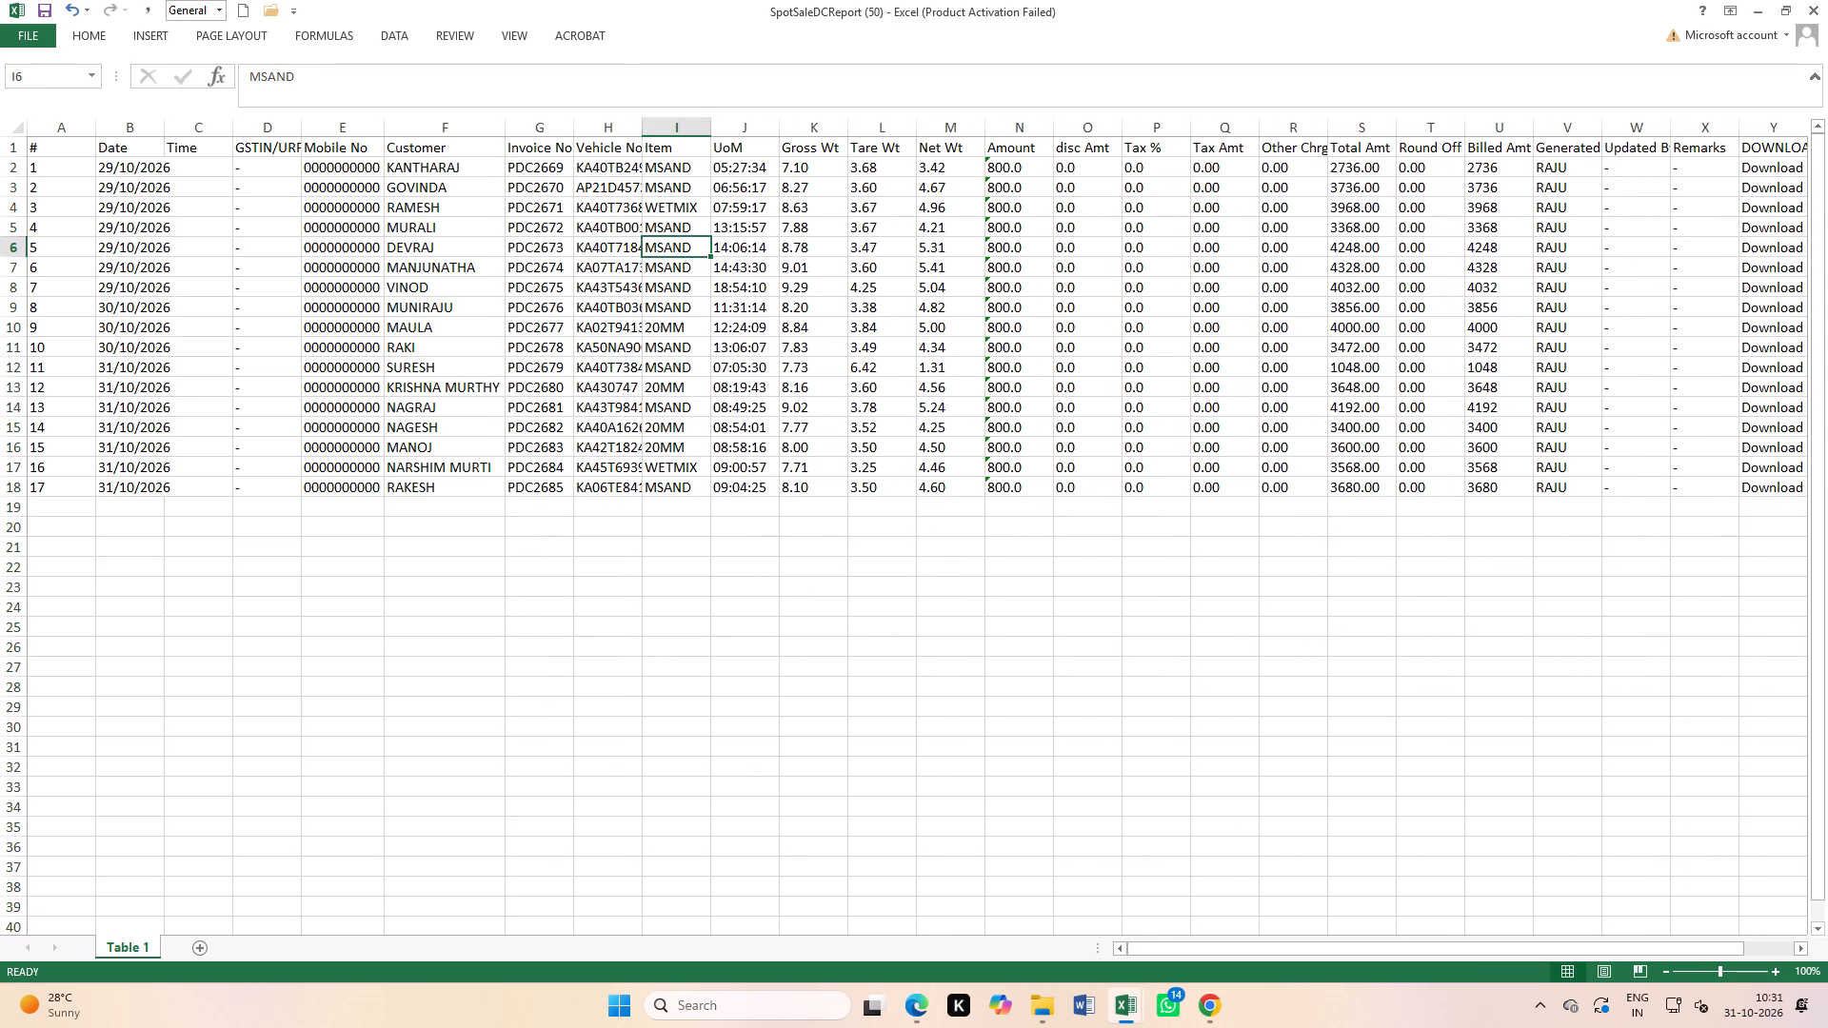
Move the Invoice No and Vehicle No values into the Time and GSTIN/URP columns, starting at the first data row.
left_click_drag(532, 171, 600, 461)
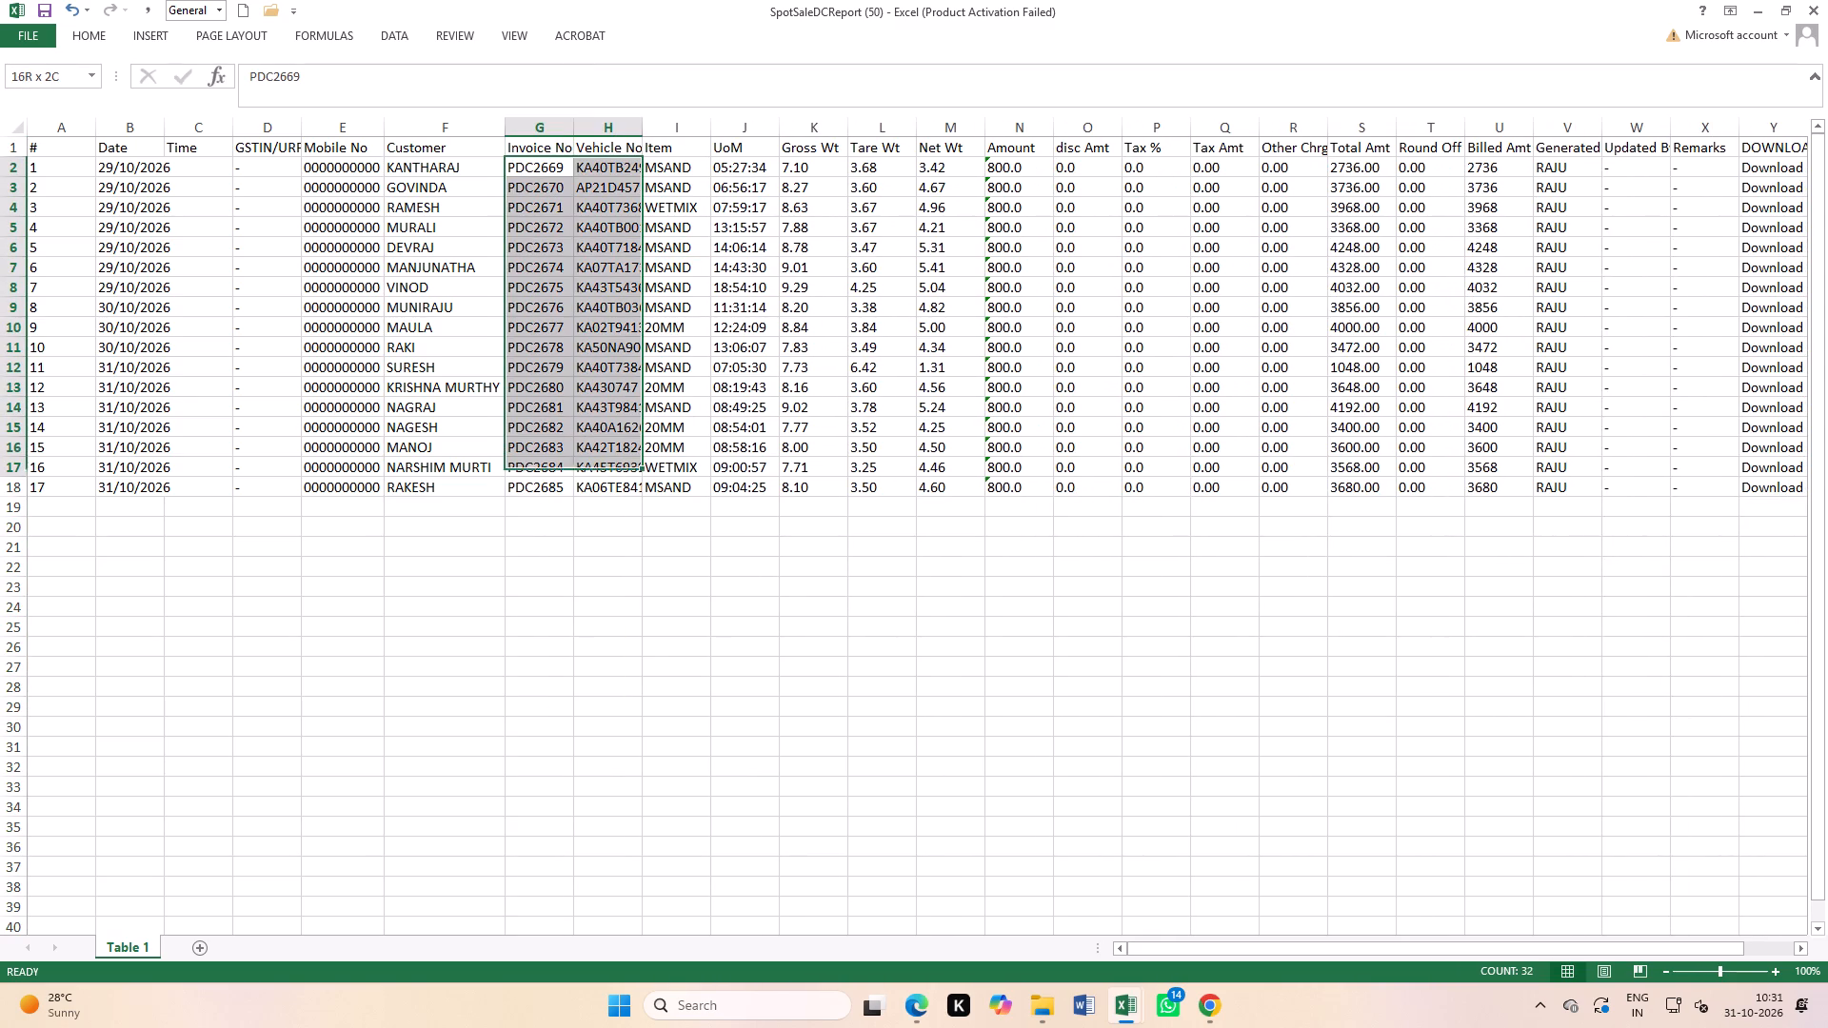
left_click_drag(600, 461, 605, 486)
right_click(604, 484)
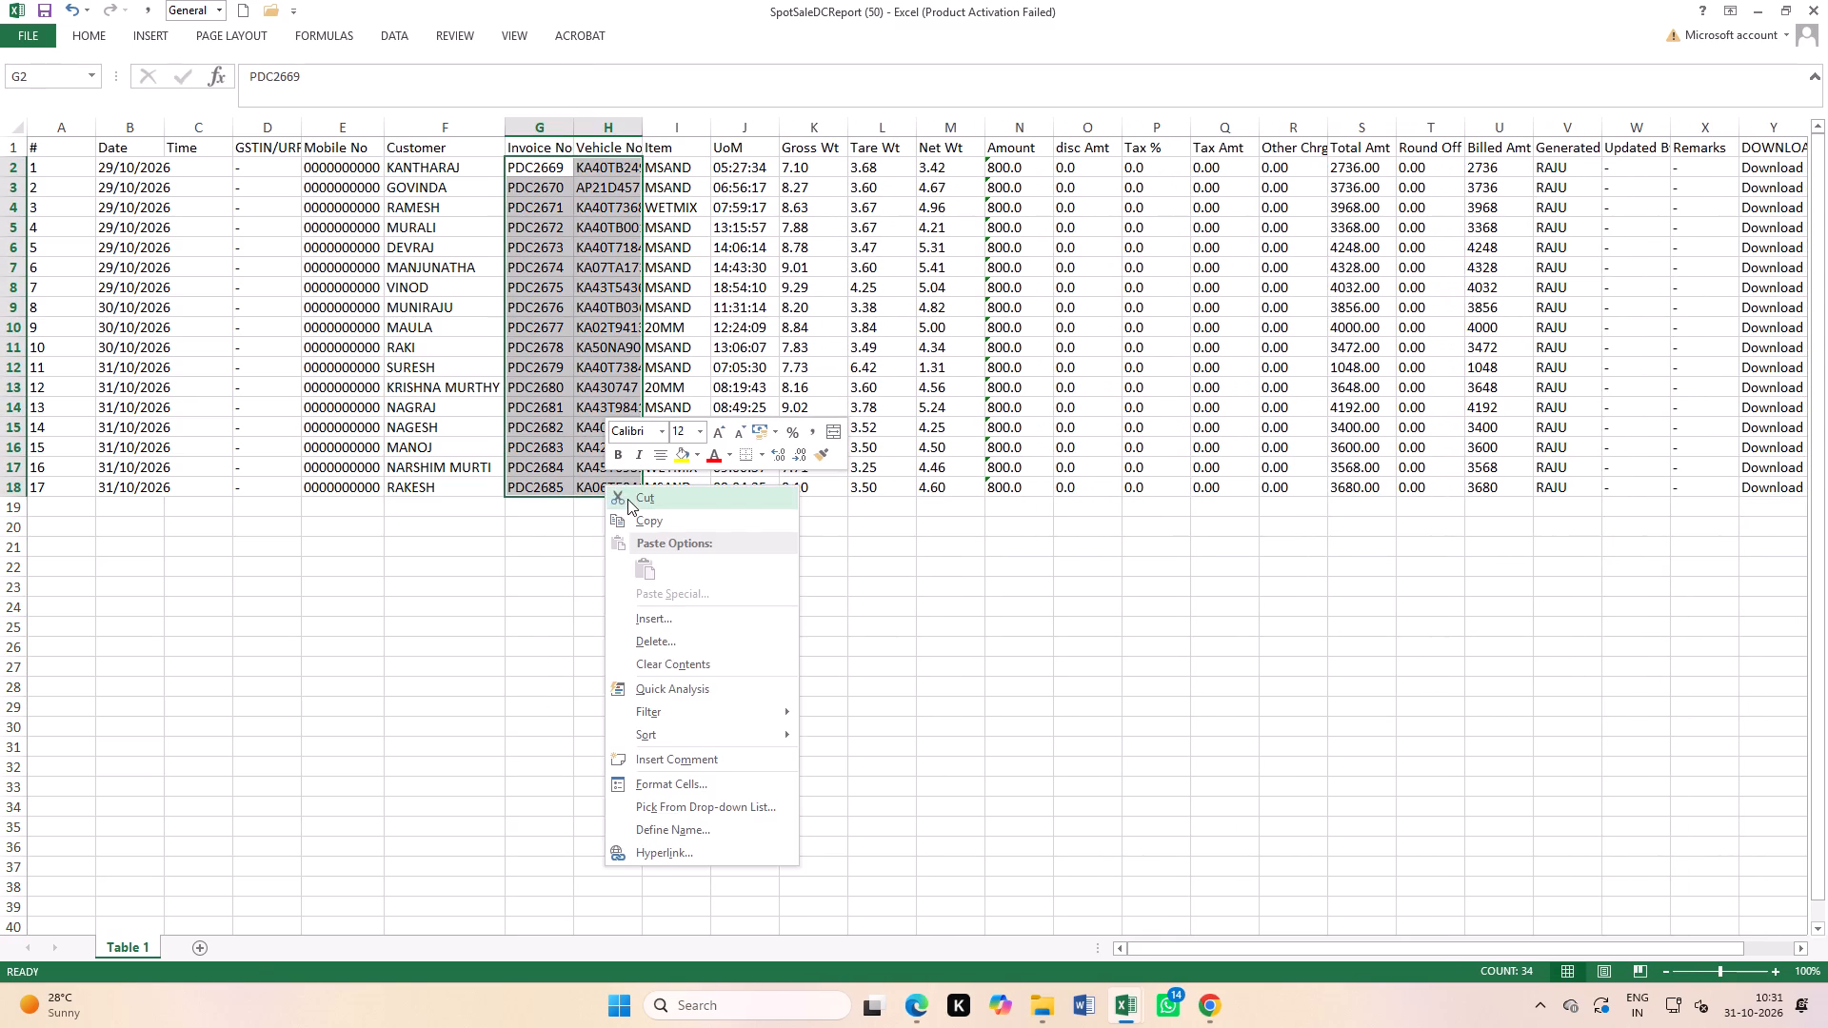
left_click(627, 499)
left_click(212, 168)
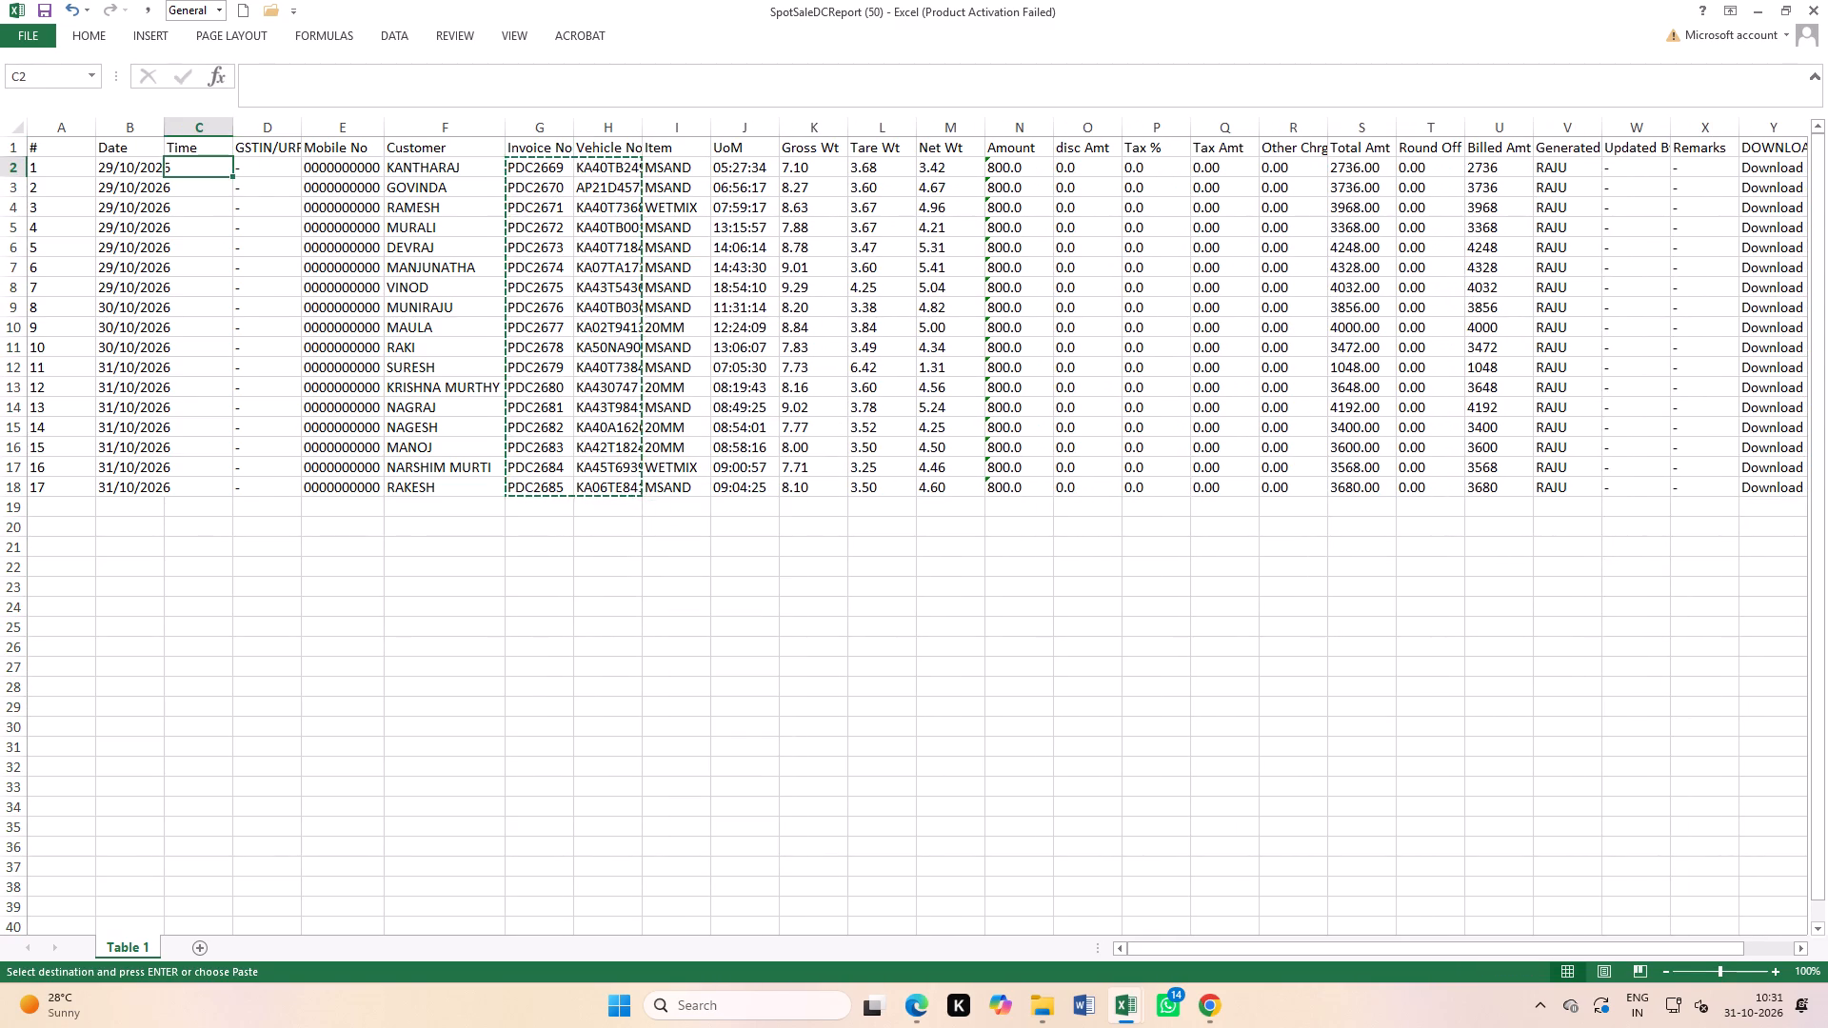
right_click(212, 168)
left_click(256, 247)
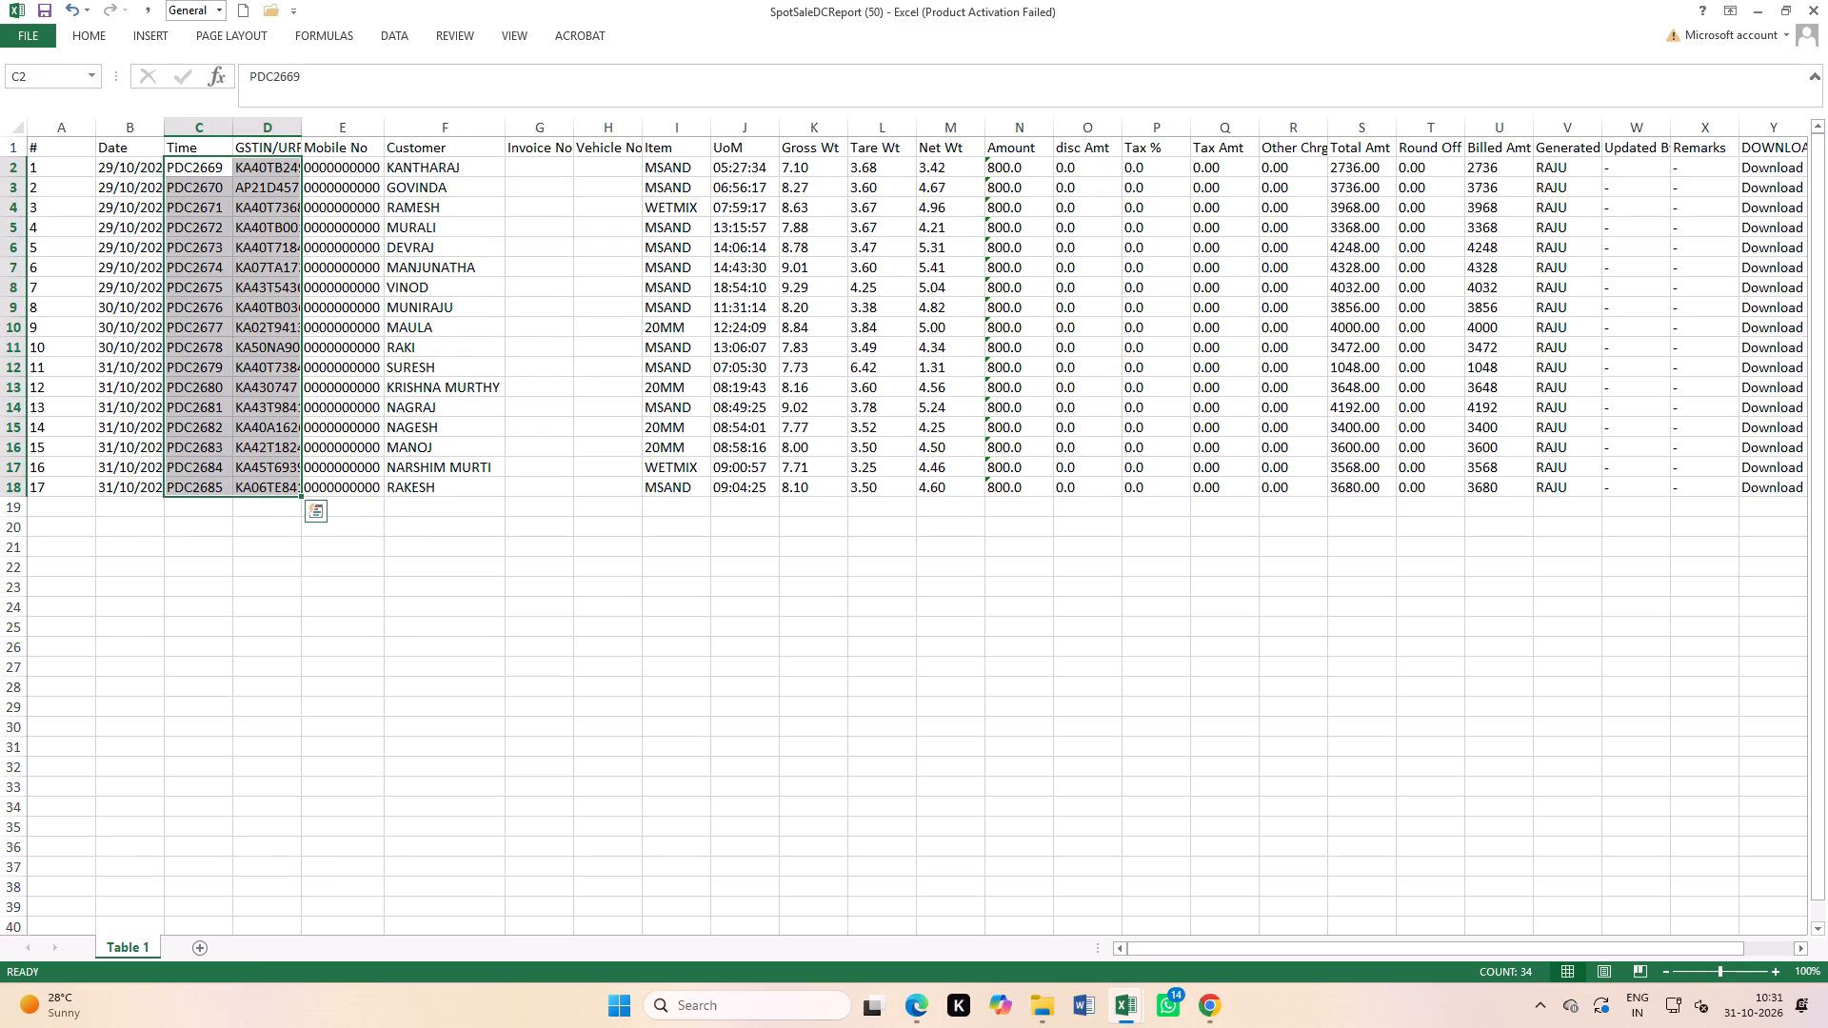
left_click(439, 237)
Delete the Mobile No column and the emptied Invoice No and Vehicle No columns from the table.
left_click(344, 124)
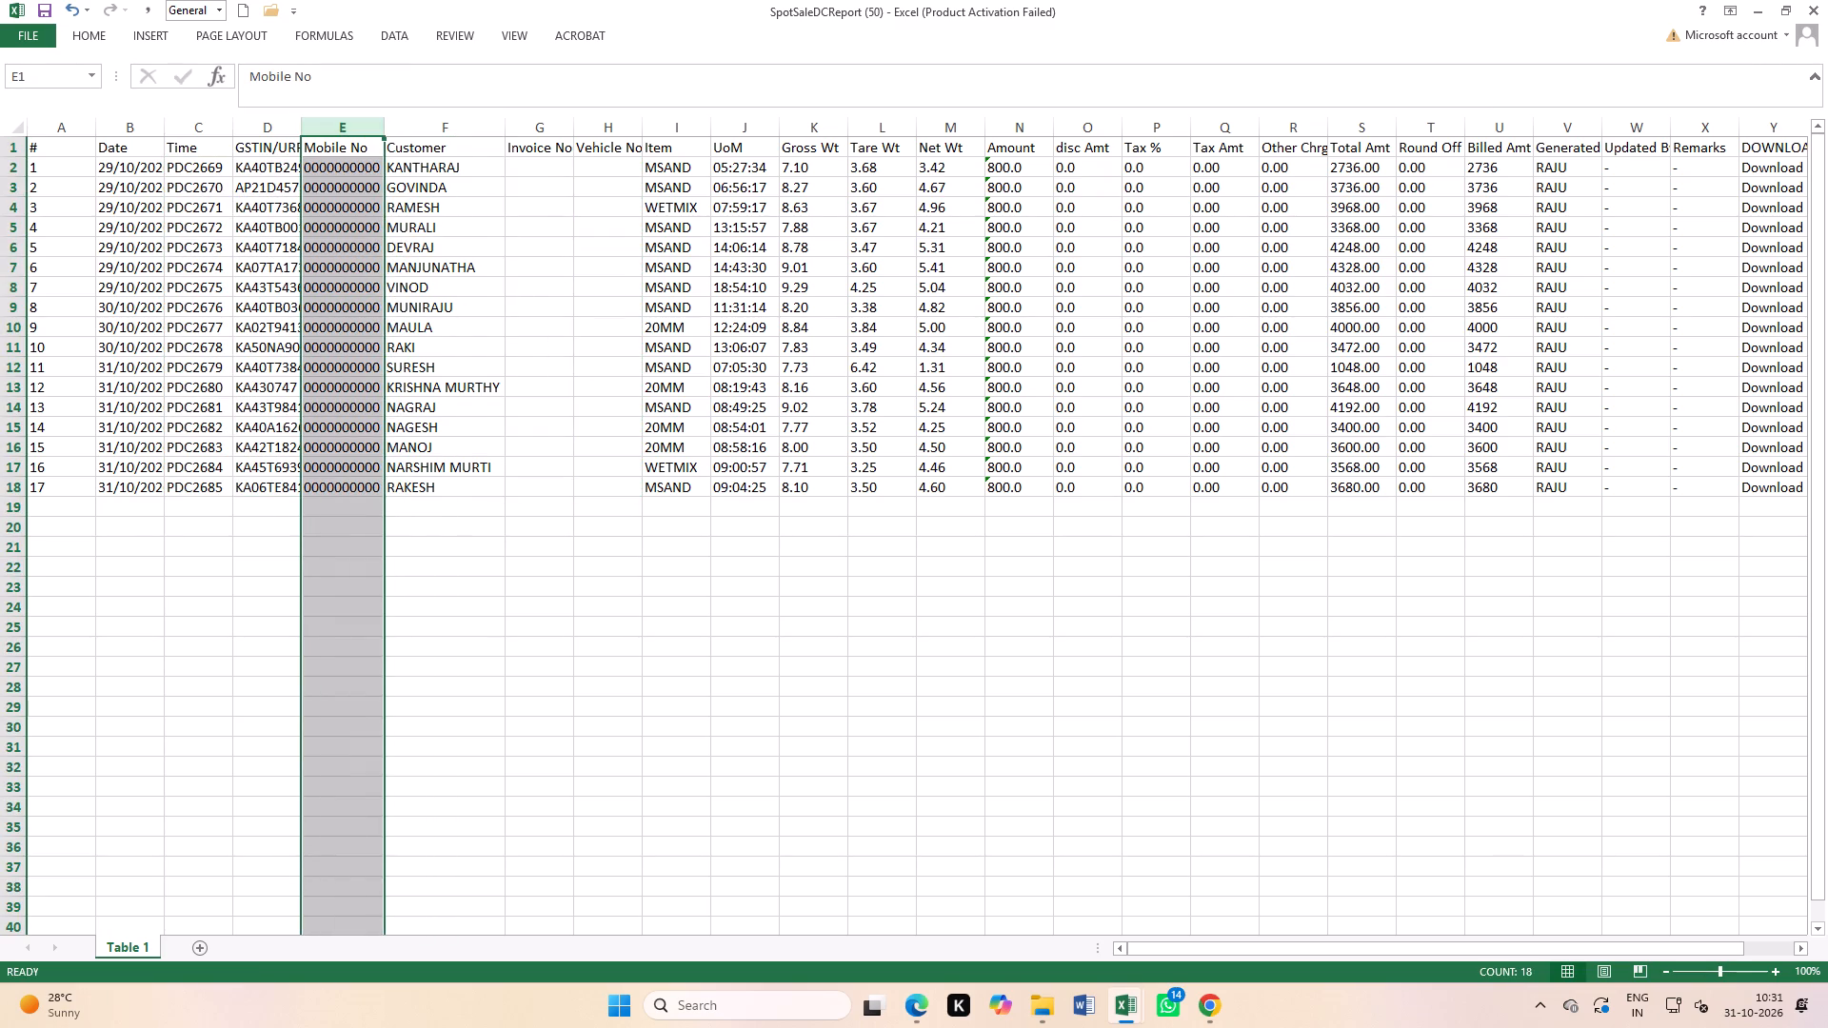
right_click(348, 192)
left_click(391, 352)
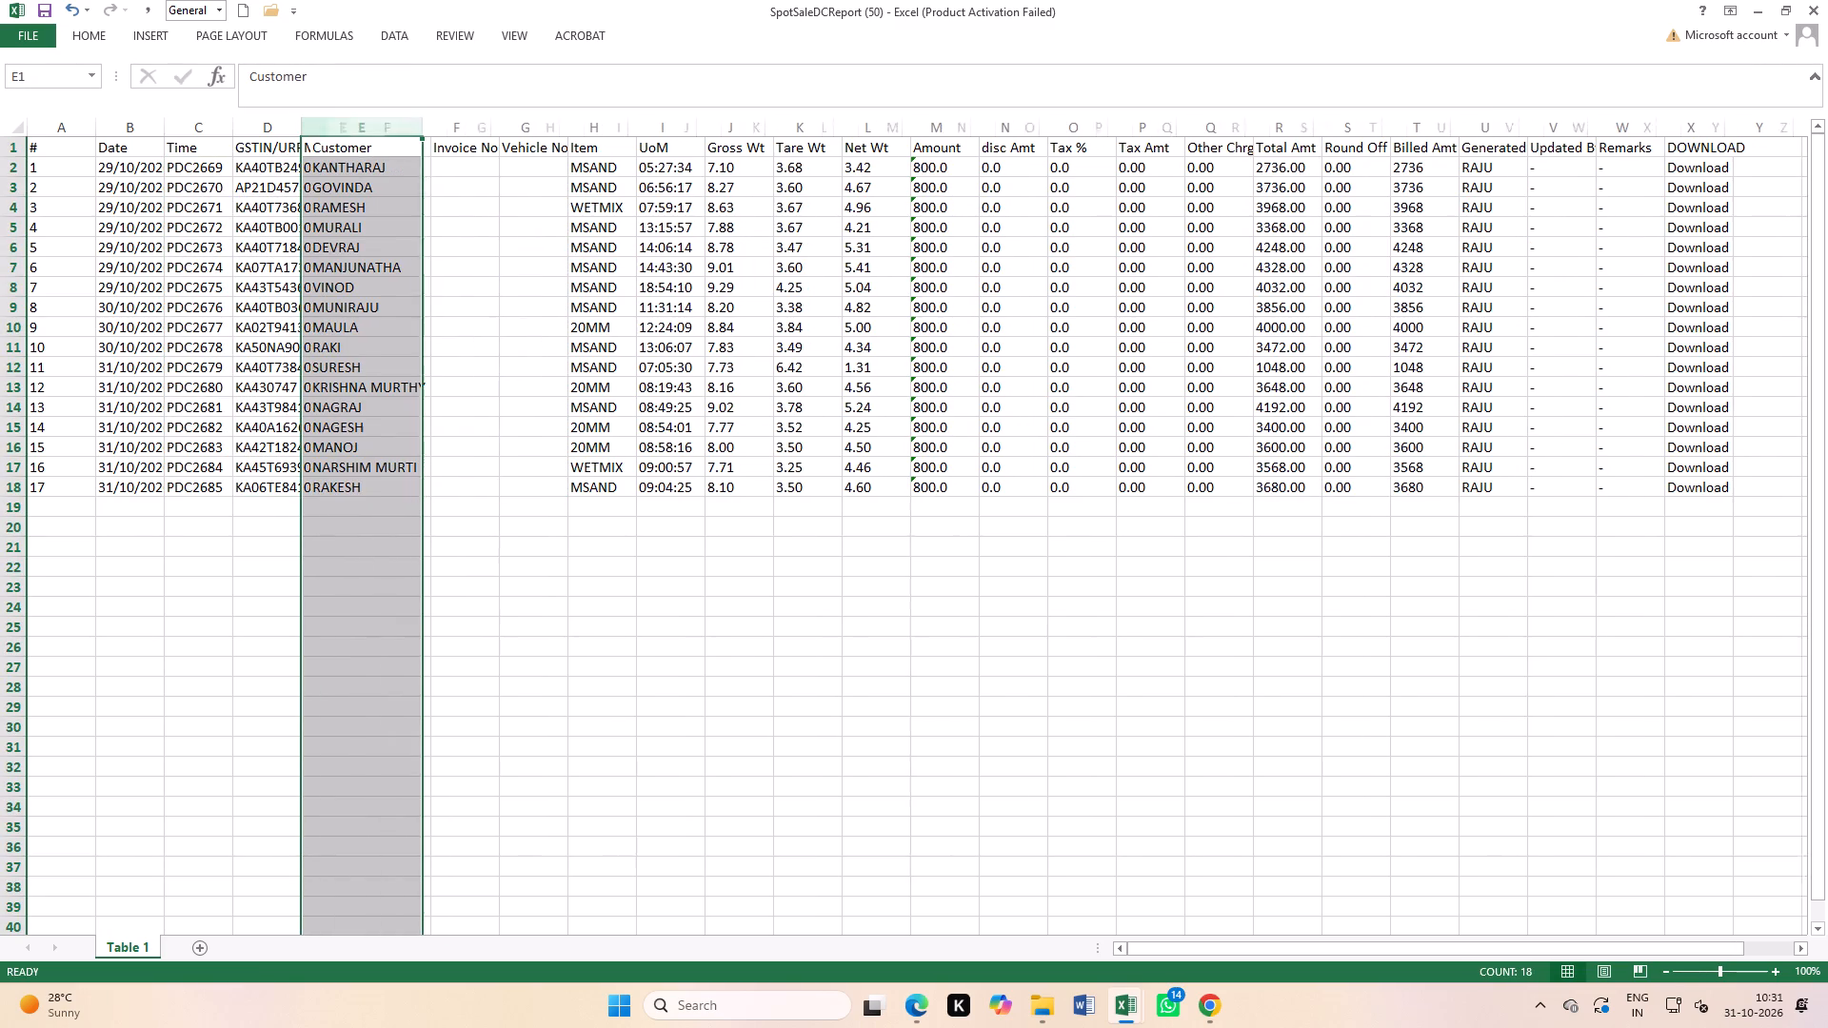
left_click(500, 272)
left_click_drag(453, 126, 504, 167)
right_click(476, 226)
left_click(508, 377)
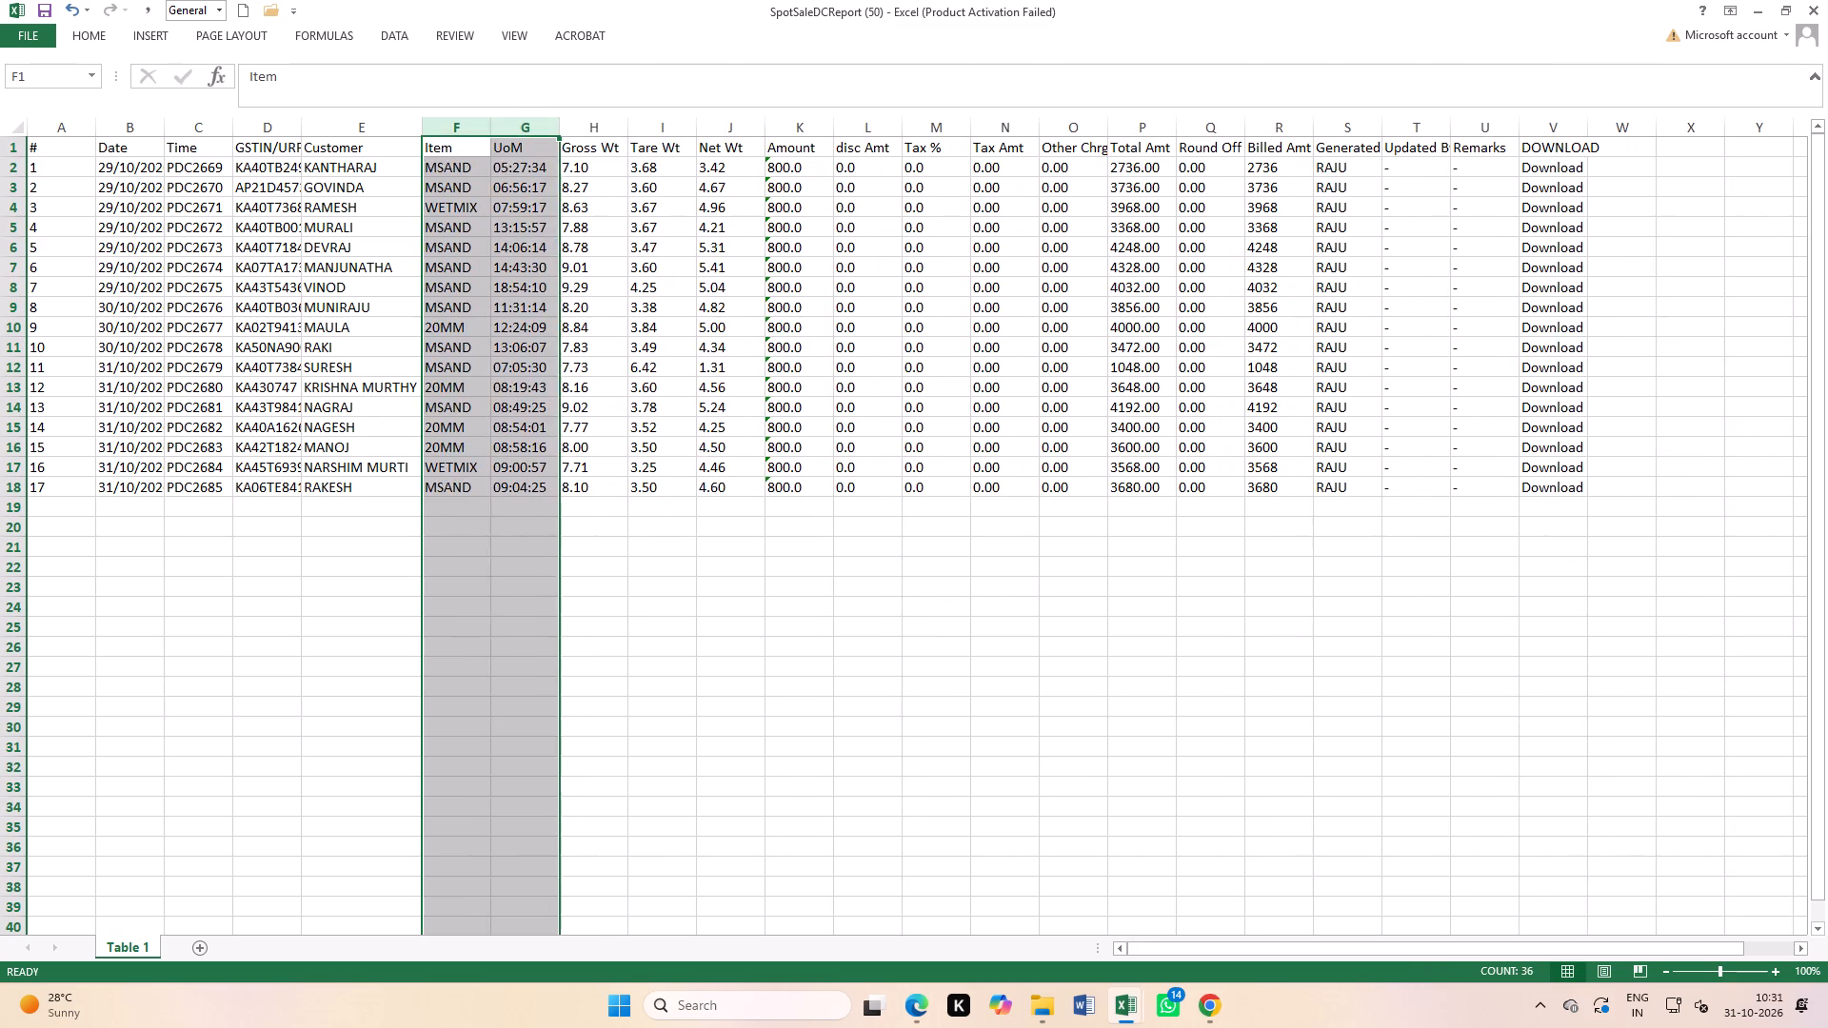
left_click(989, 378)
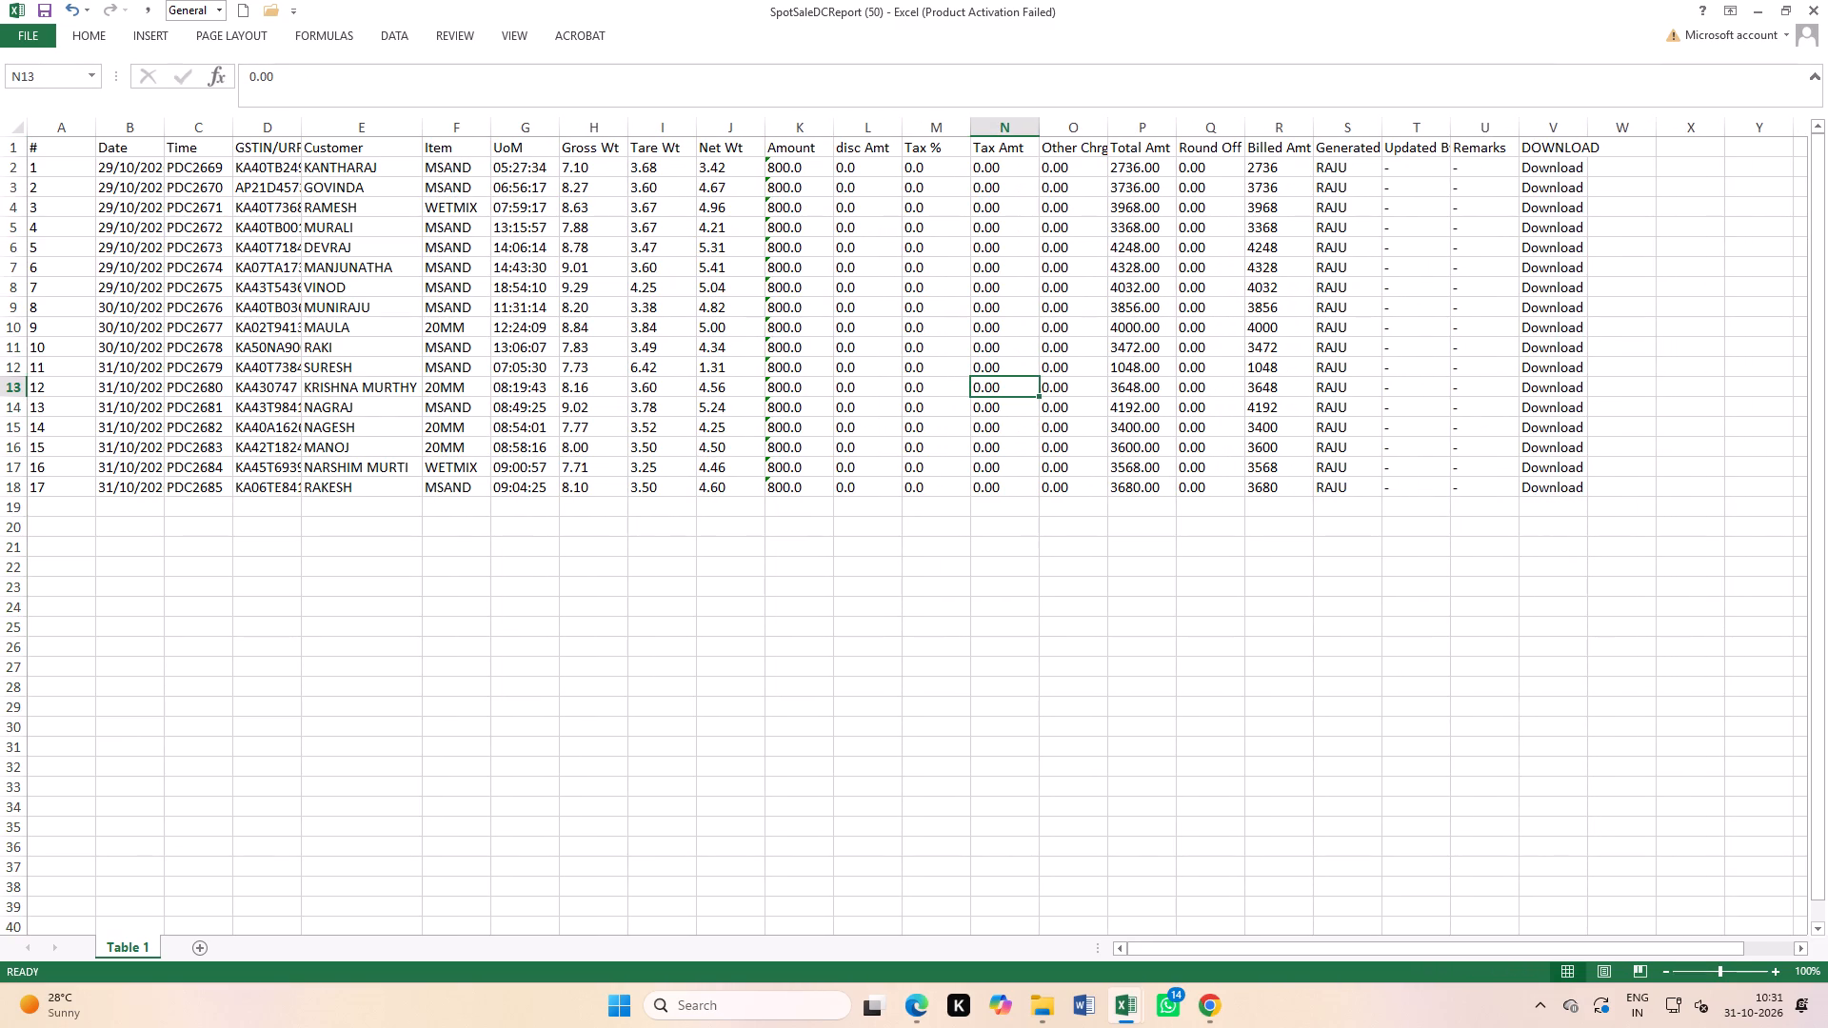
Delete all columns after Amount, from disc Amt through DOWNLOAD.
left_click_drag(869, 131, 1639, 267)
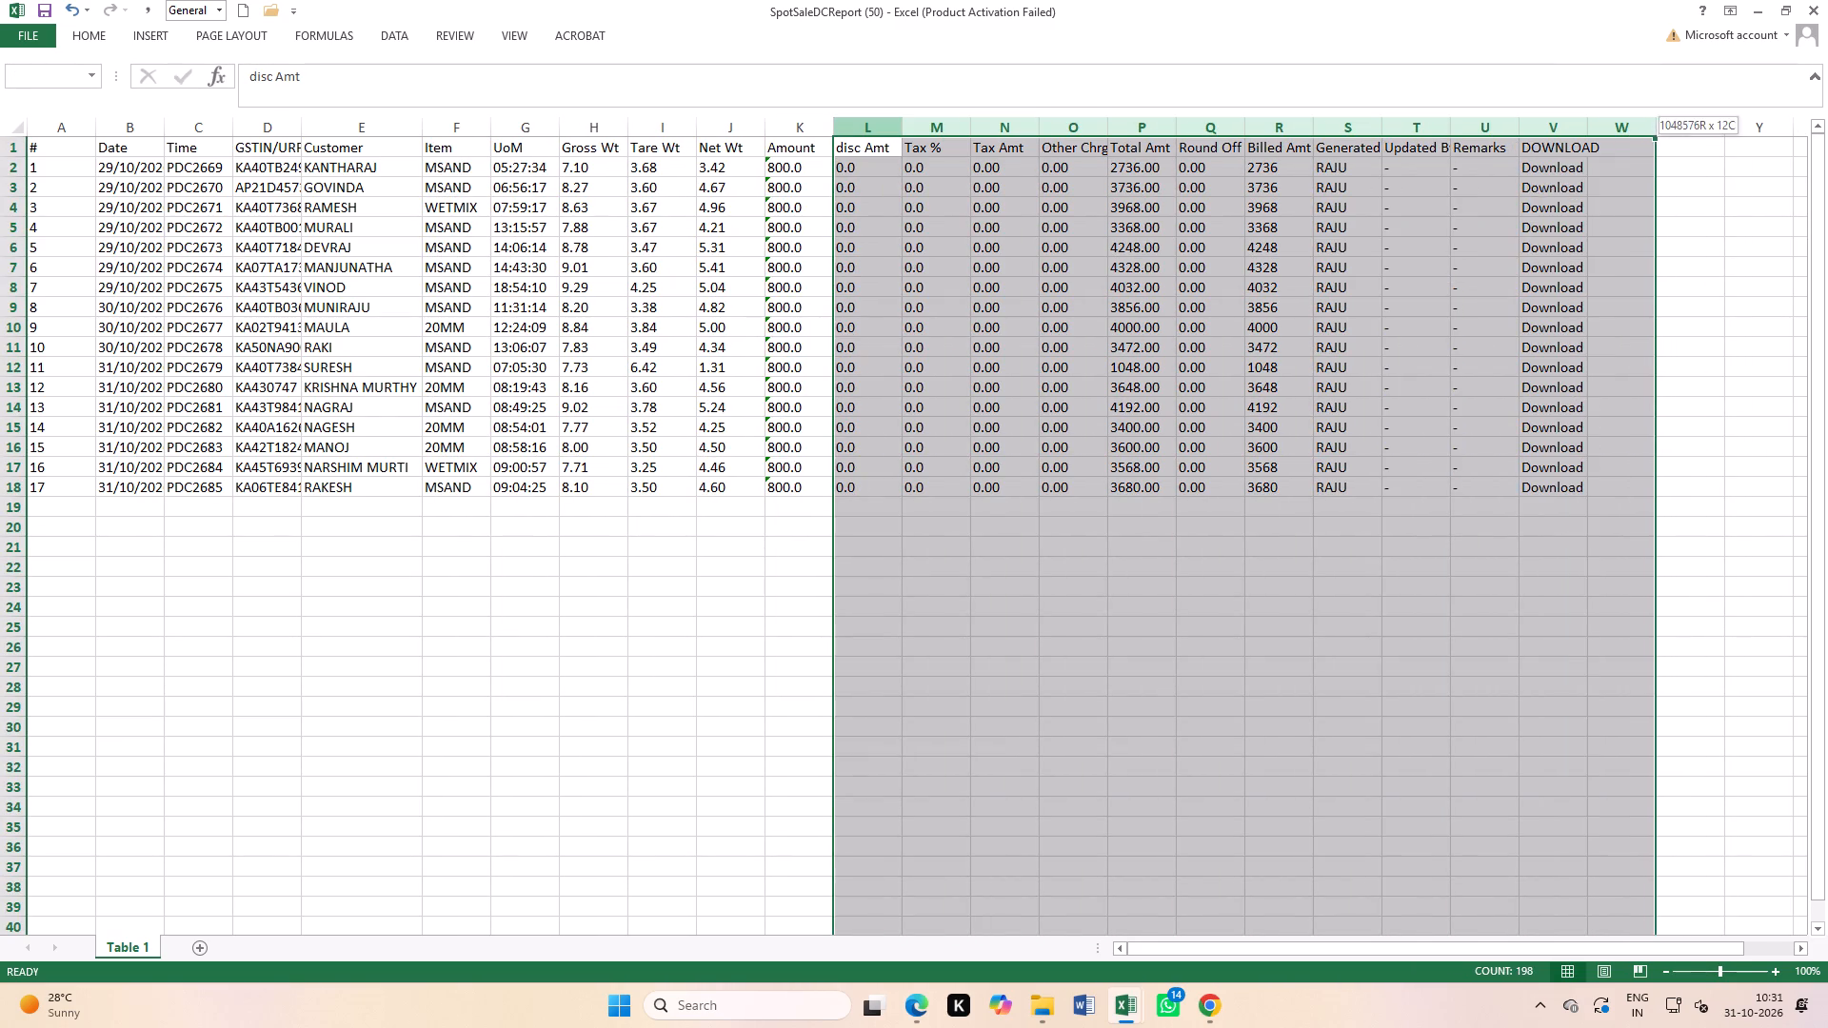
left_click_drag(1639, 267, 1654, 267)
right_click(1393, 243)
left_click(1472, 403)
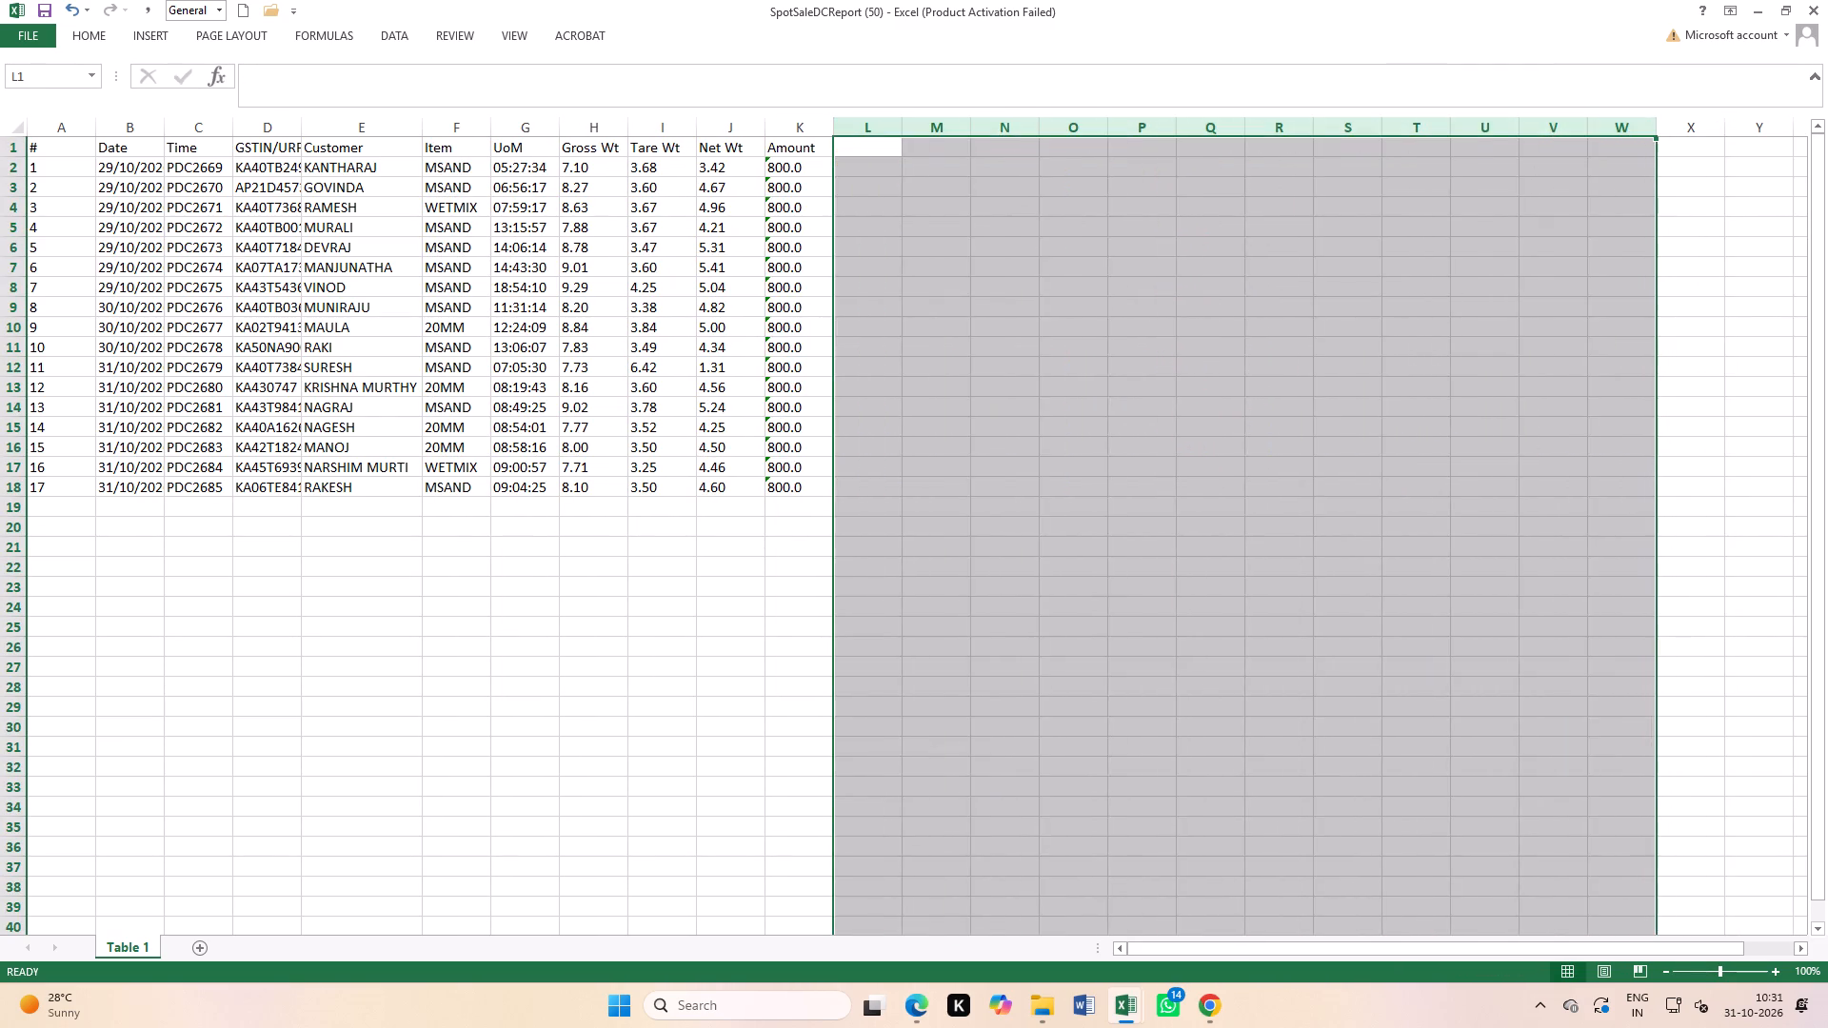
left_click(1275, 420)
Centre the data rows from Date to Amount horizontally and vertically, and apply all borders to them.
left_click_drag(116, 168, 117, 168)
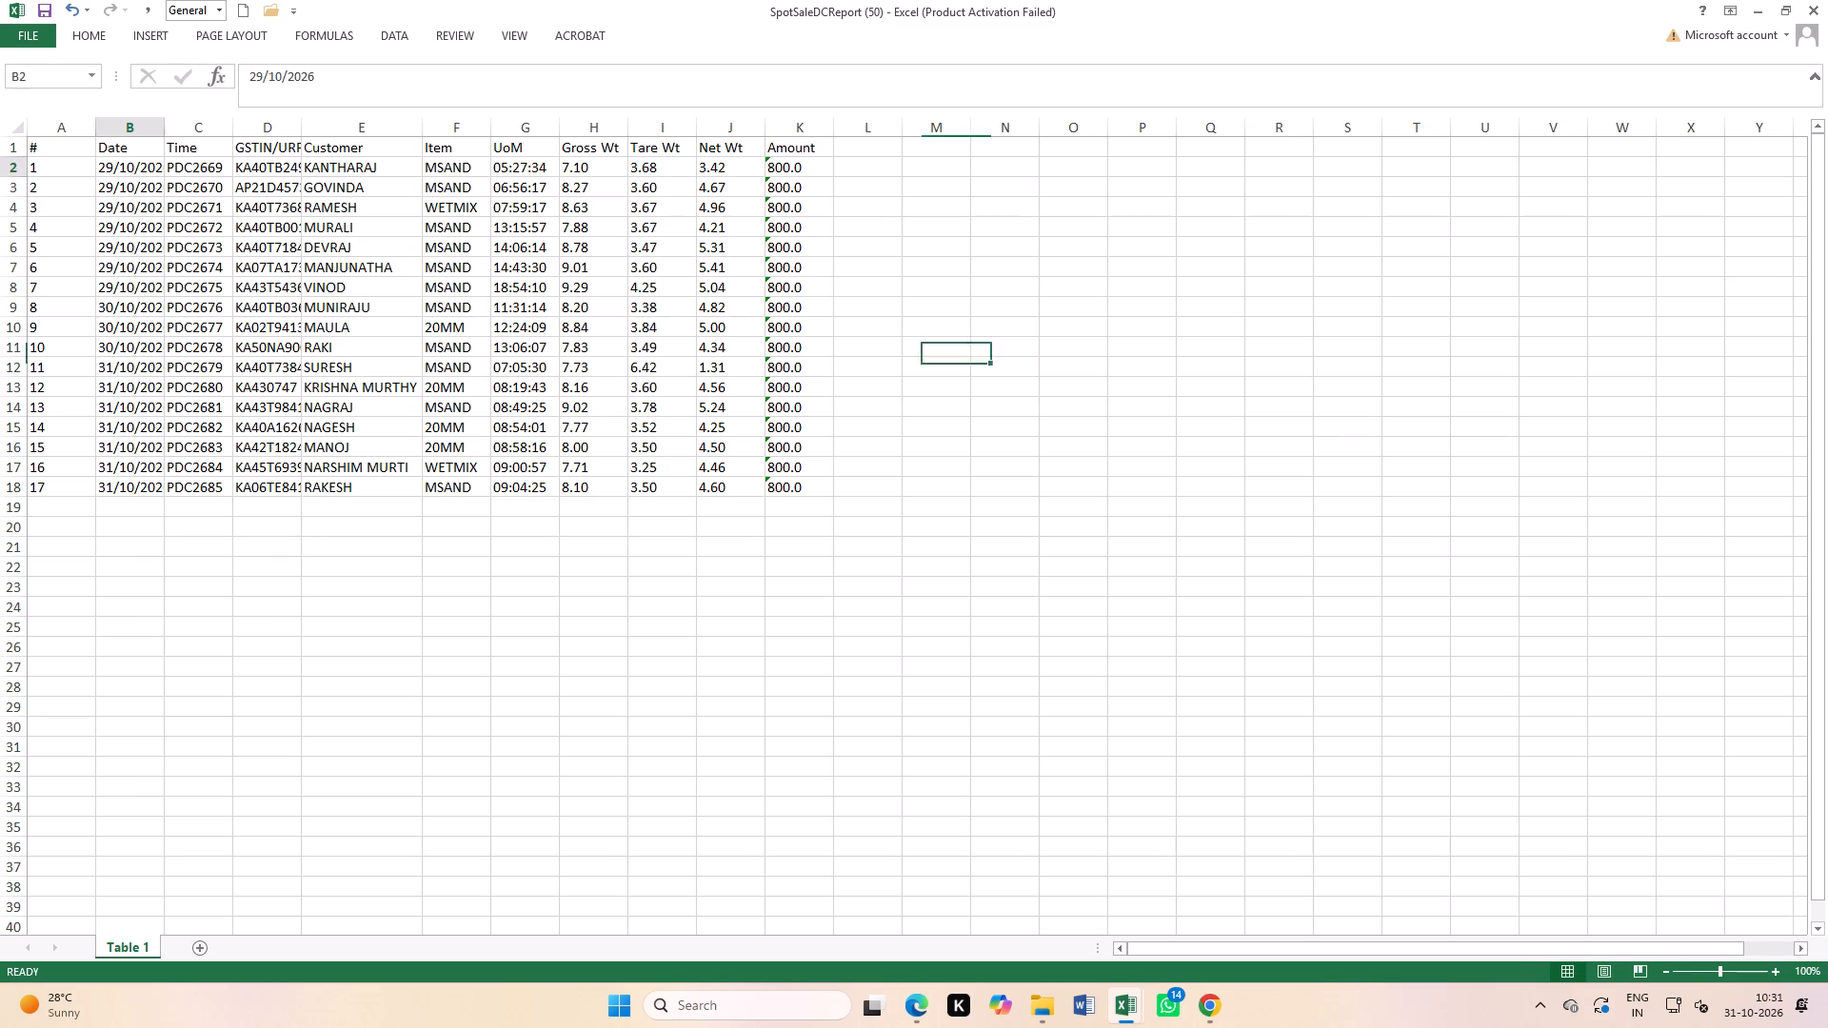
left_click_drag(117, 168, 769, 490)
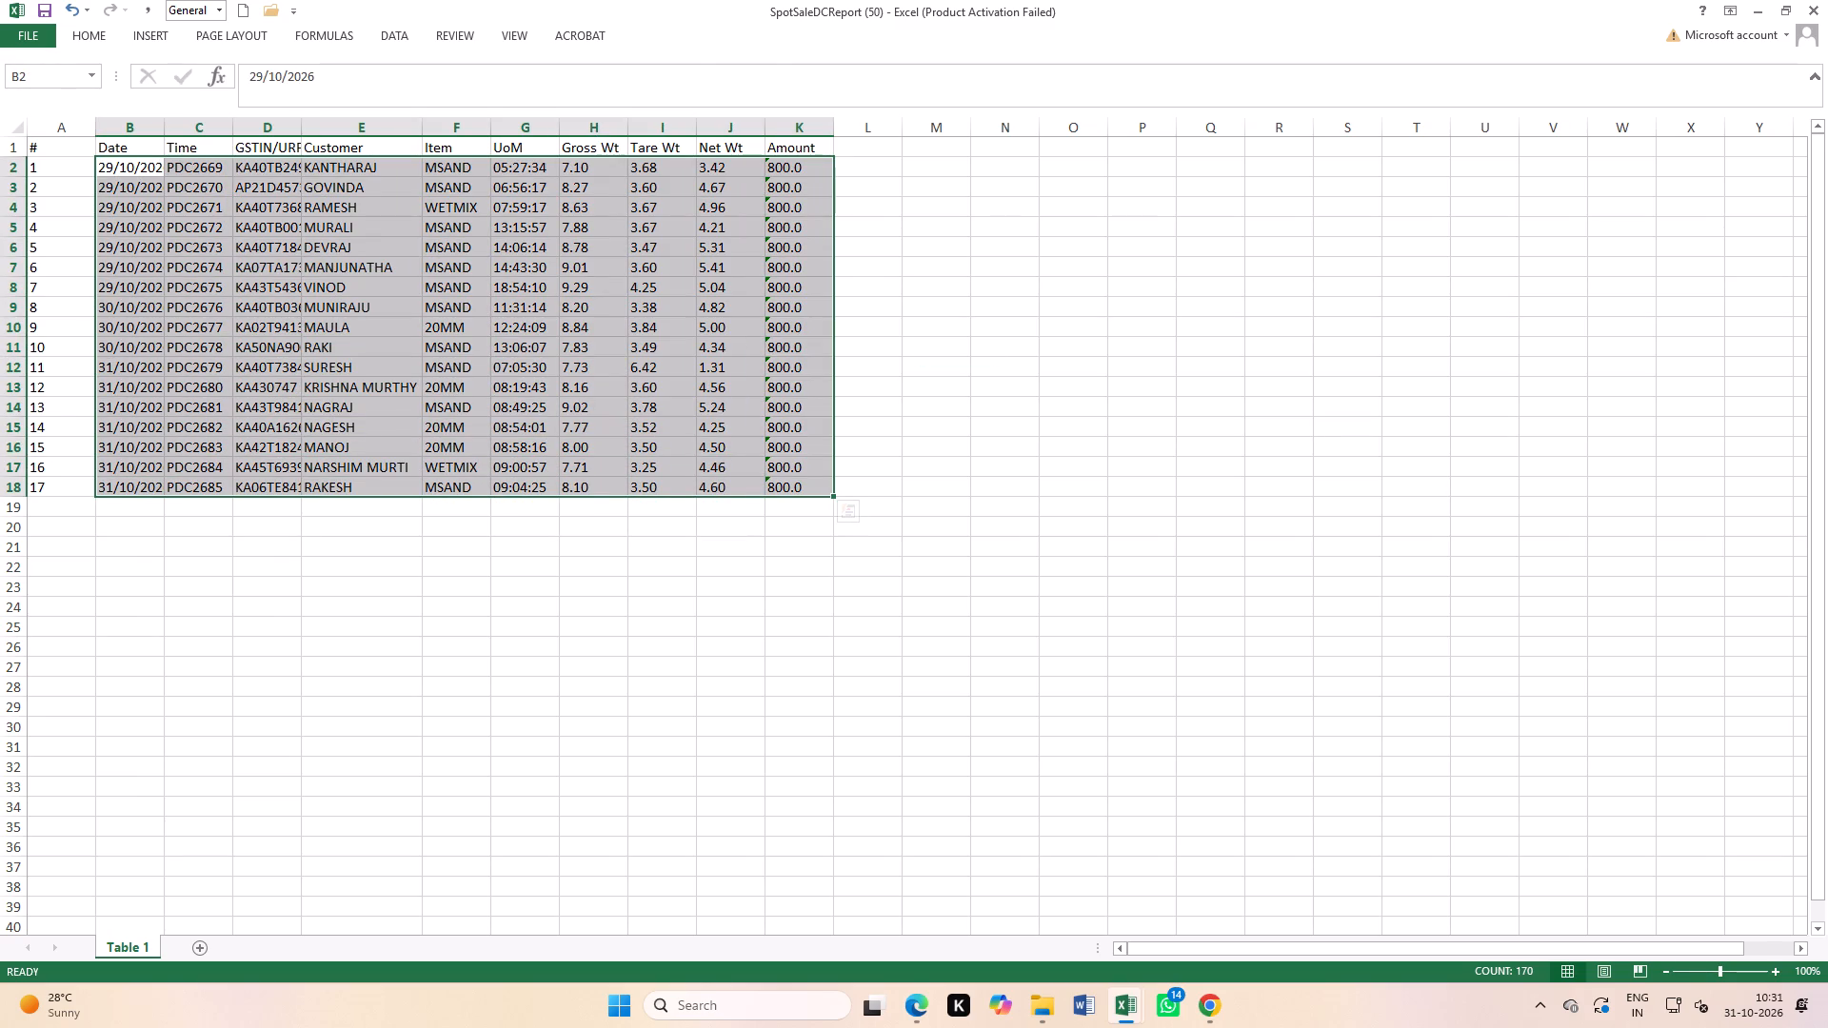
left_click(104, 37)
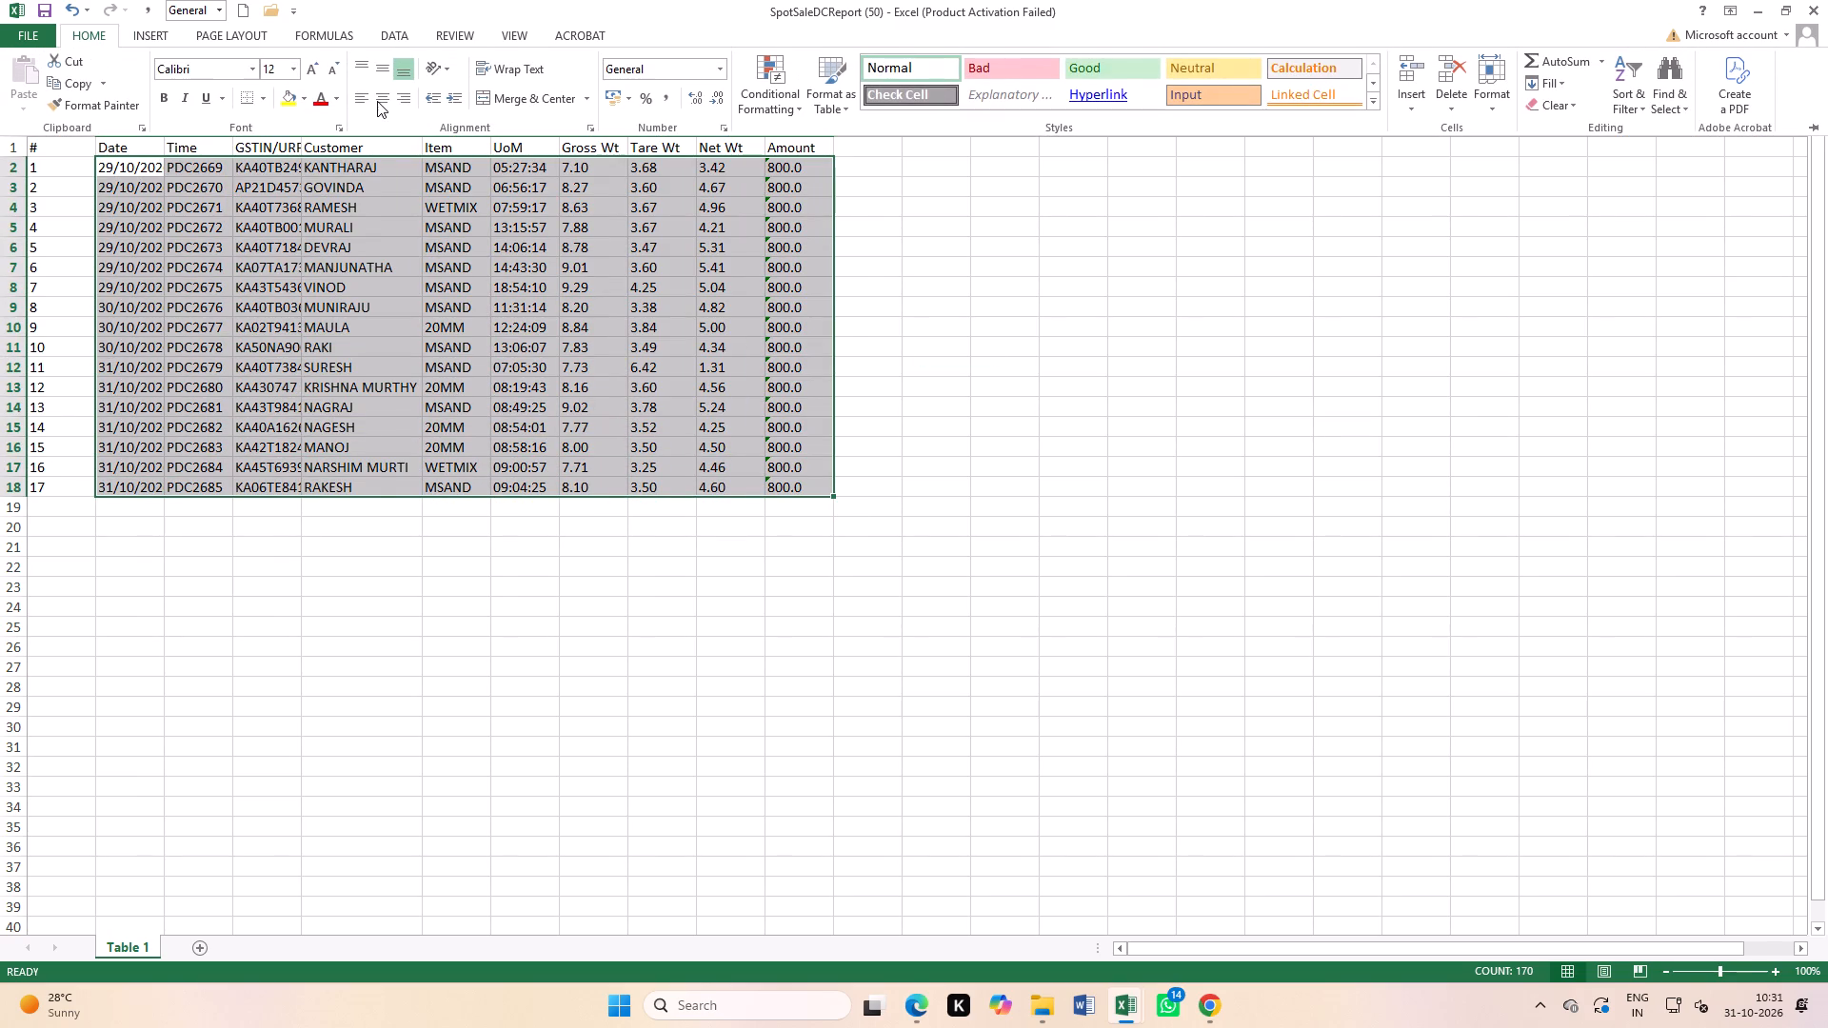
left_click(377, 101)
left_click(377, 67)
left_click(263, 99)
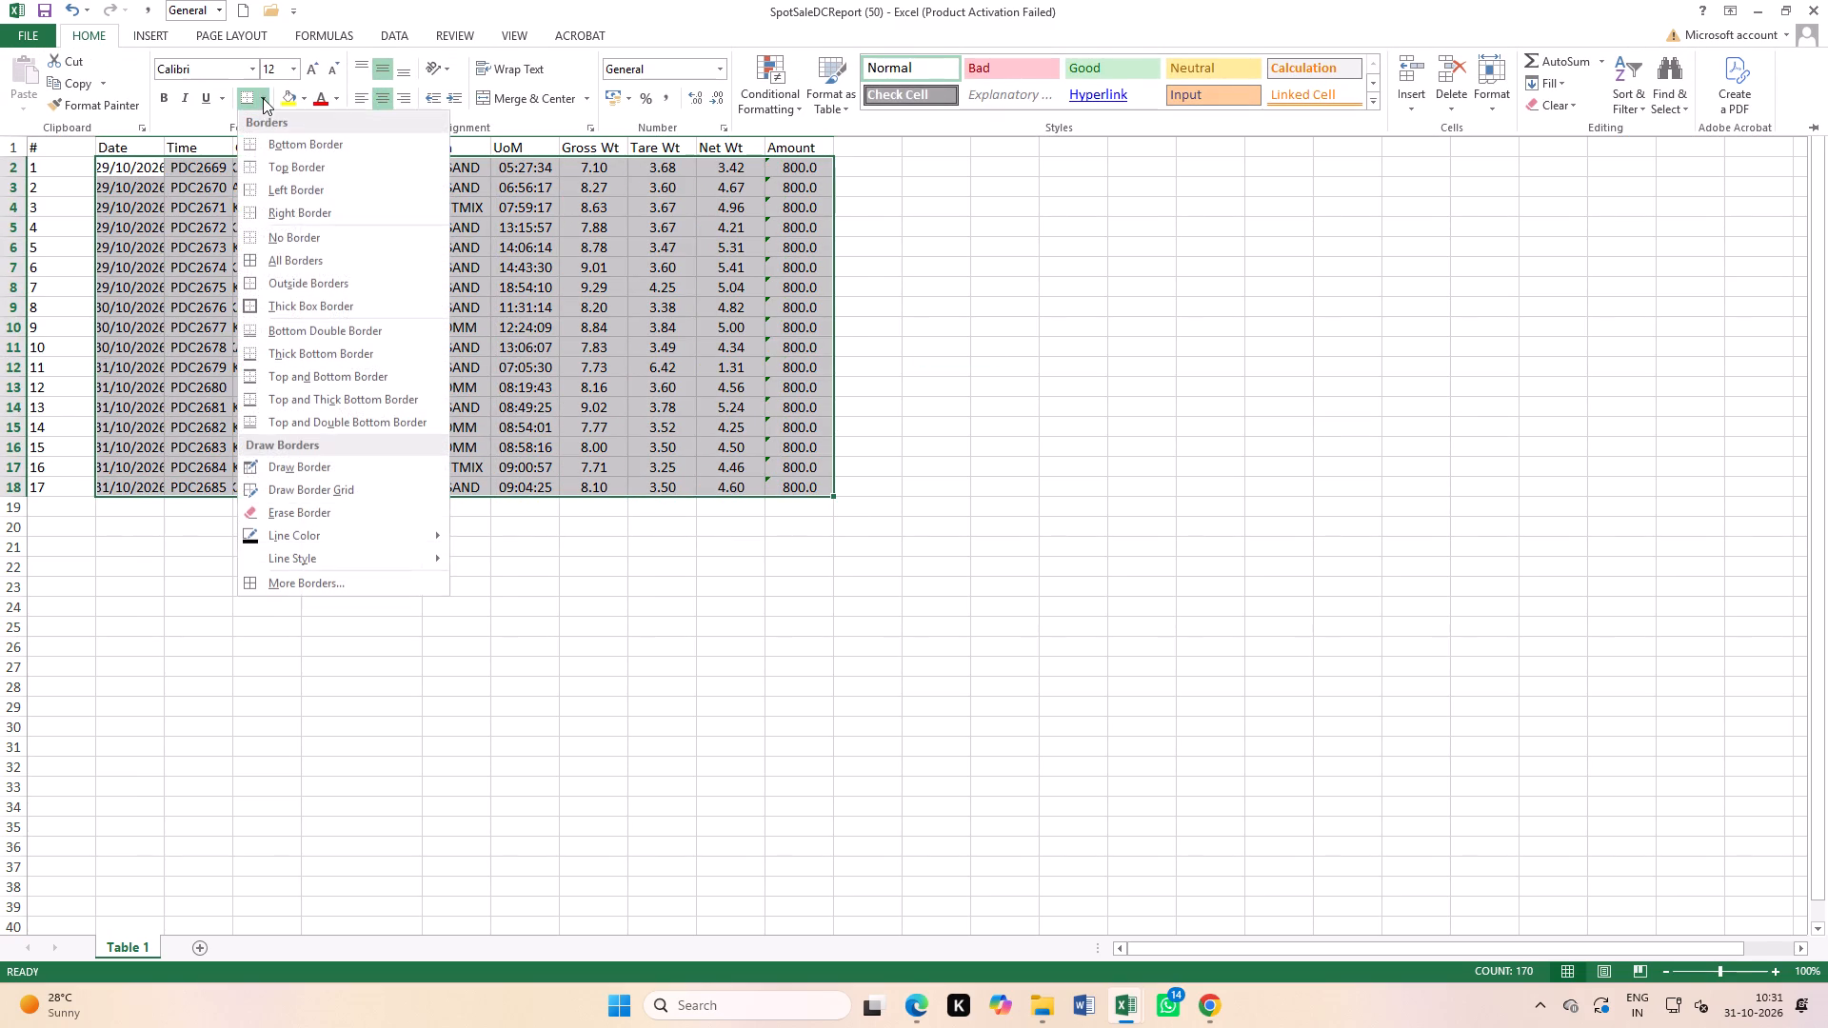
left_click(303, 258)
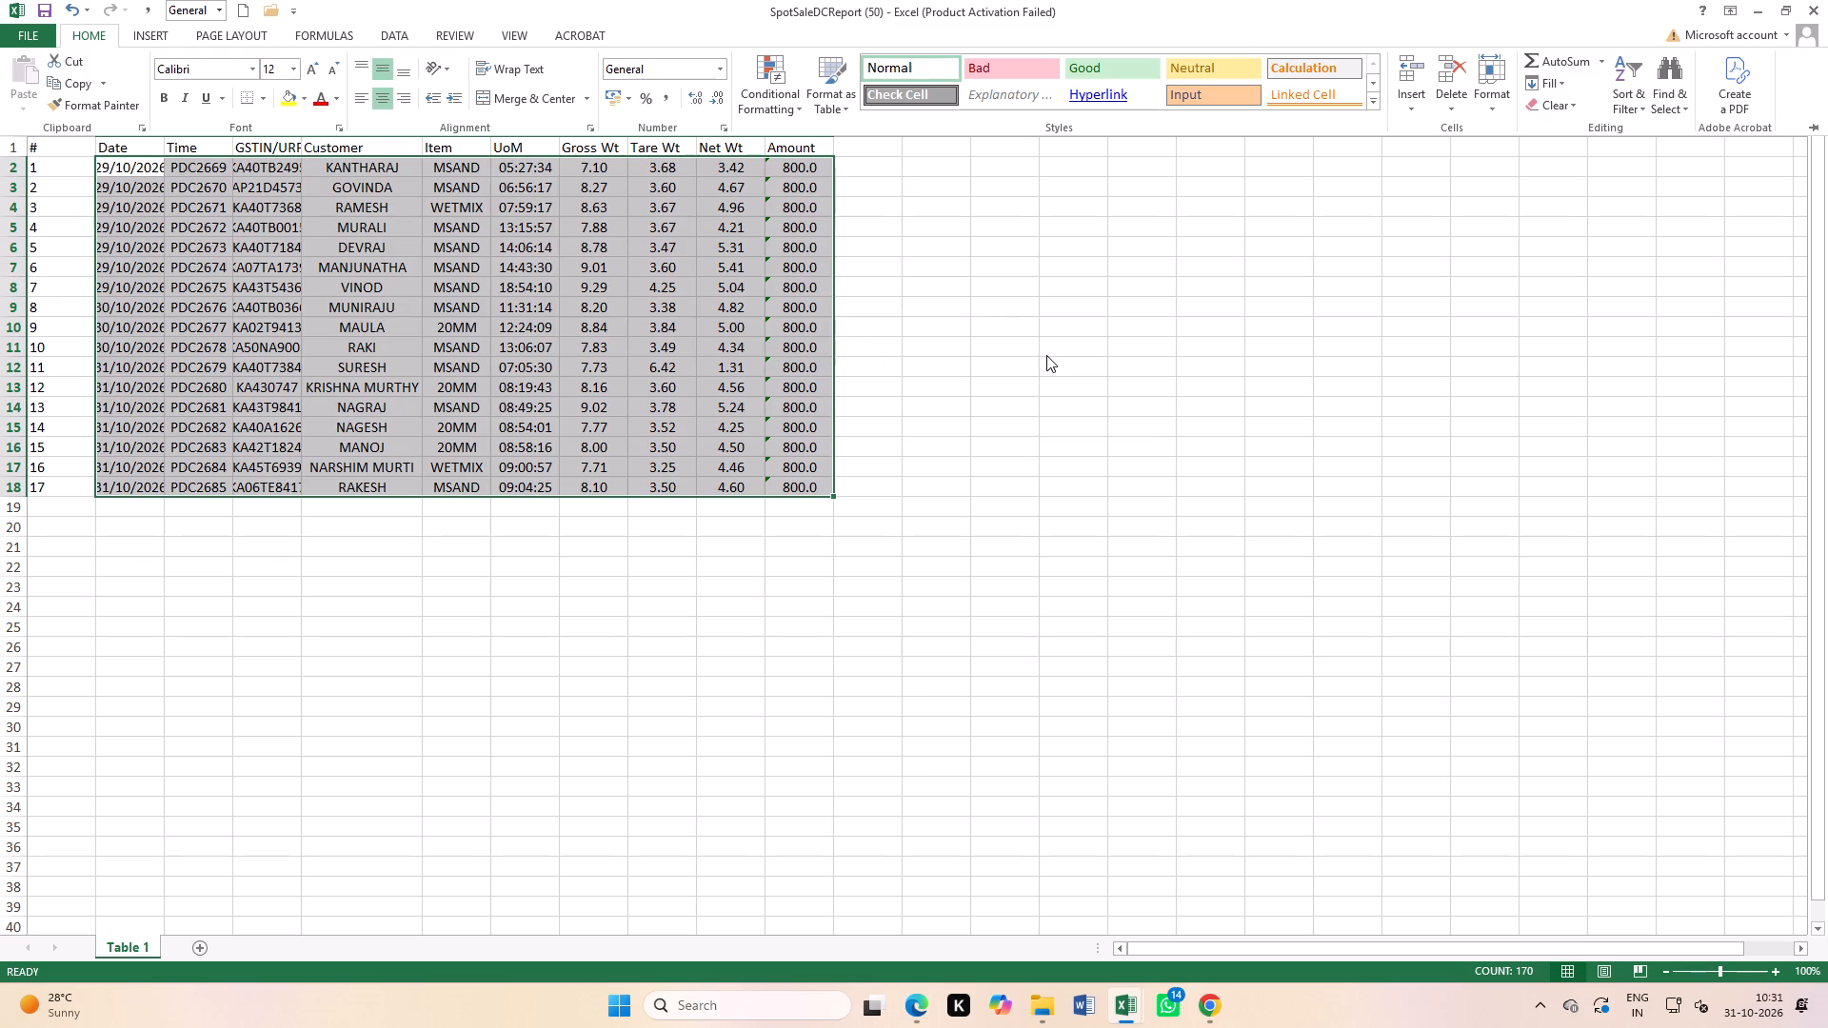
left_click(1046, 355)
Autofit the widths of the GSTIN/URP and Date columns to their contents.
double_click(307, 128)
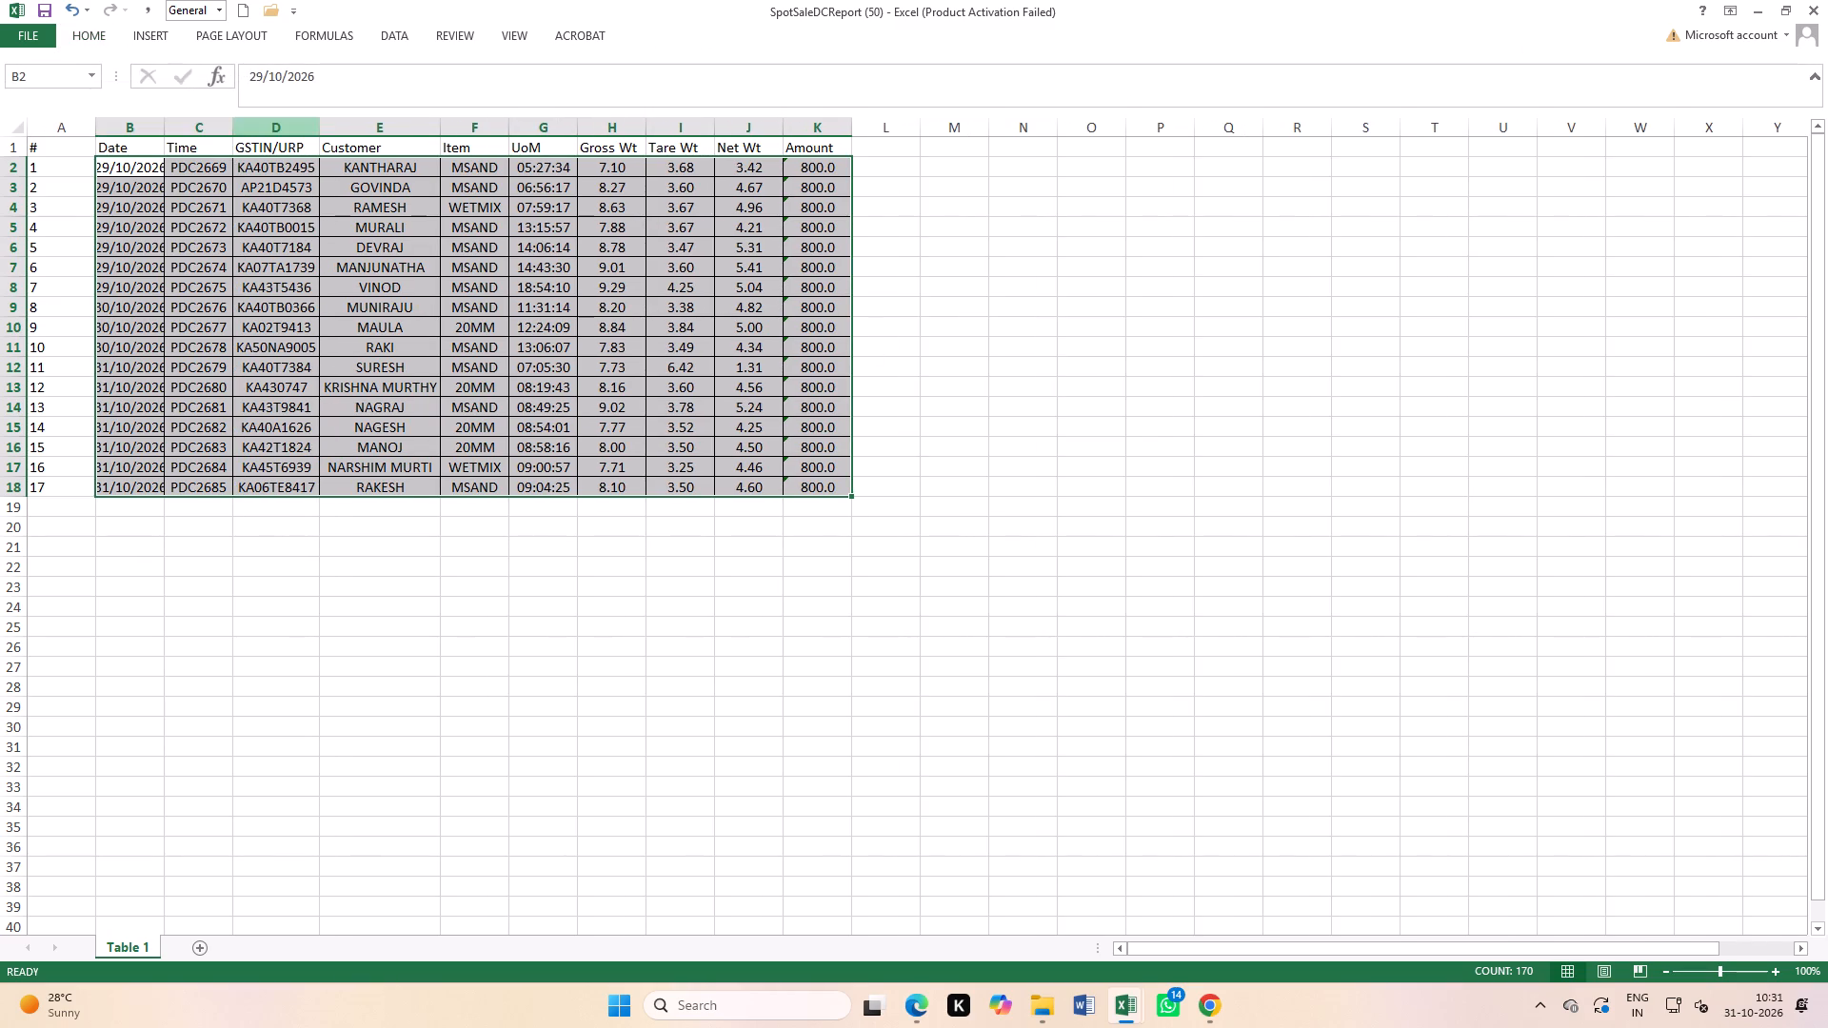
double_click(163, 127)
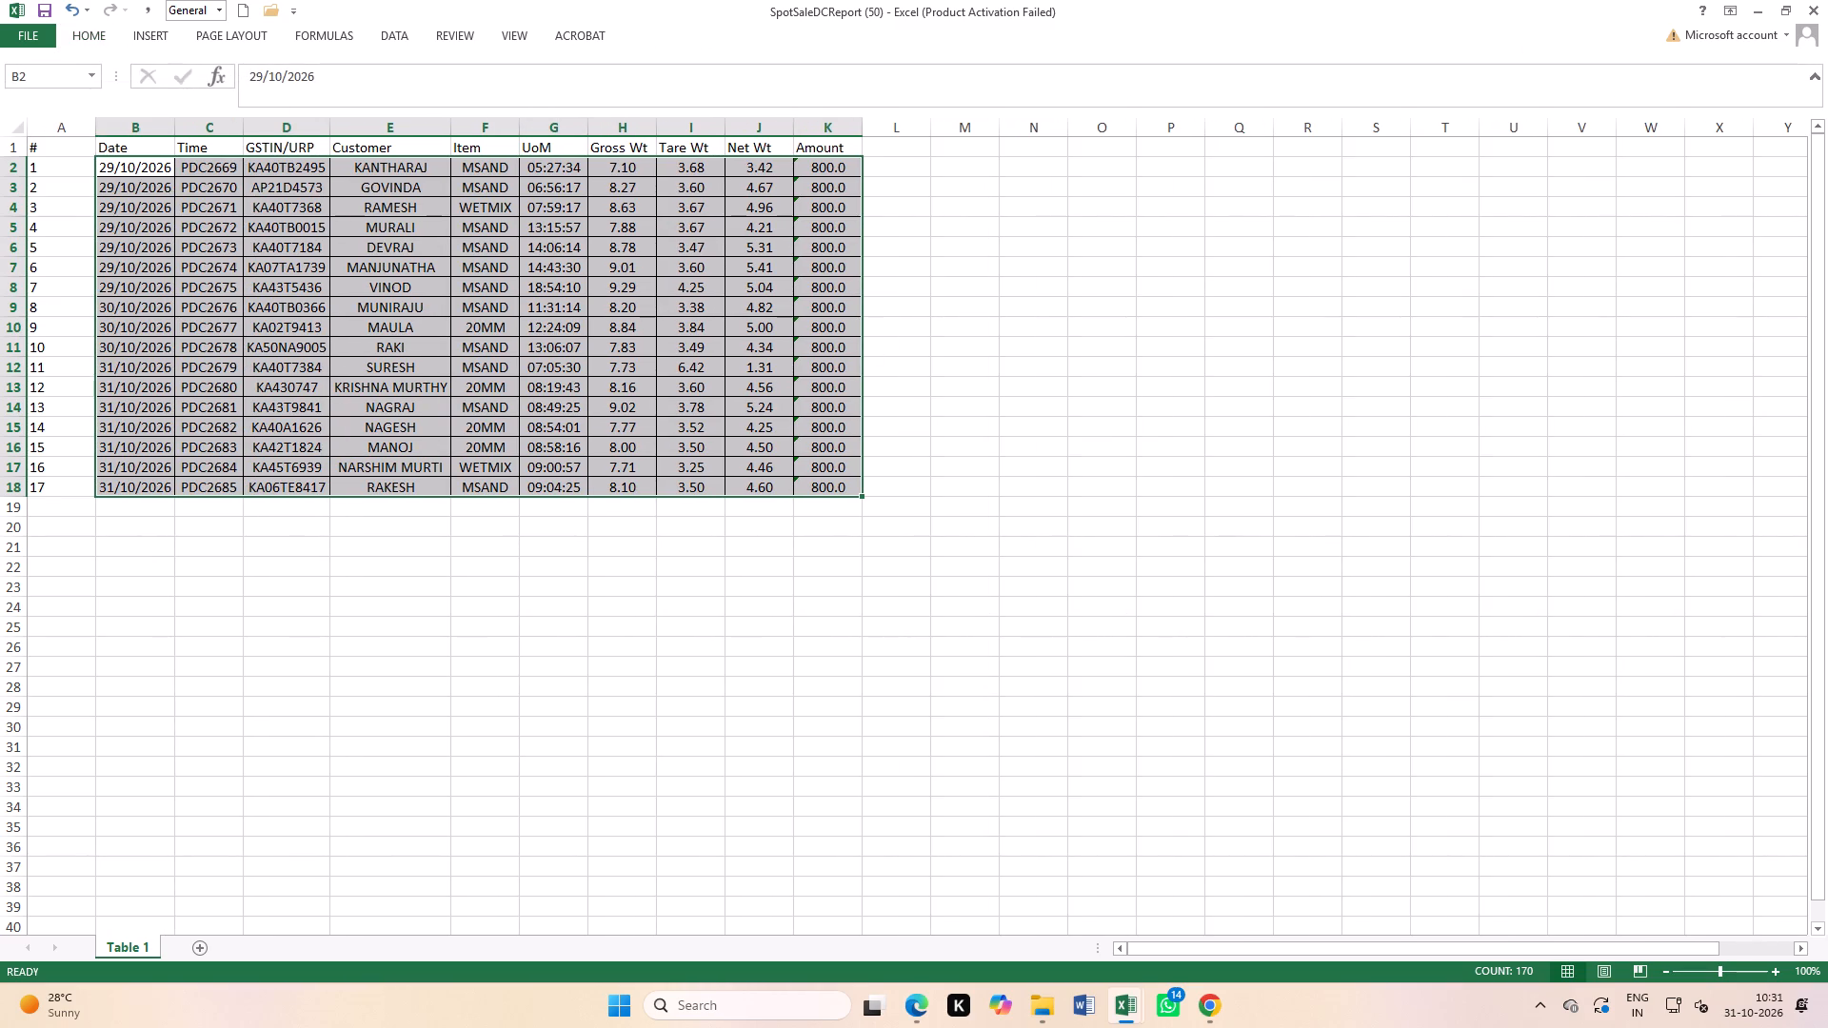
left_click(920, 269)
Convert the text-stored values in all data rows of the Amount column to numbers.
left_click_drag(812, 163, 797, 468)
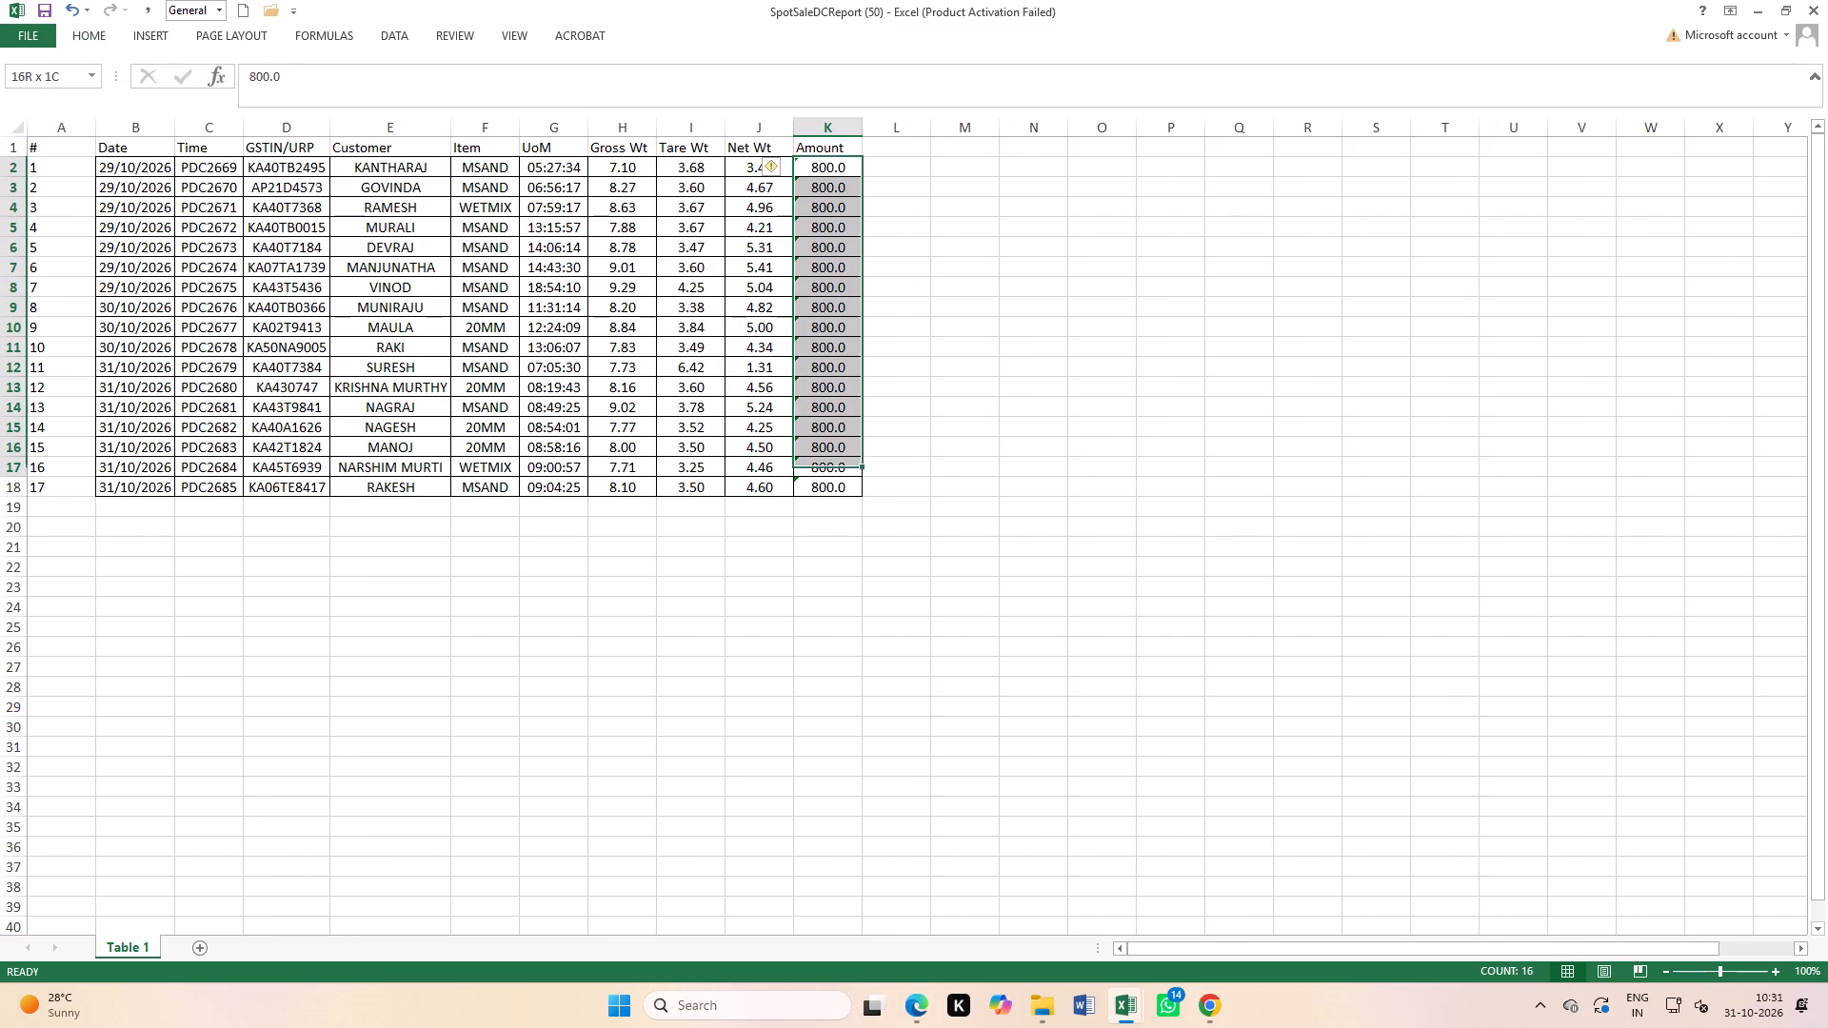
left_click_drag(797, 468, 798, 480)
left_click(765, 168)
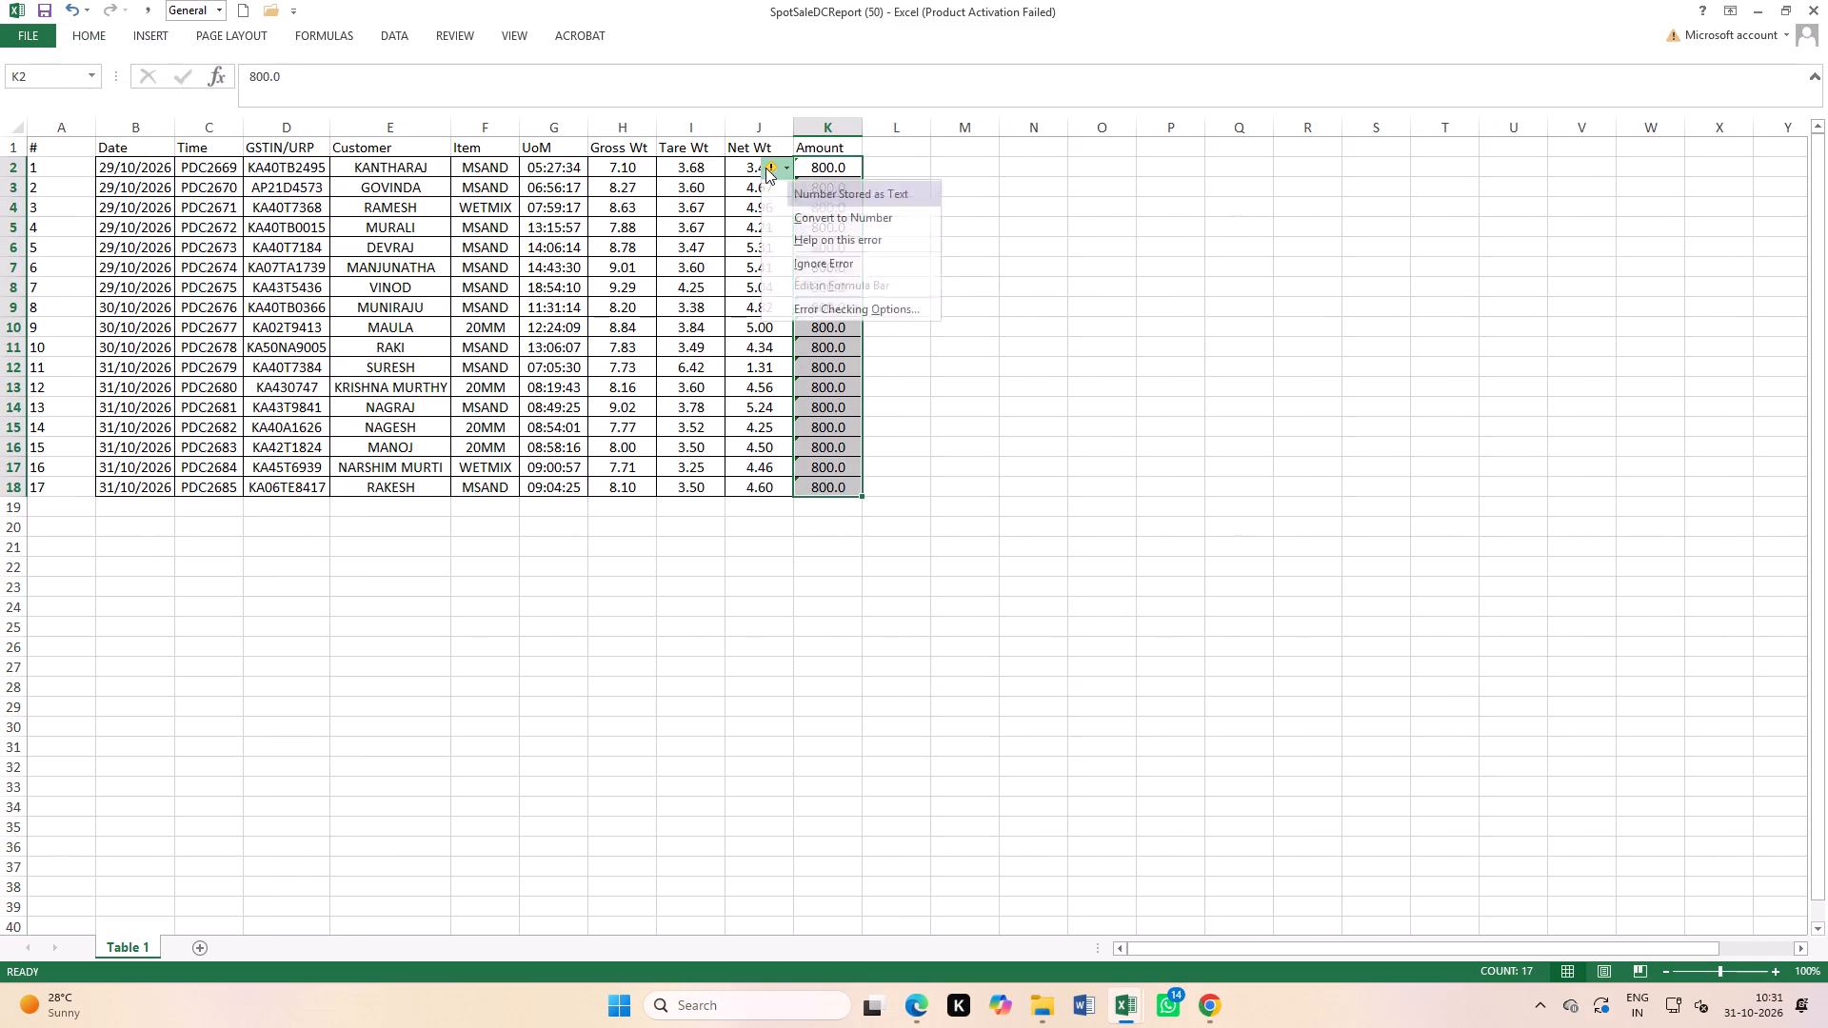
left_click(854, 223)
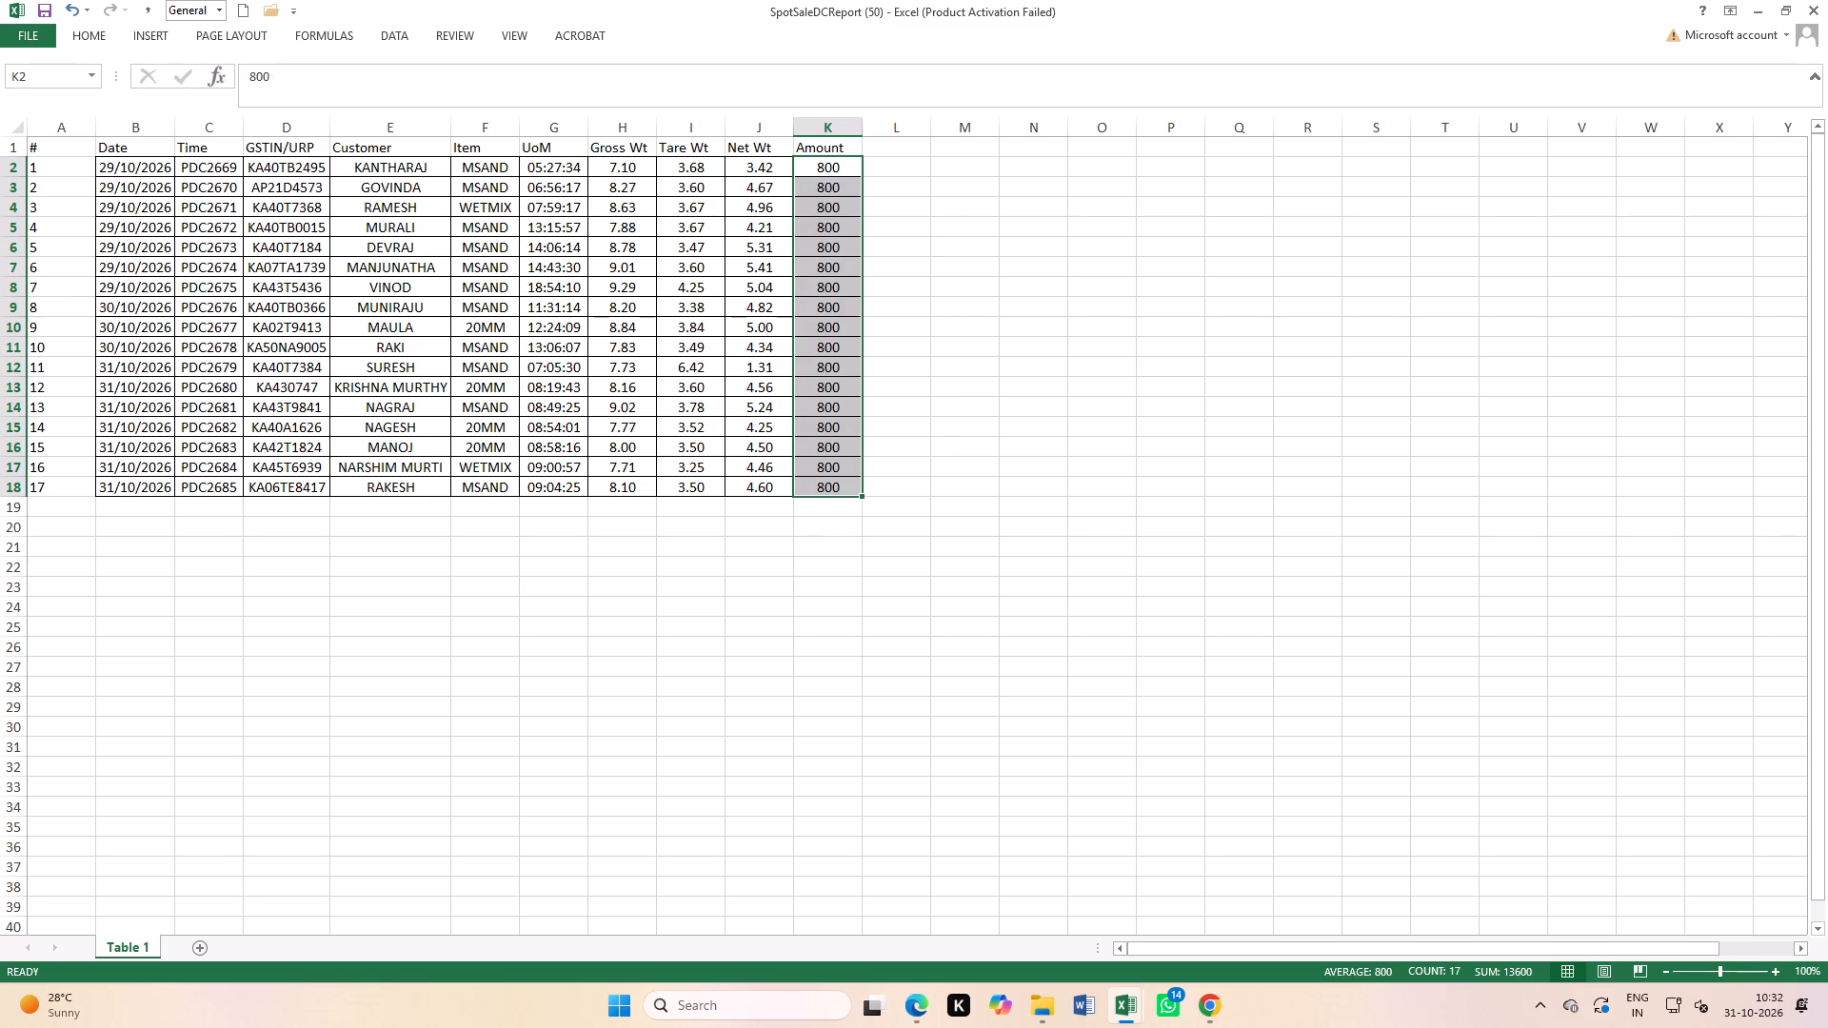
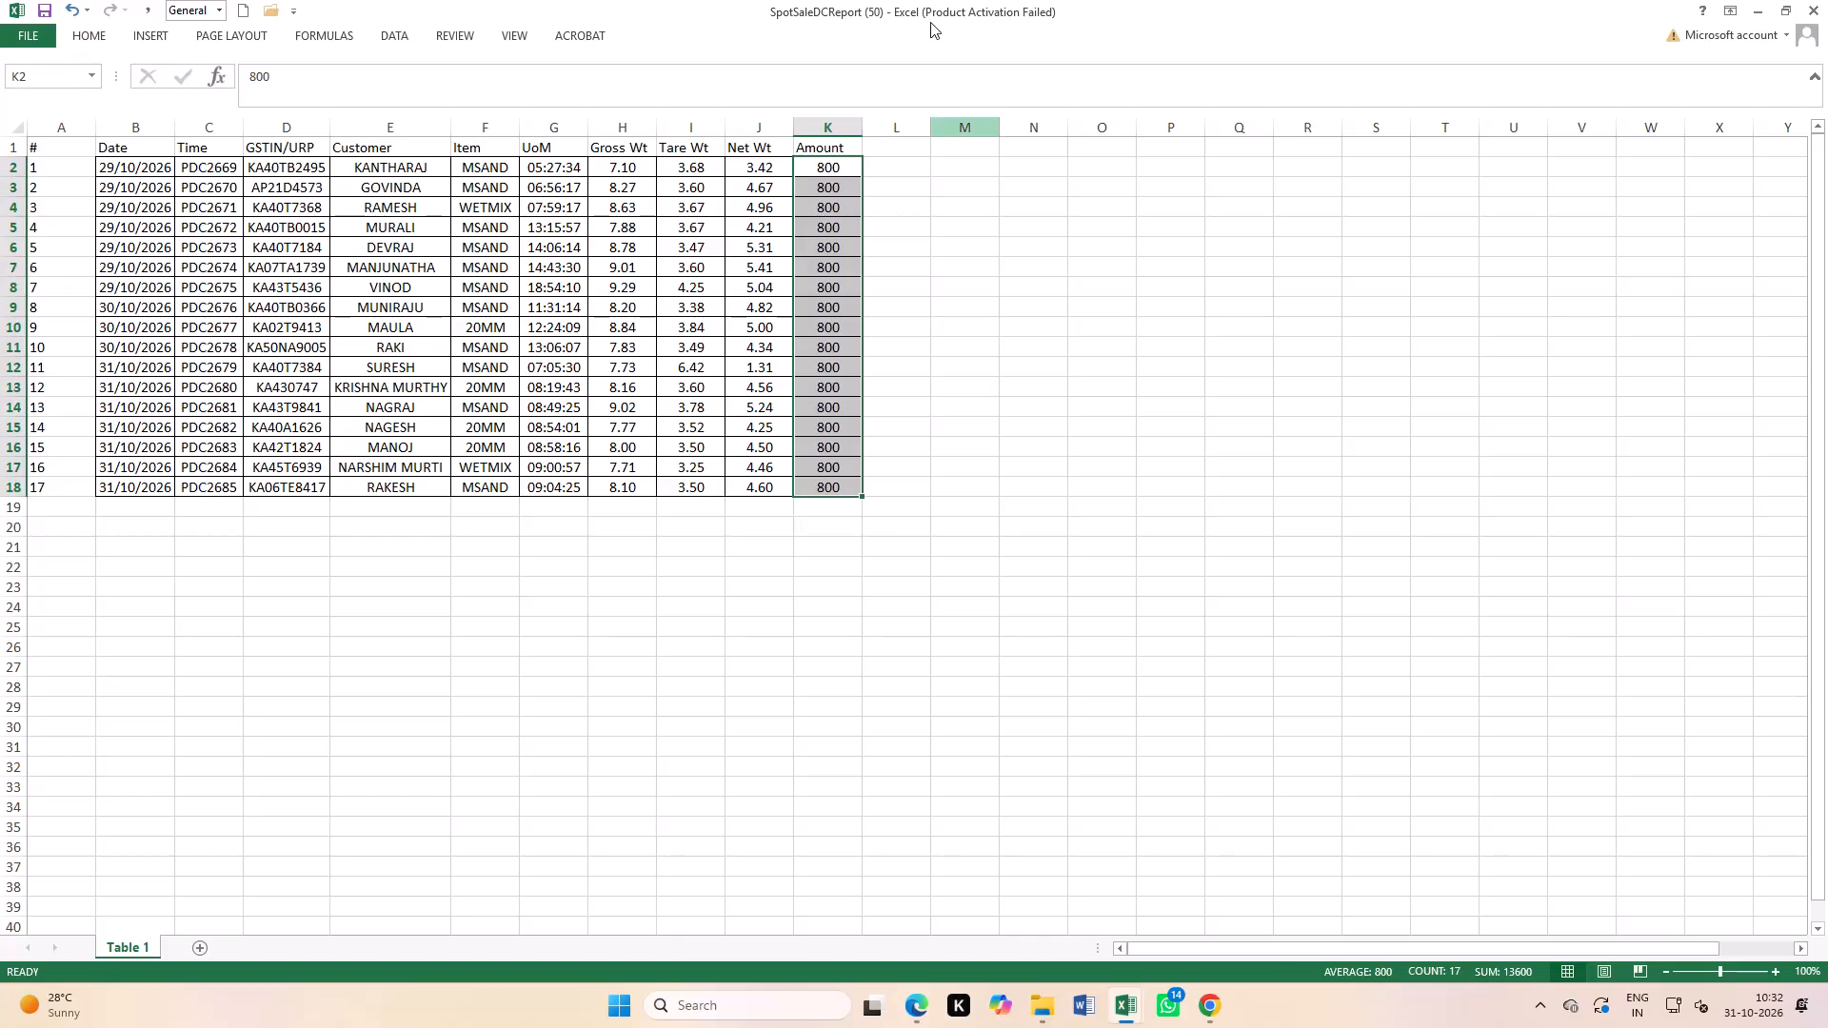
Close the InwardItemDCReport (51) workbook and return to the SpotSaleDCReport (50) sheet.
scroll(930, 22, "up", 1)
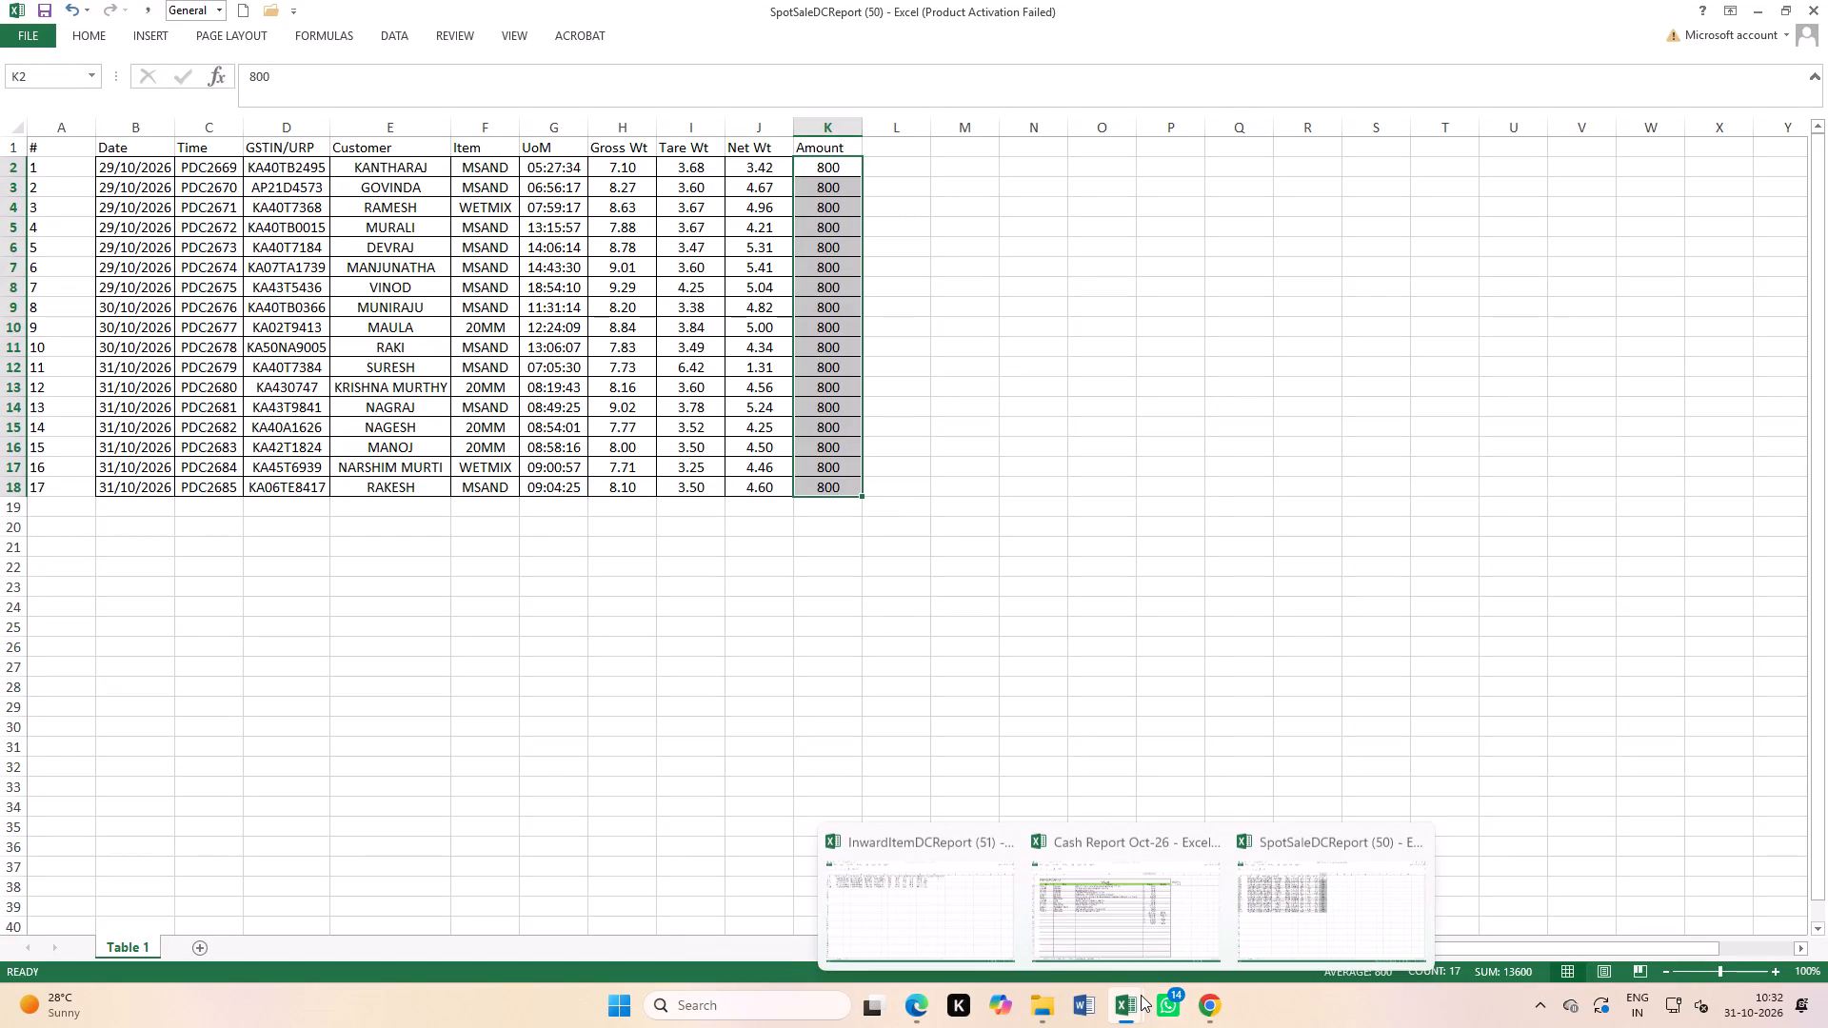
left_click(888, 931)
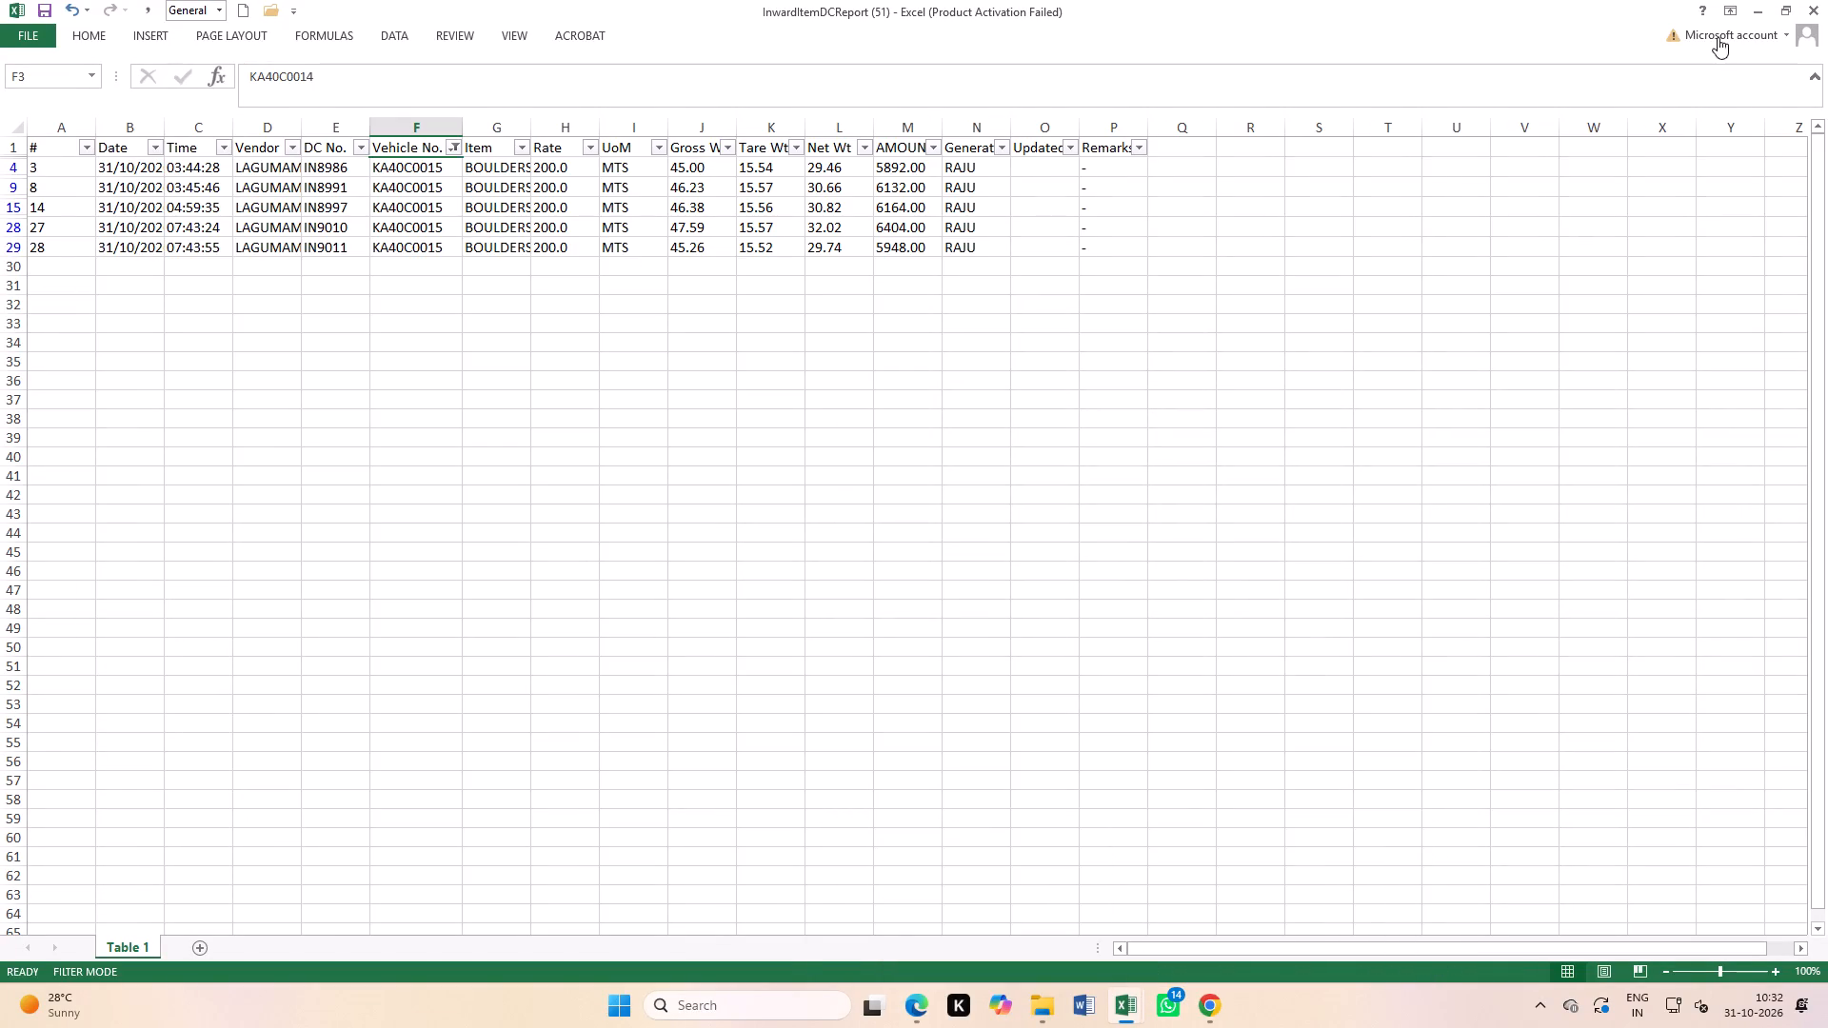
left_click(1822, 0)
left_click(940, 542)
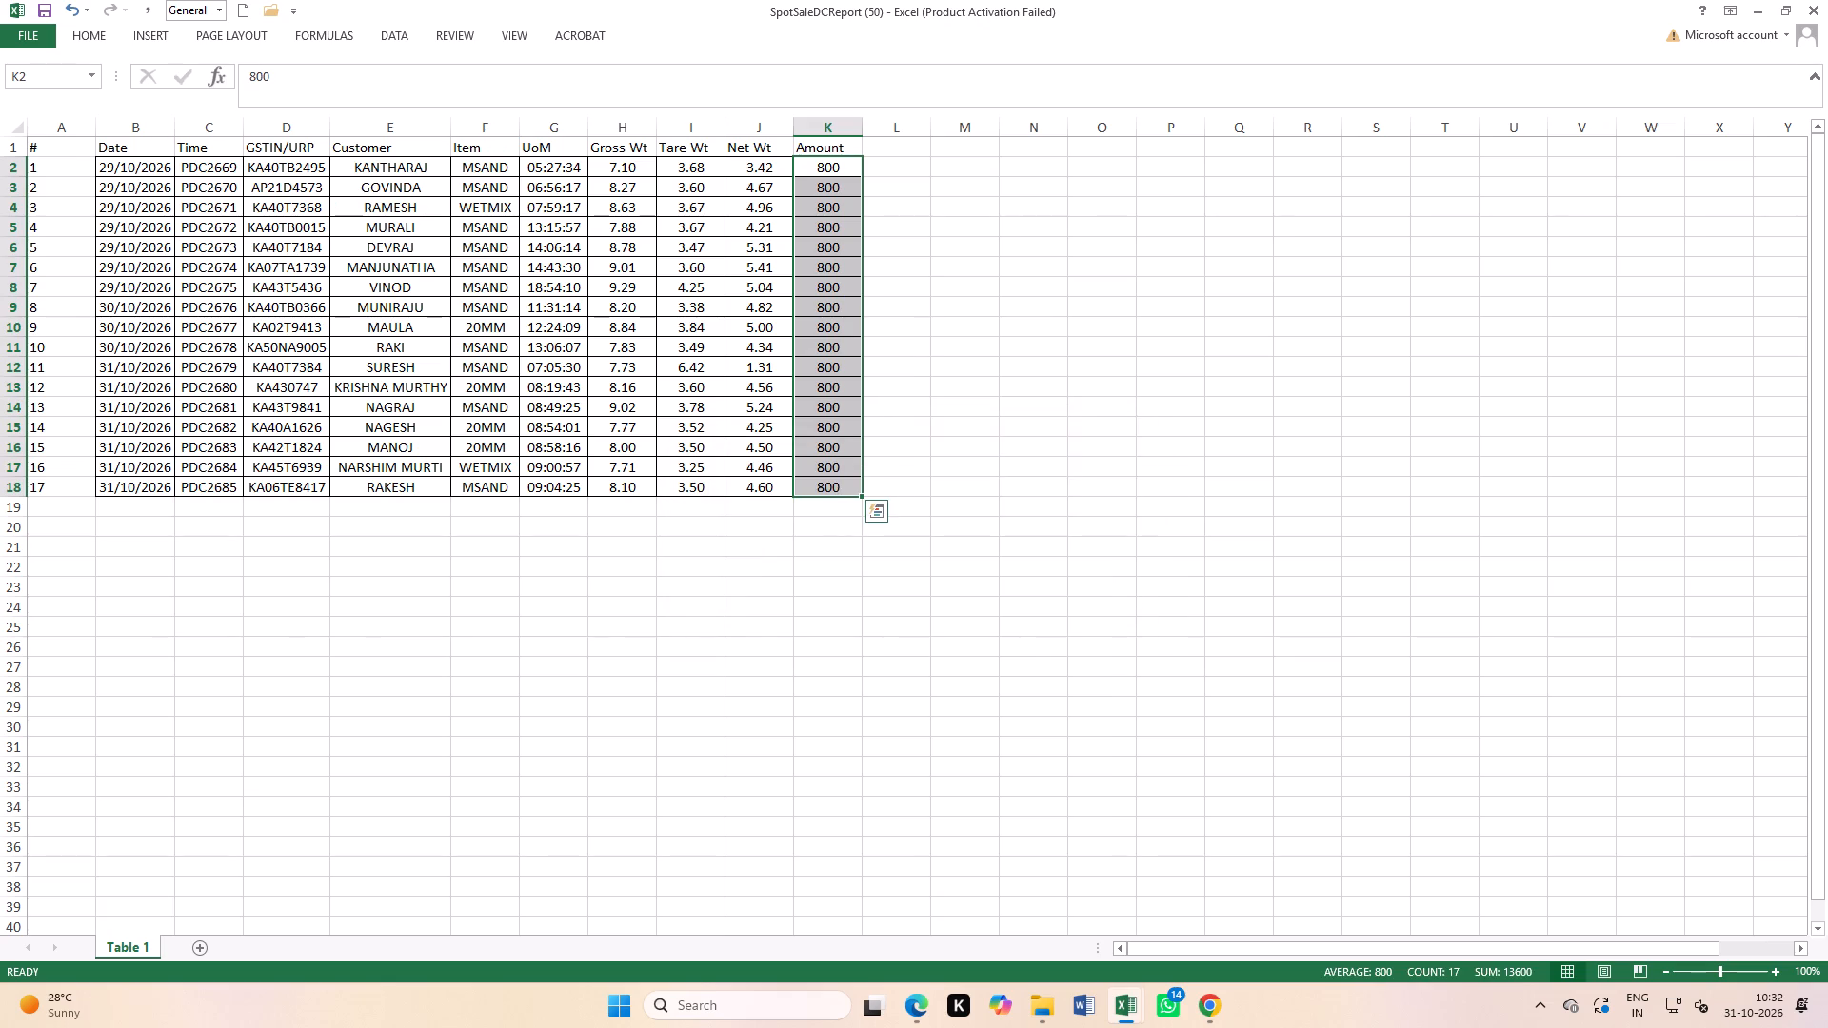
left_click(1113, 517)
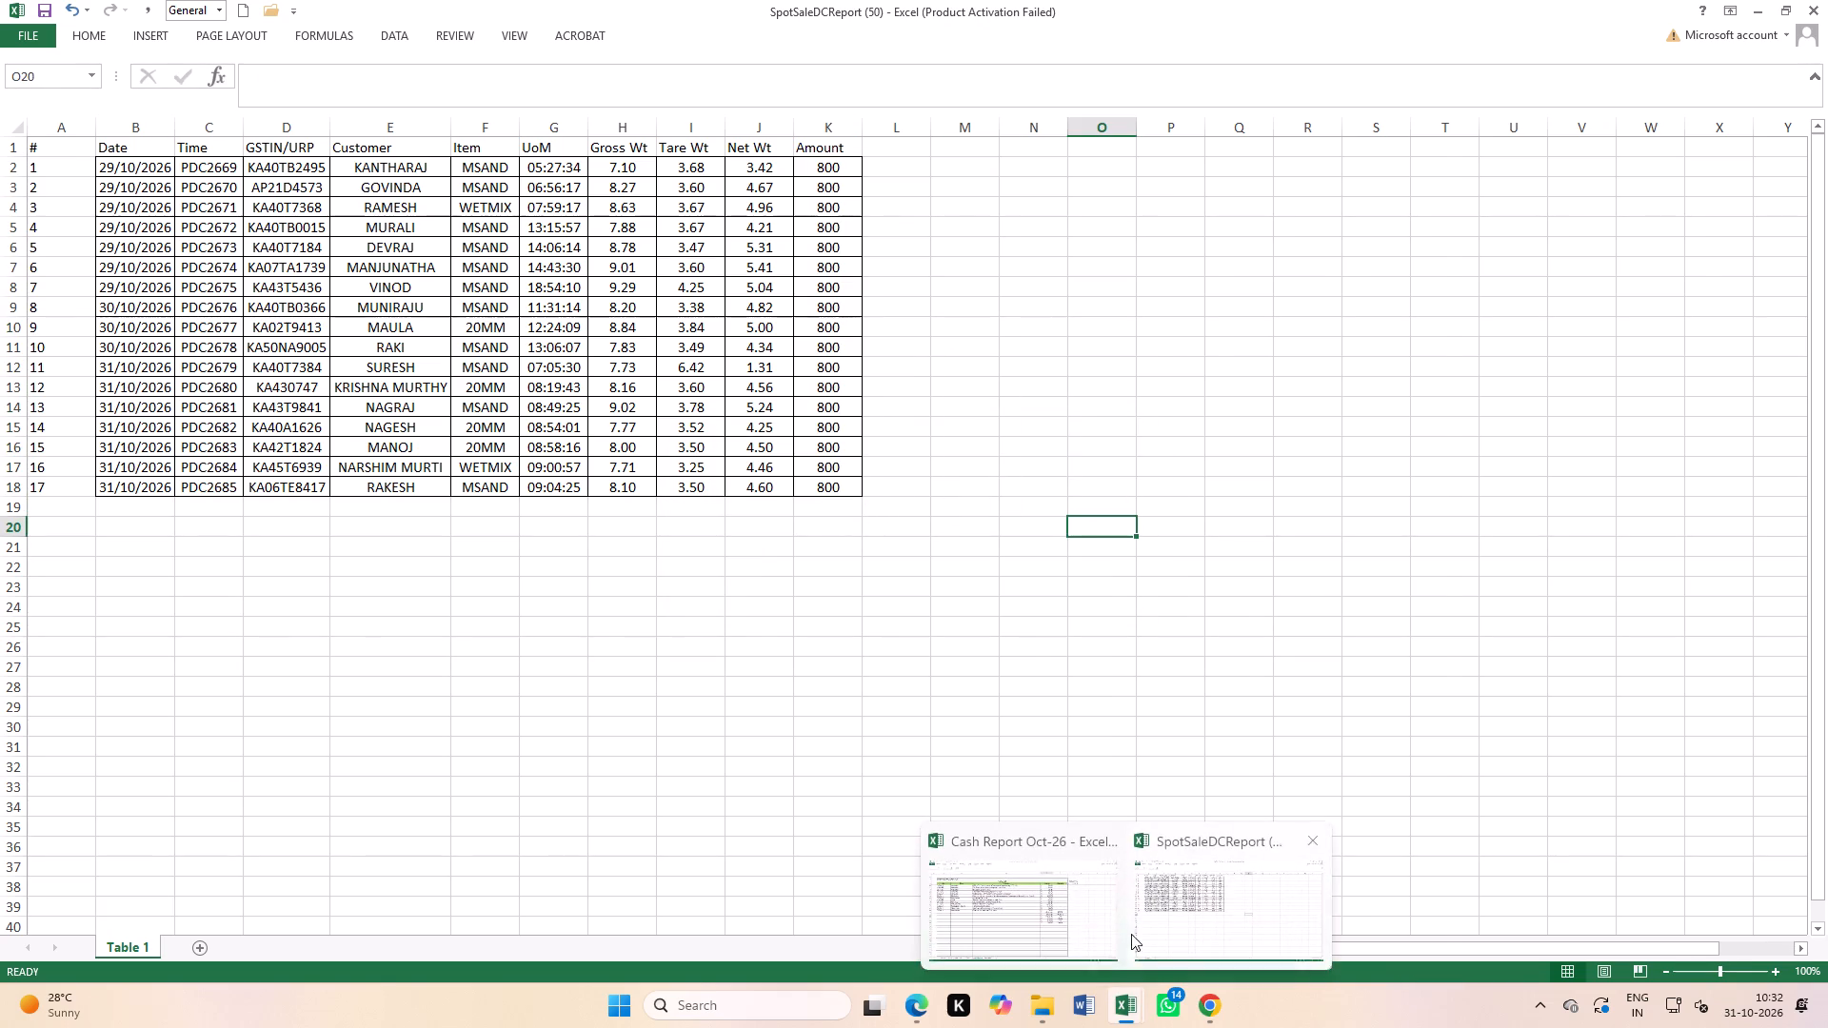
In the Cash Report Oct-26 workbook, check the latest sales entries on the GSC SALE sheet.
left_click(1083, 916)
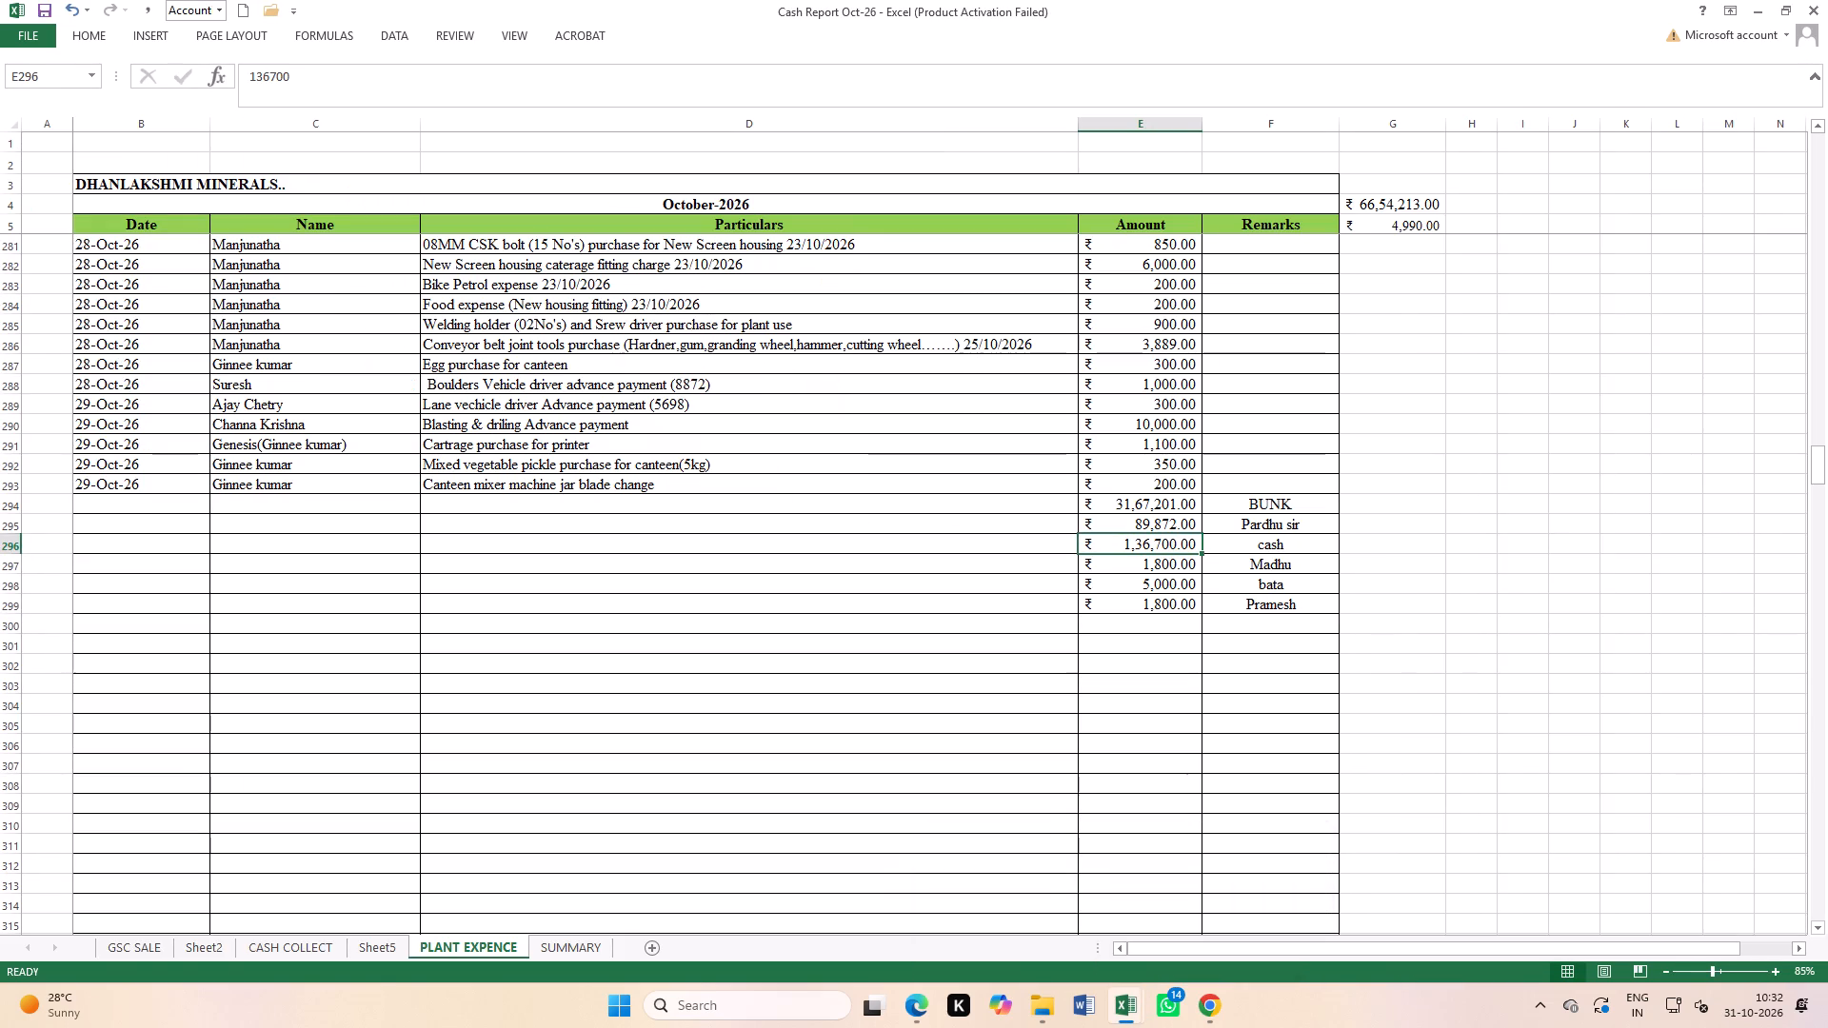
left_click(136, 944)
scroll(235, 817, "down", 8)
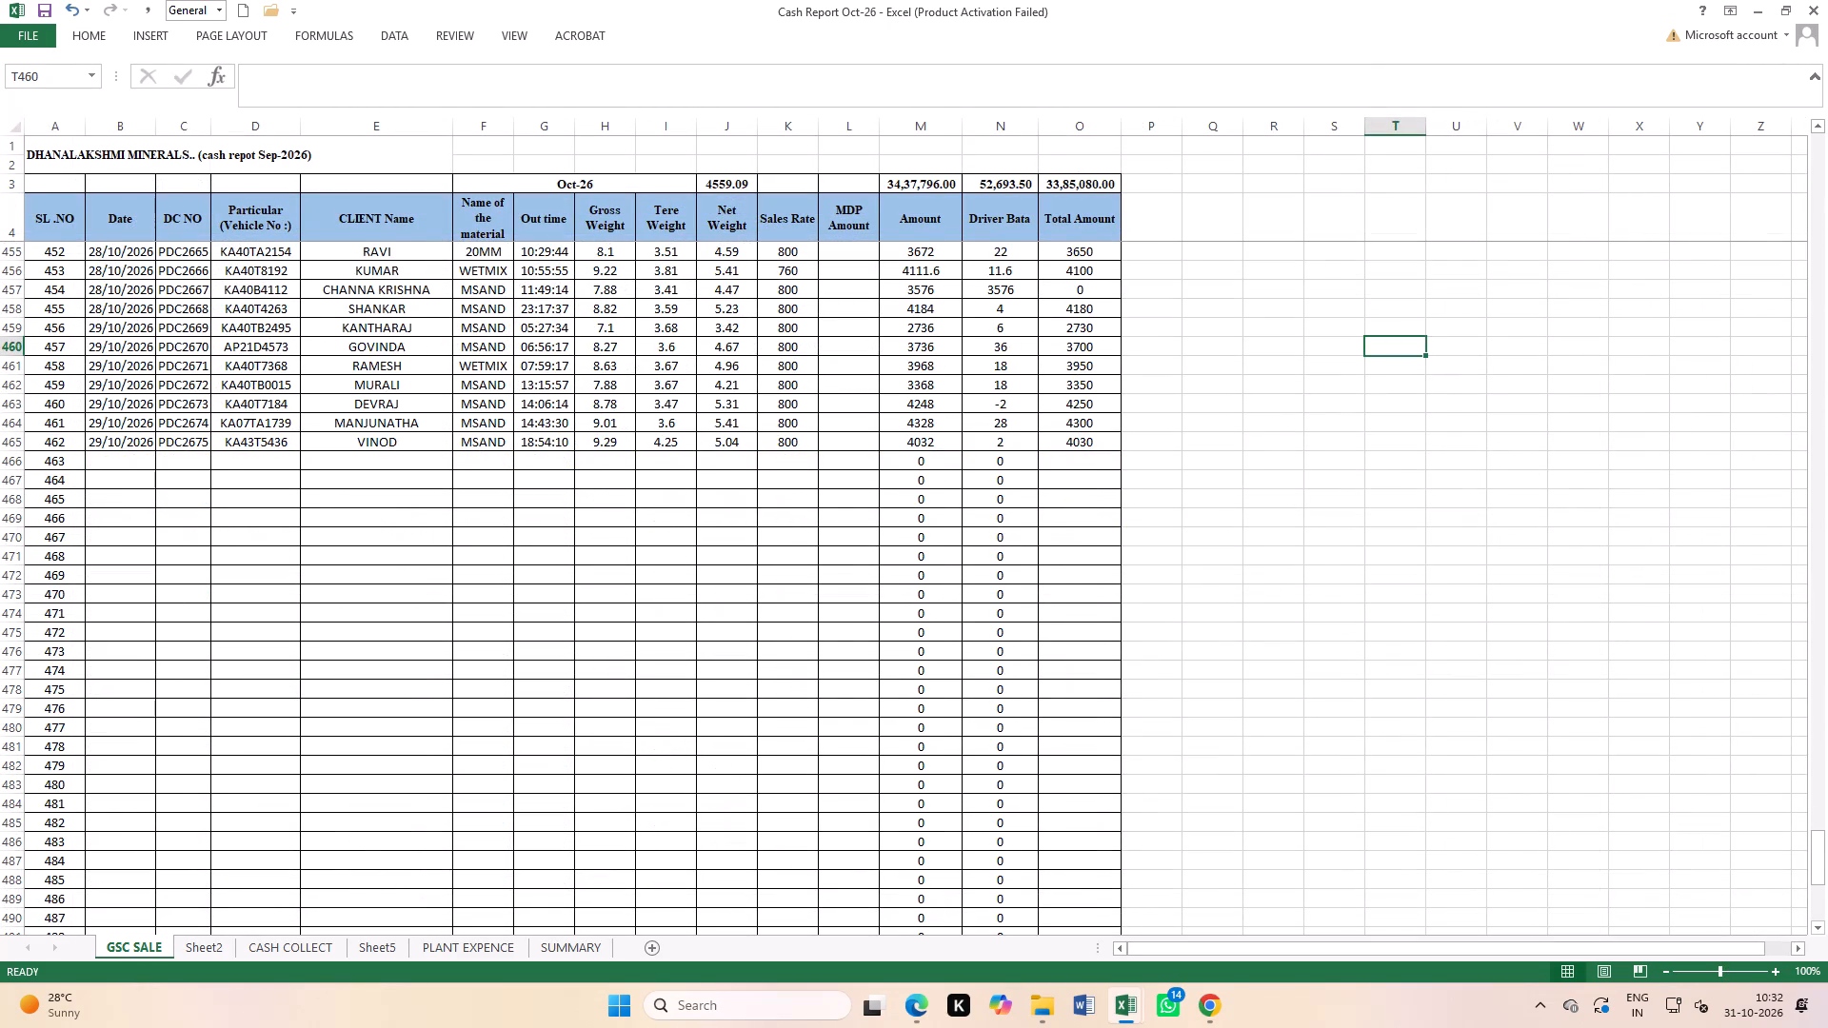
scroll(263, 803, "up", 2)
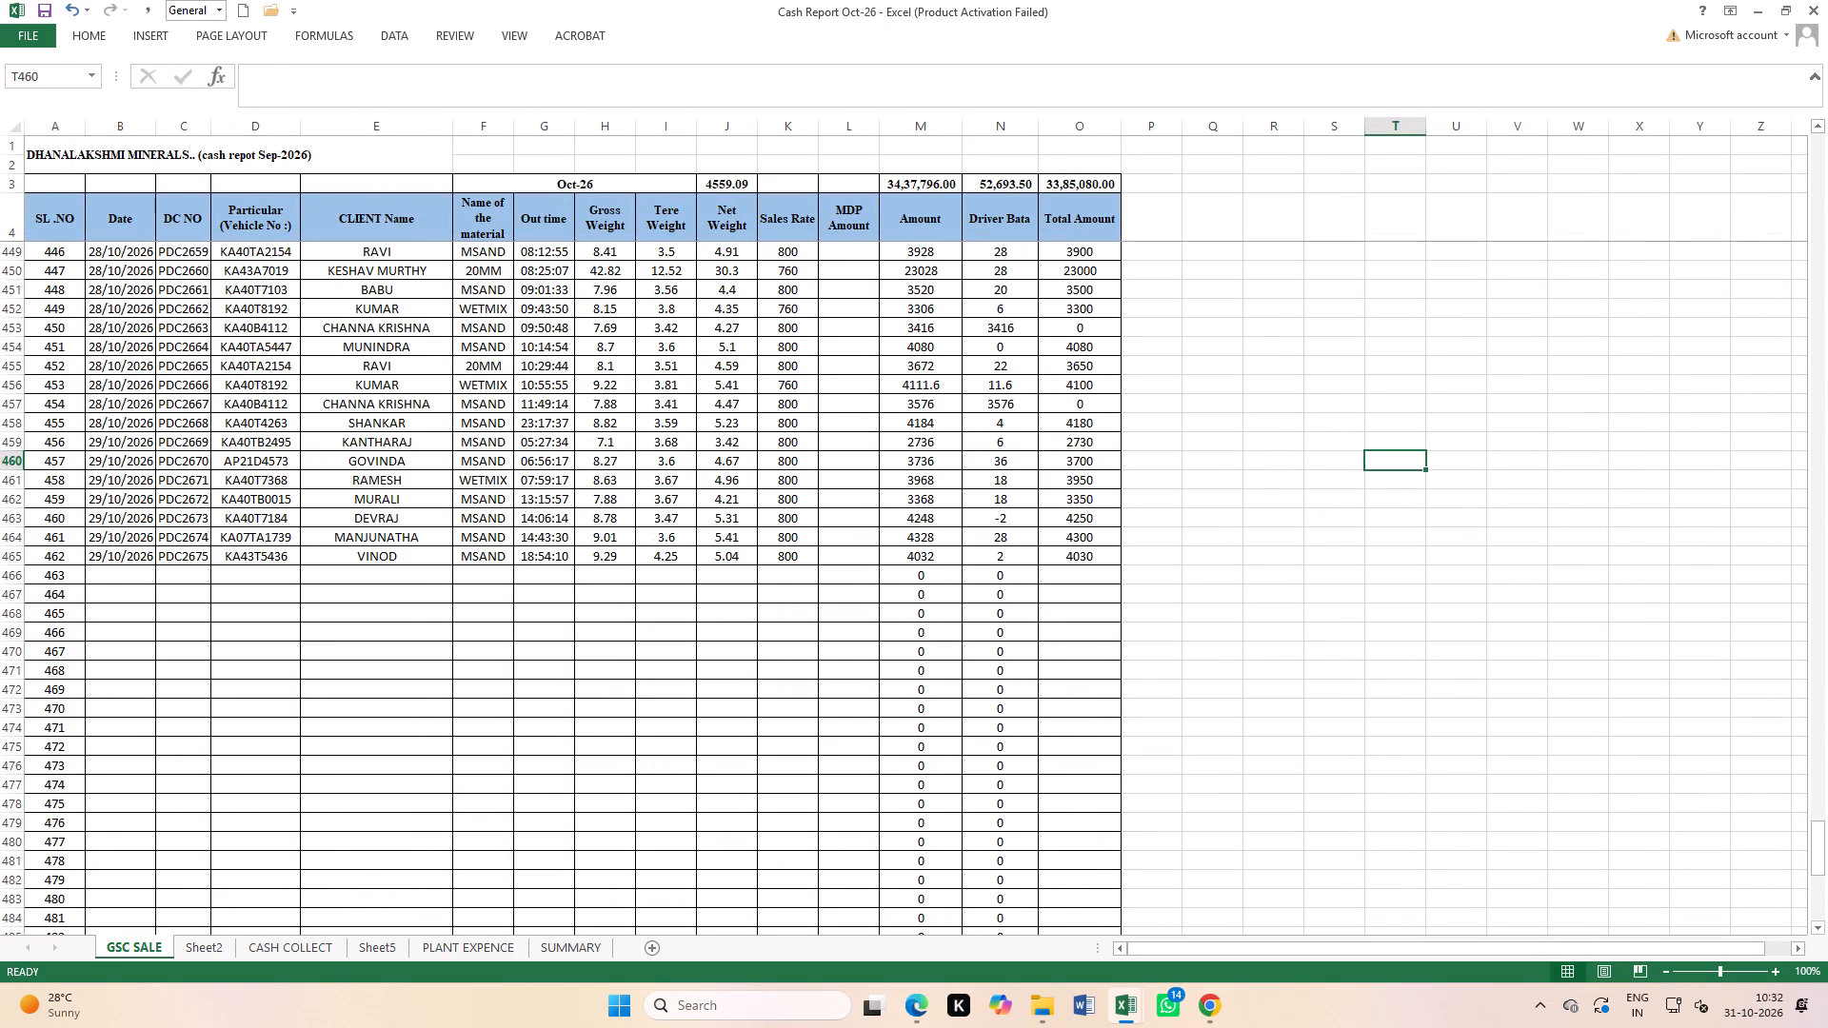
scroll(283, 708, "up", 6)
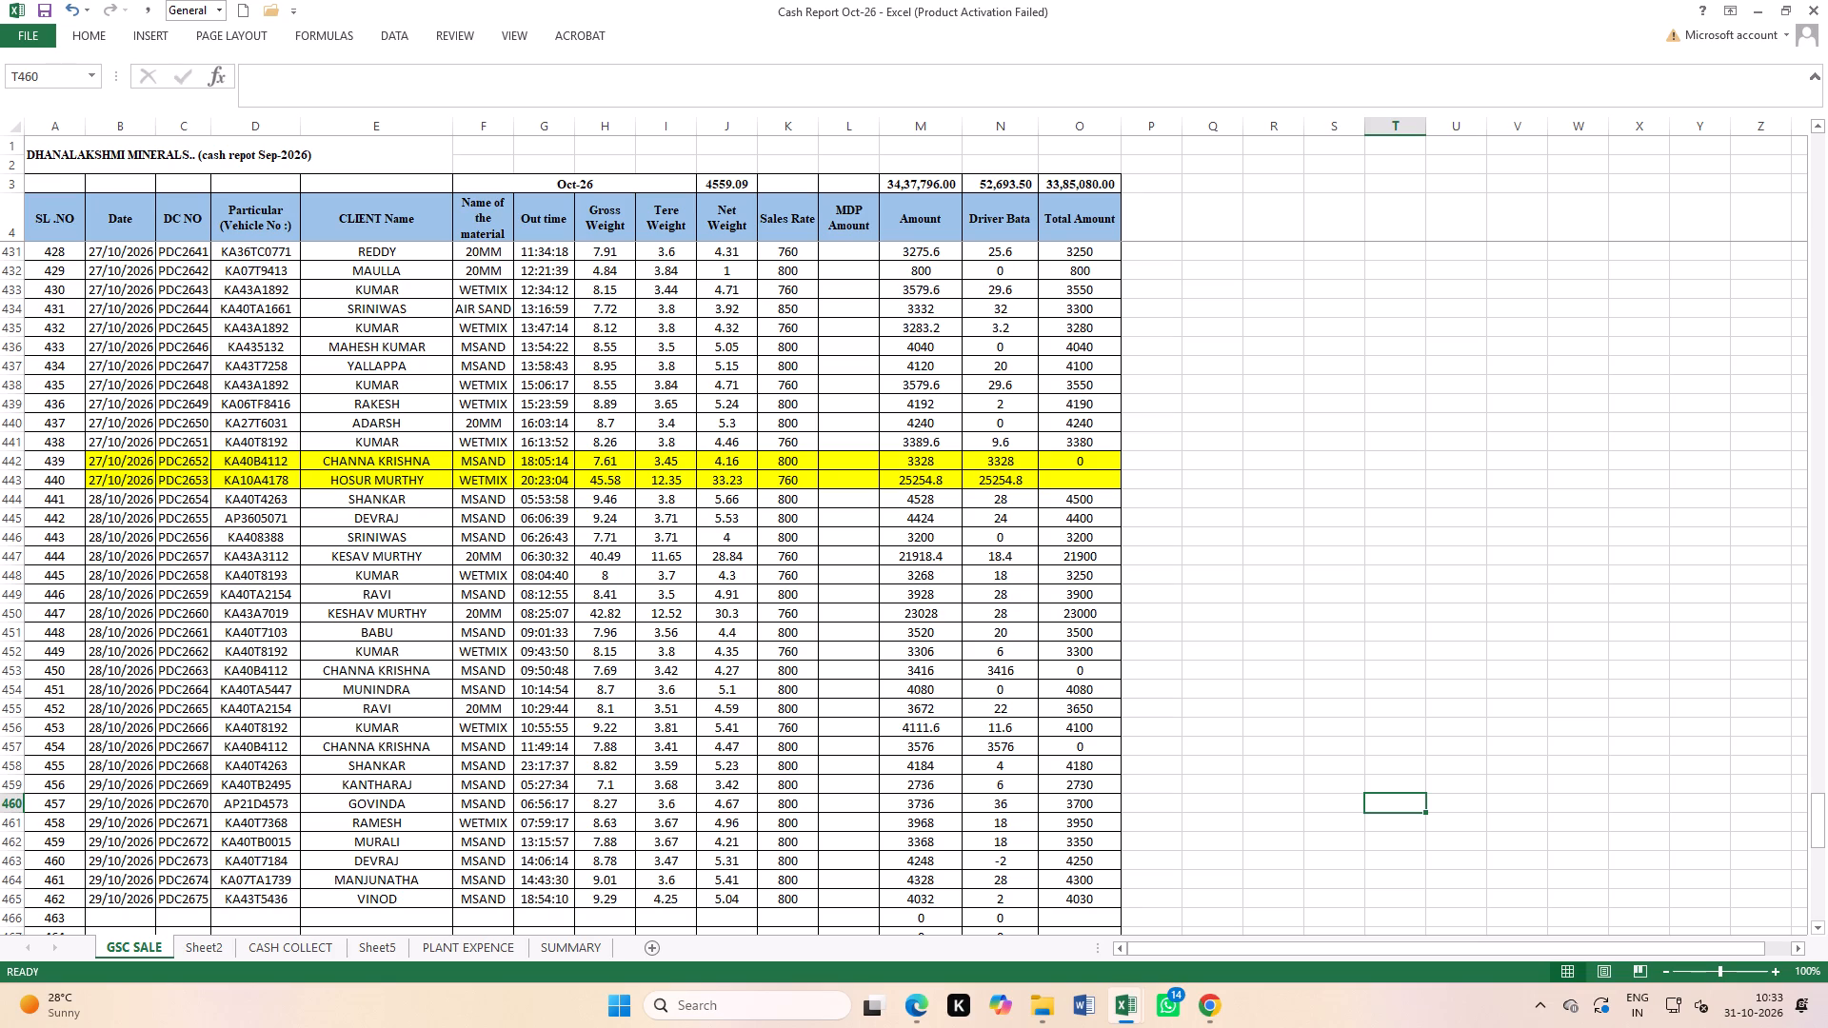
scroll(254, 444, "down", 5)
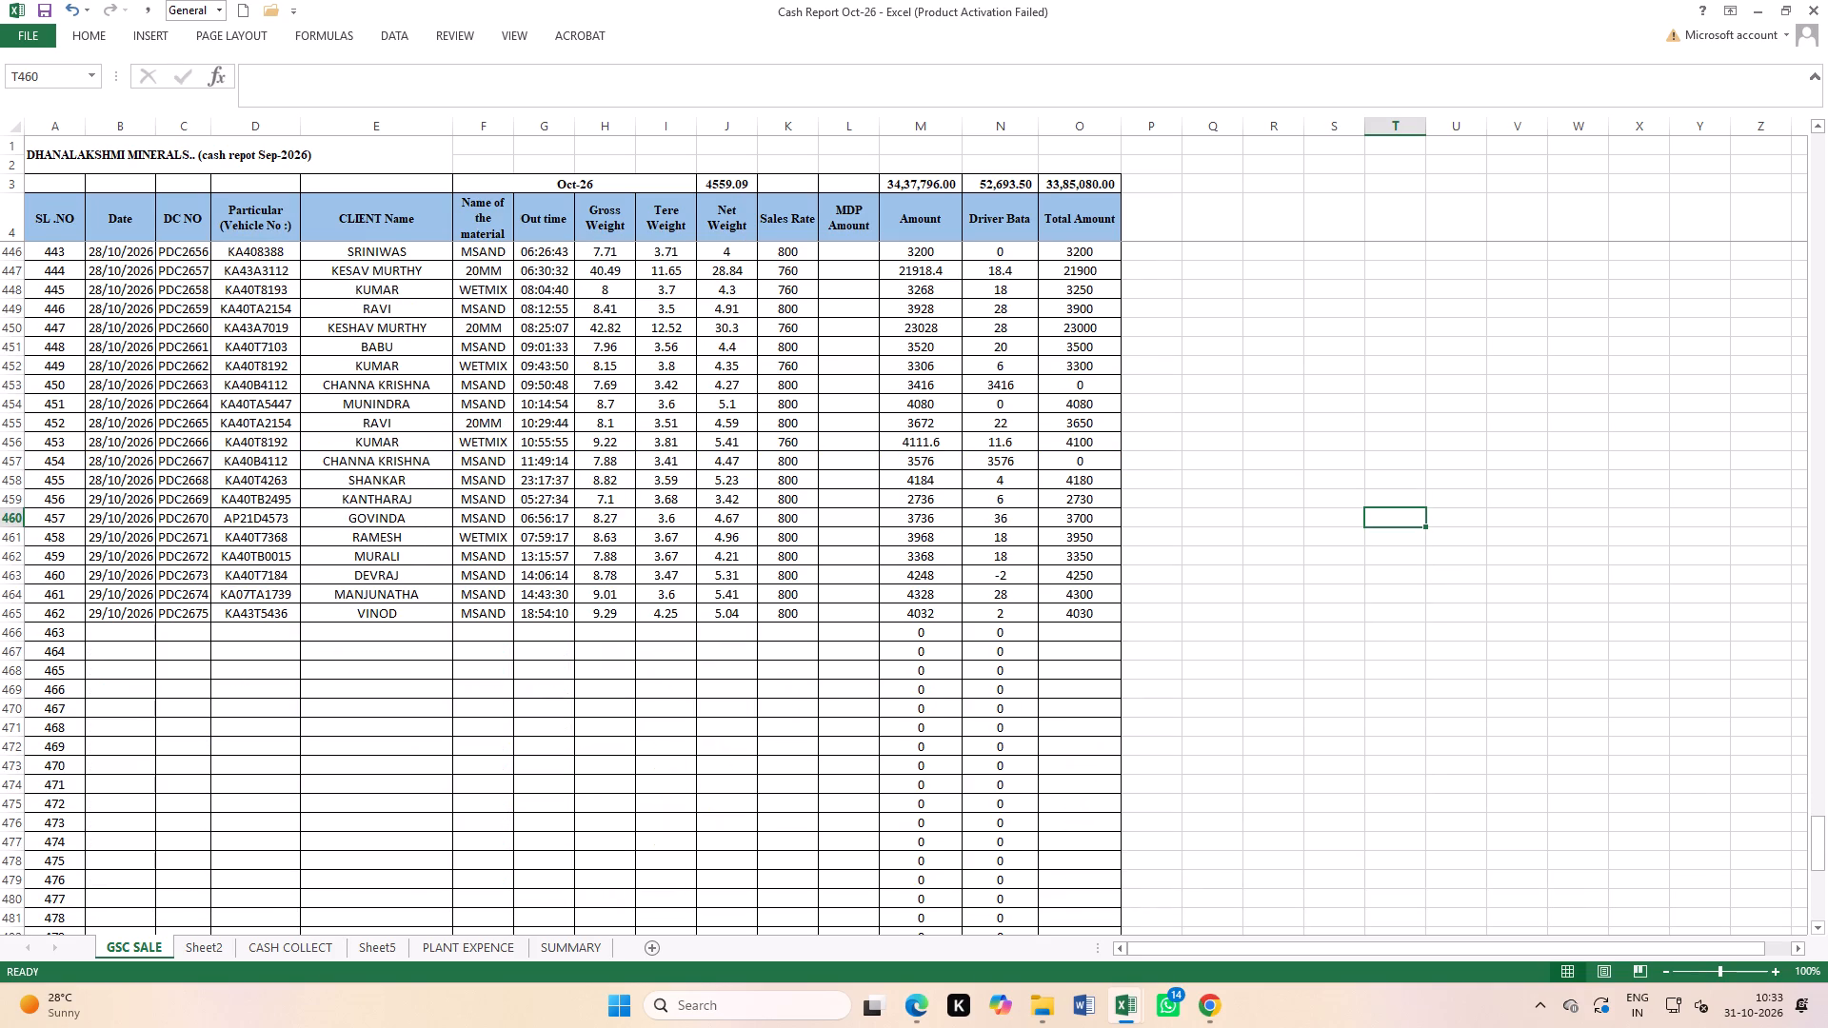
In the SpotSaleDCReport workbook, delete the header row and all rows dated 29/10/2026.
key("ctrl+Tab")
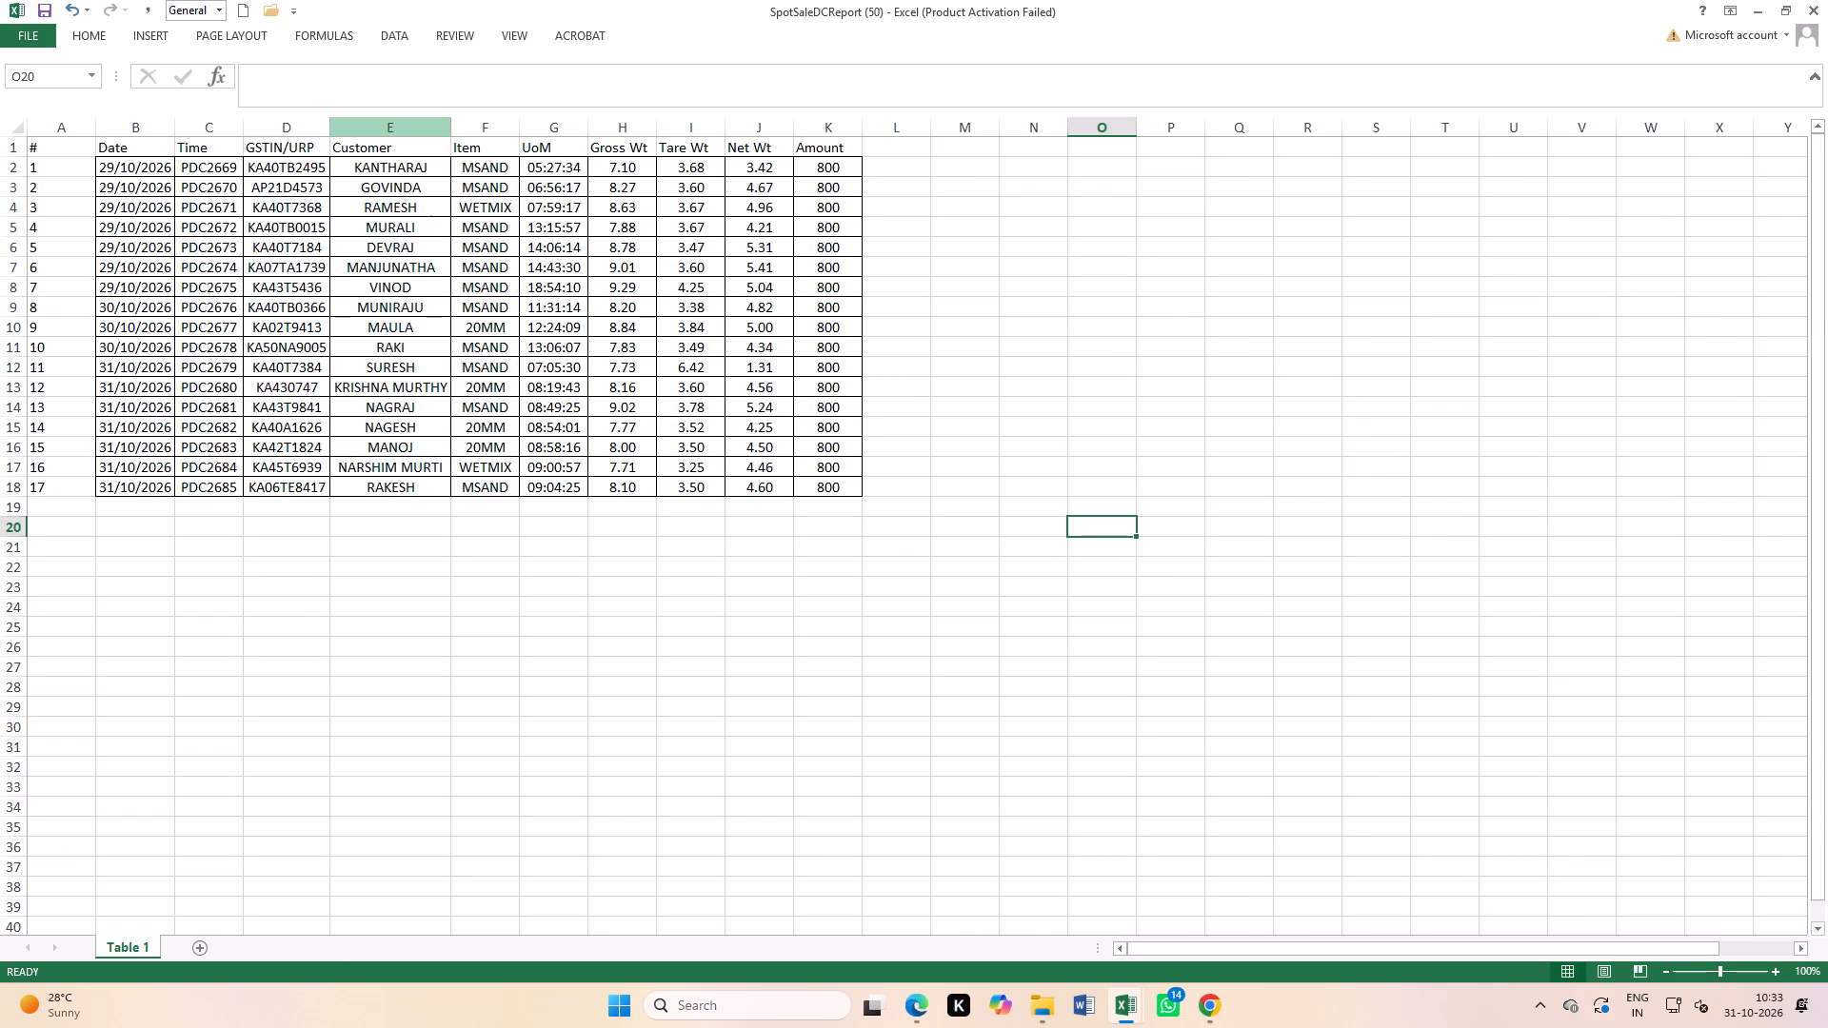
left_click_drag(9, 146, 16, 300)
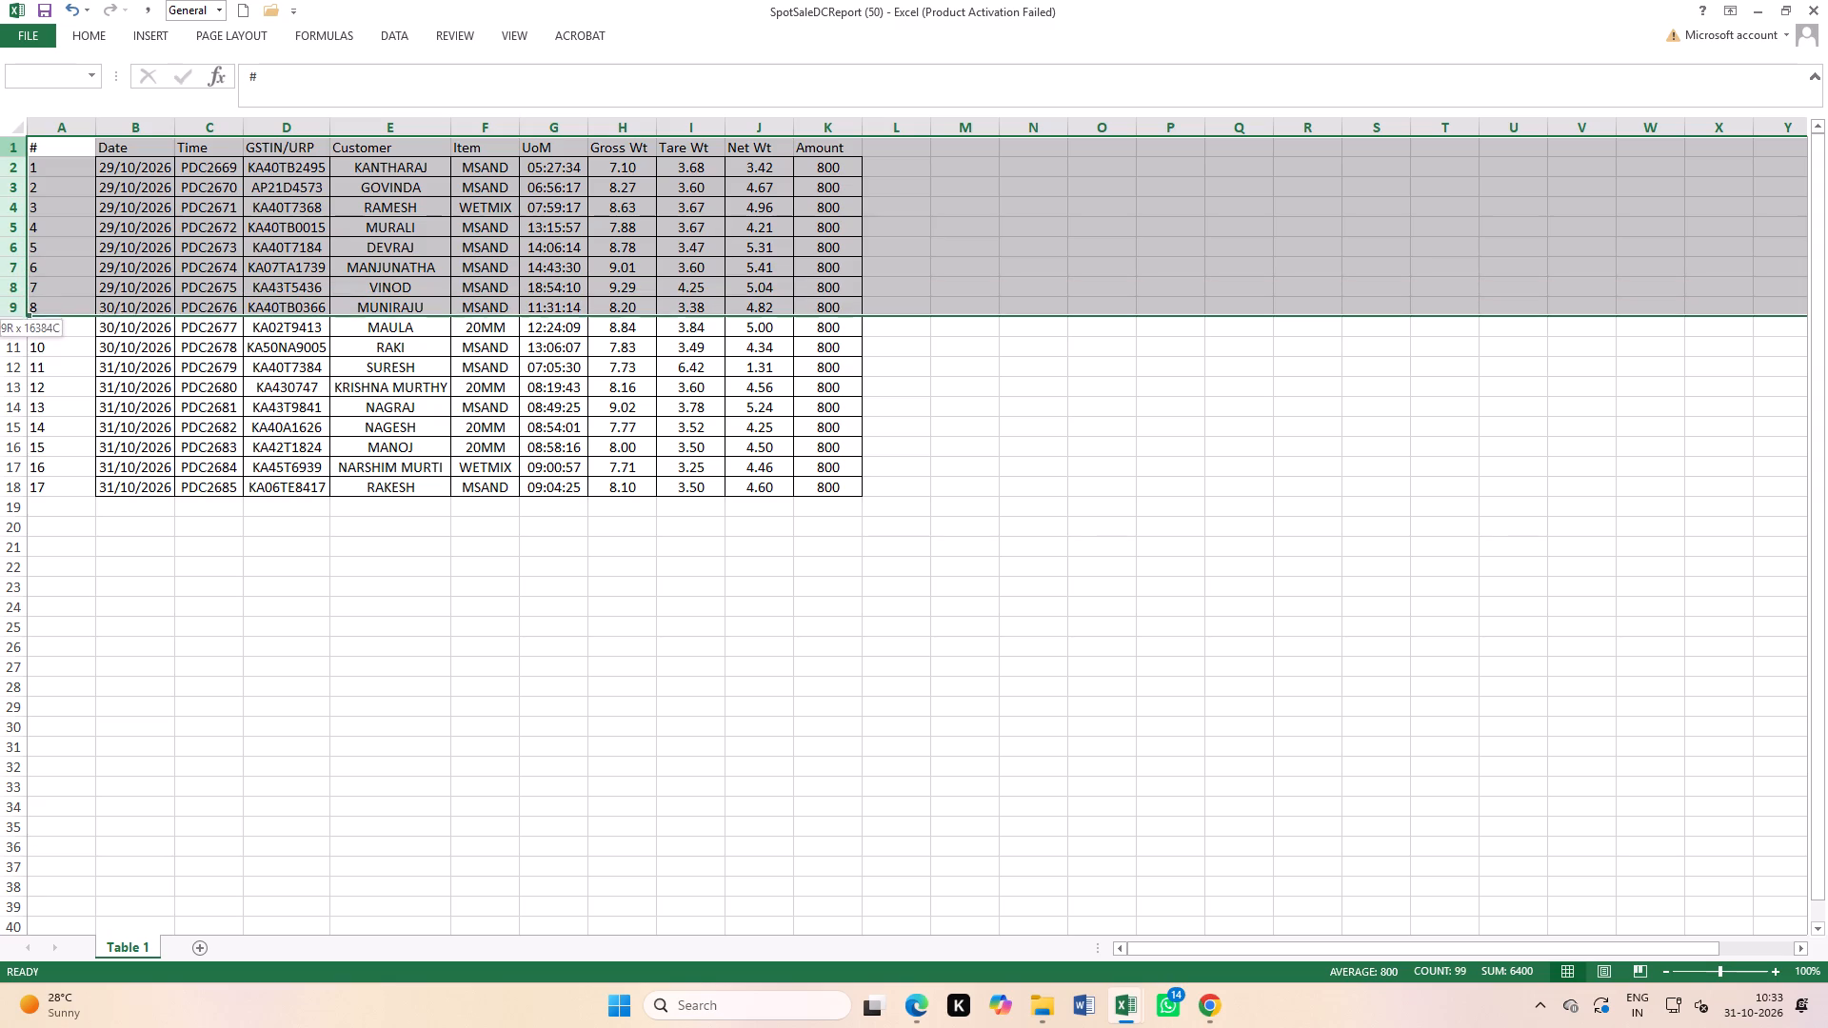
left_click_drag(16, 300, 17, 304)
left_click(142, 225)
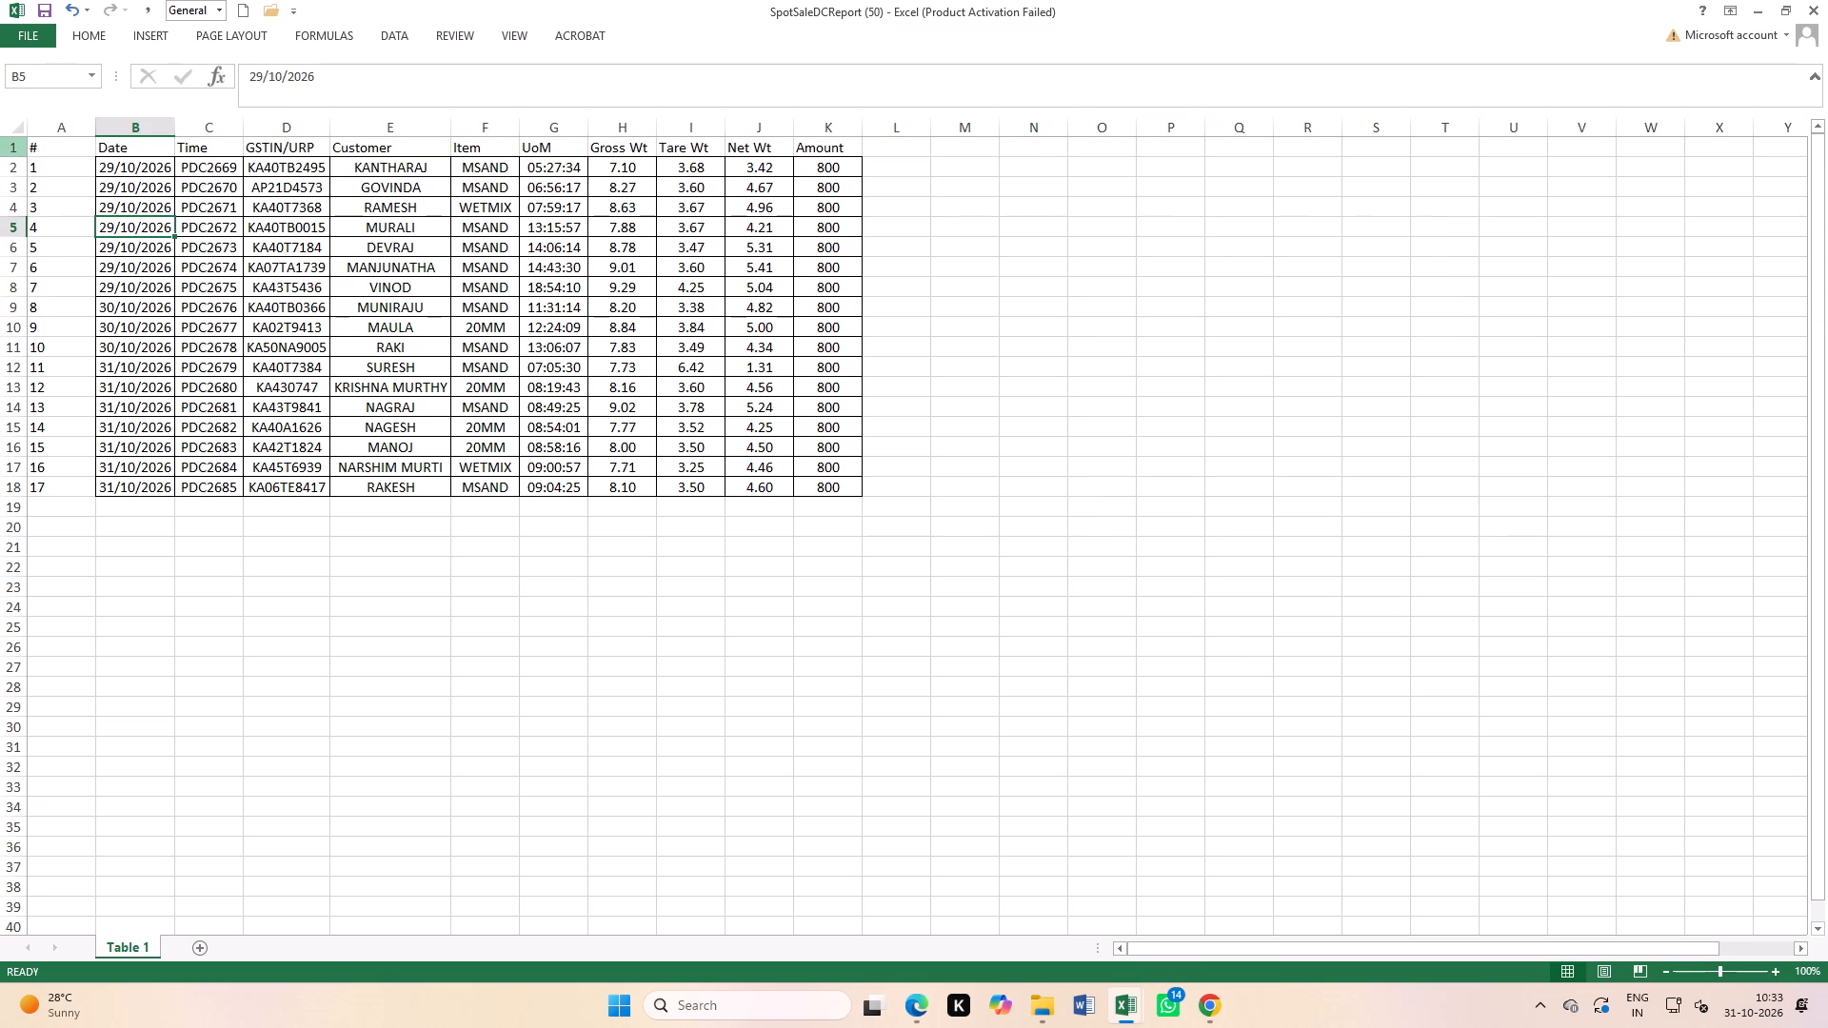
left_click_drag(9, 146, 21, 295)
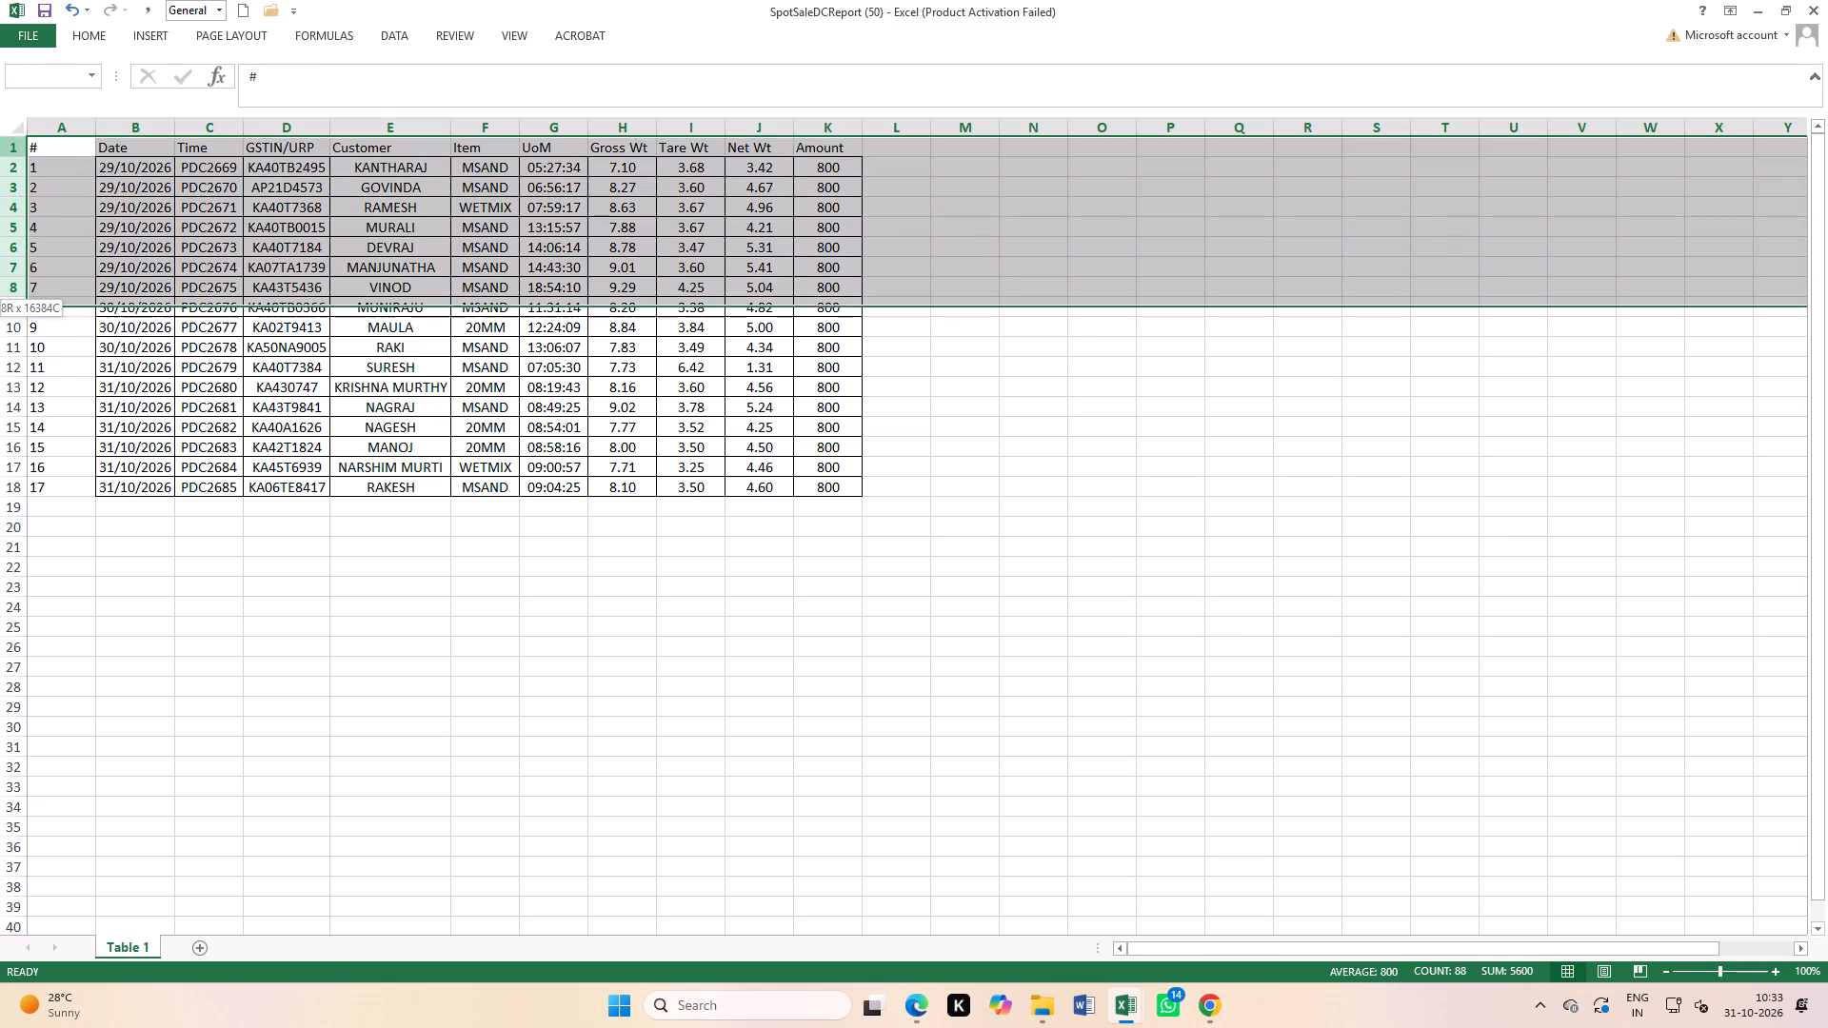
left_click_drag(21, 295, 27, 287)
right_click(434, 221)
left_click(472, 379)
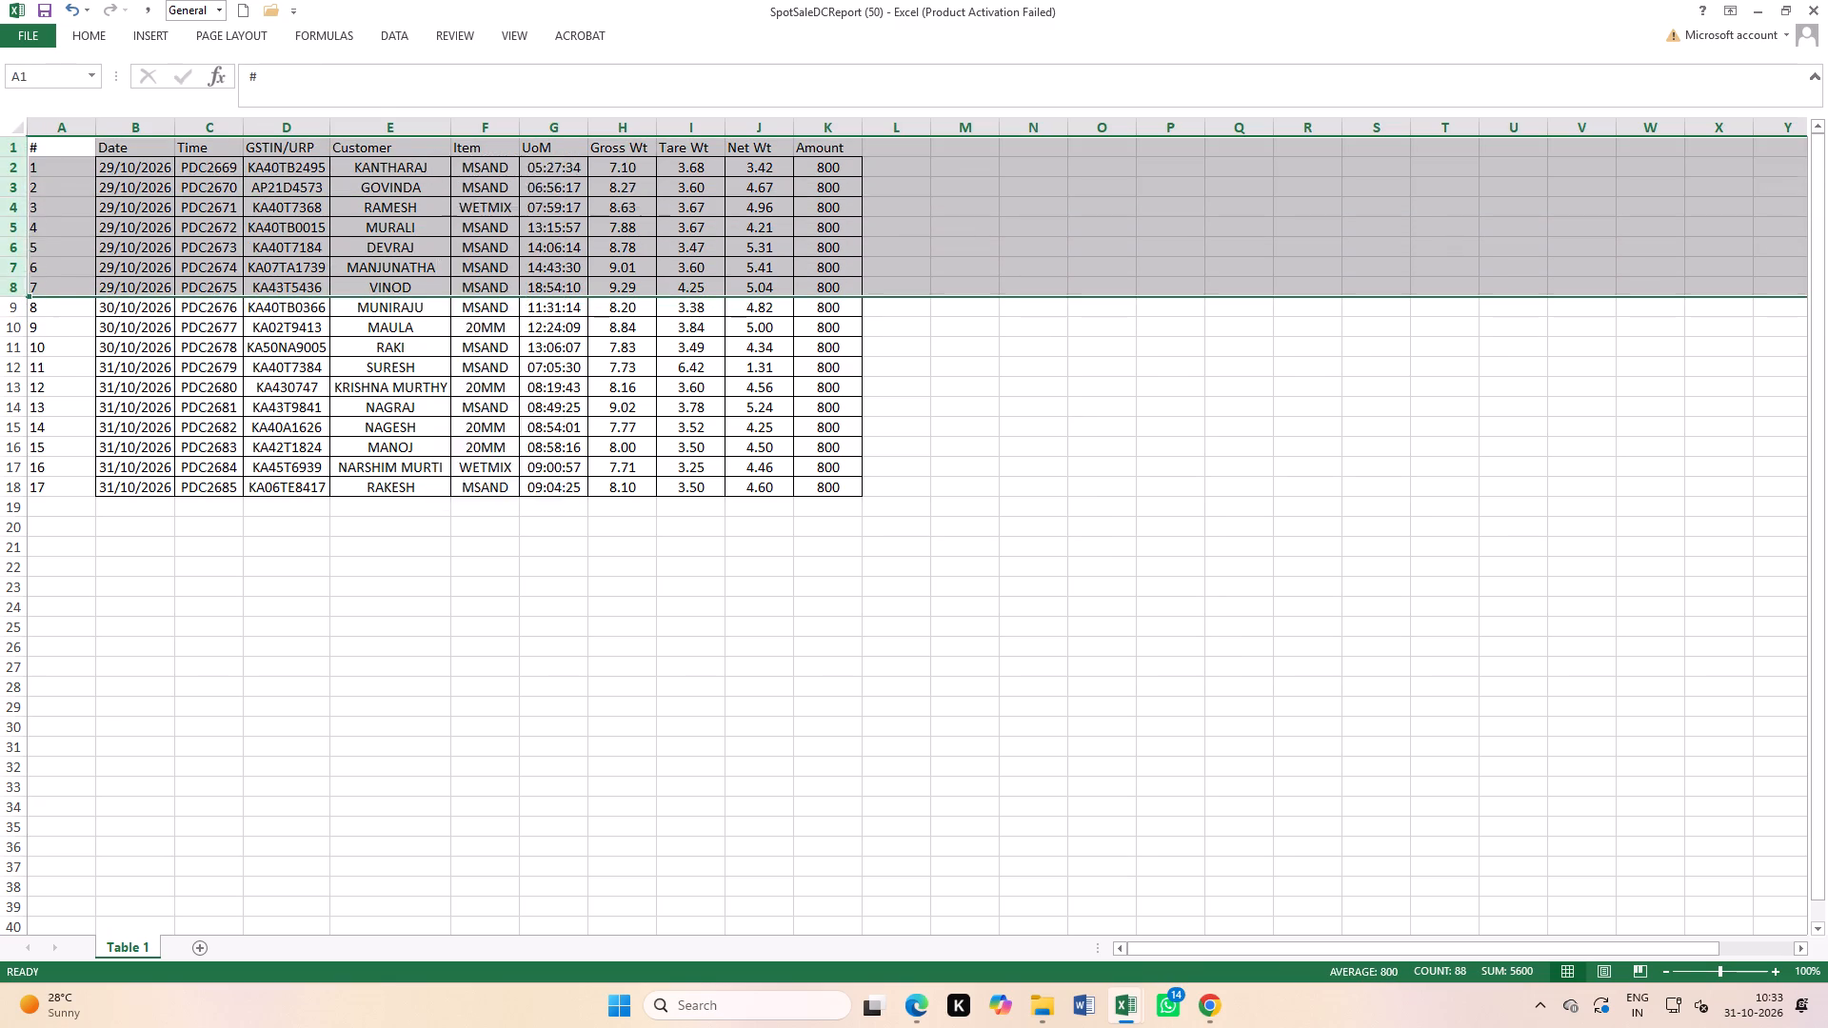
left_click(660, 337)
Copy the remaining bordered rows PDC2676 to PDC2685, without serial numbers, into the GSC SALE sheet of Cash Report Oct-26, starting at B466.
left_click_drag(145, 150, 798, 321)
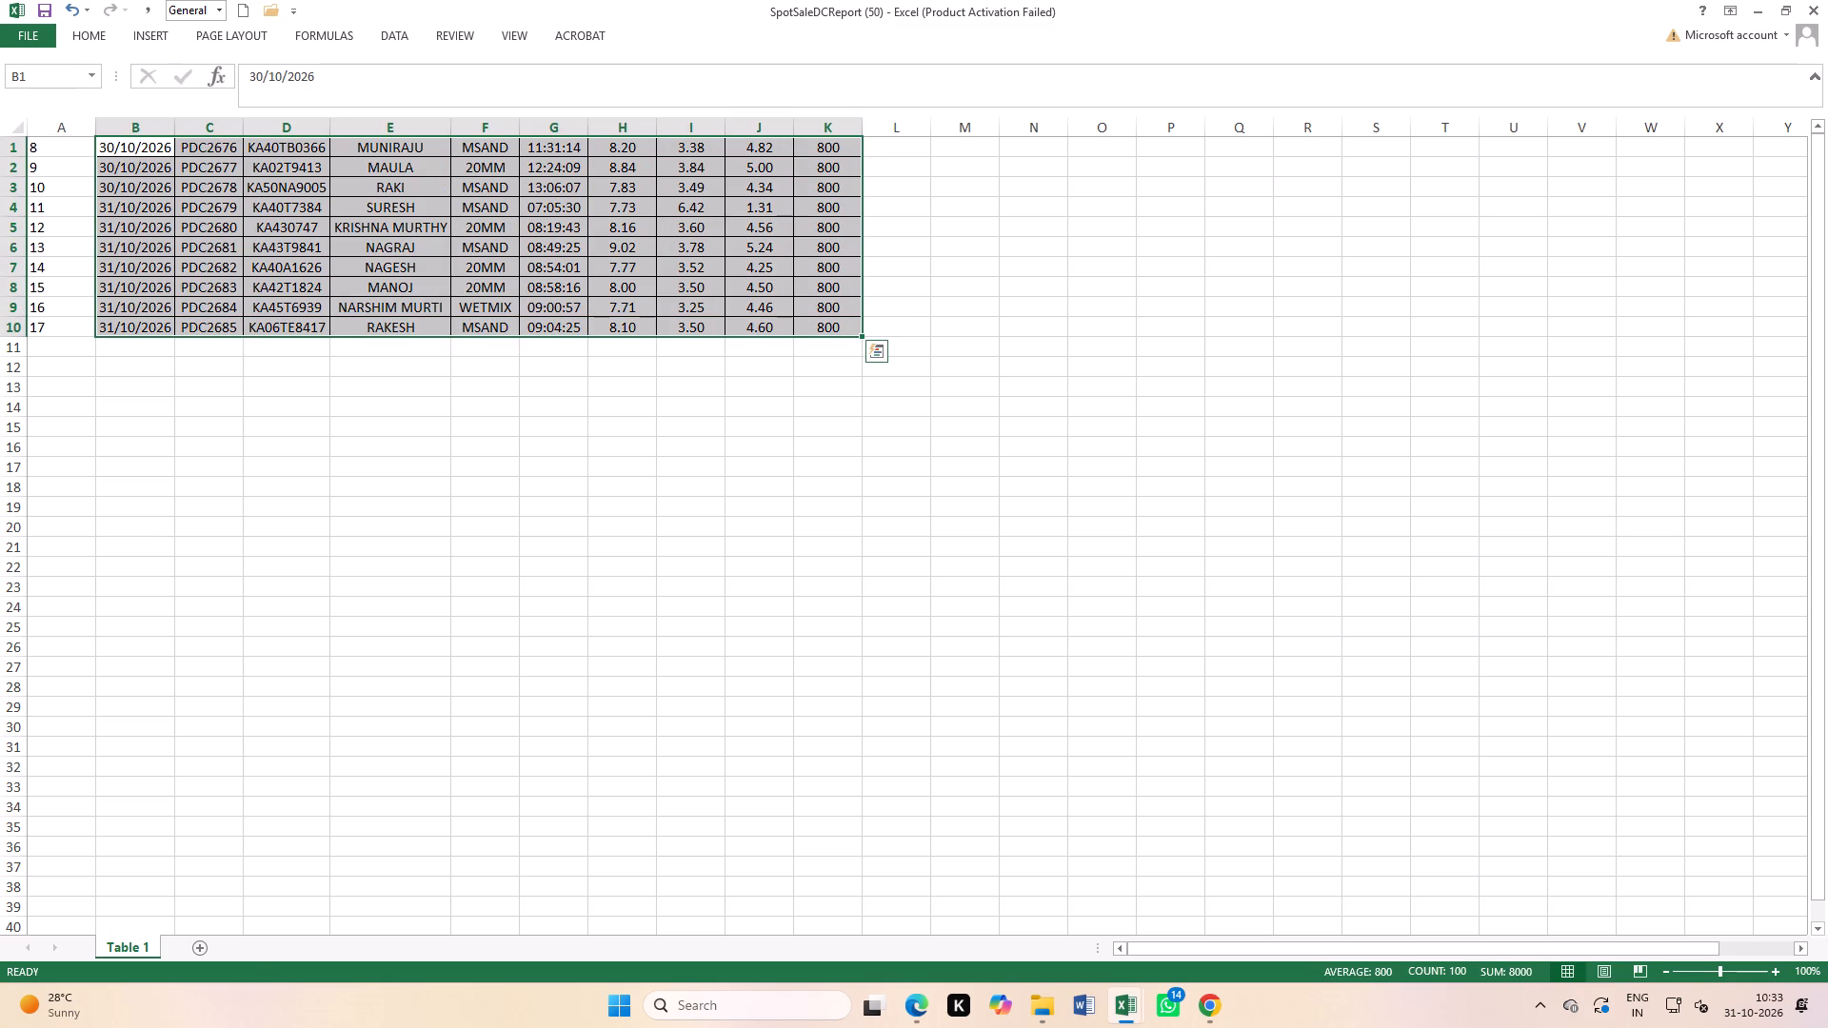
key("ctrl+c")
key("ctrl+Tab")
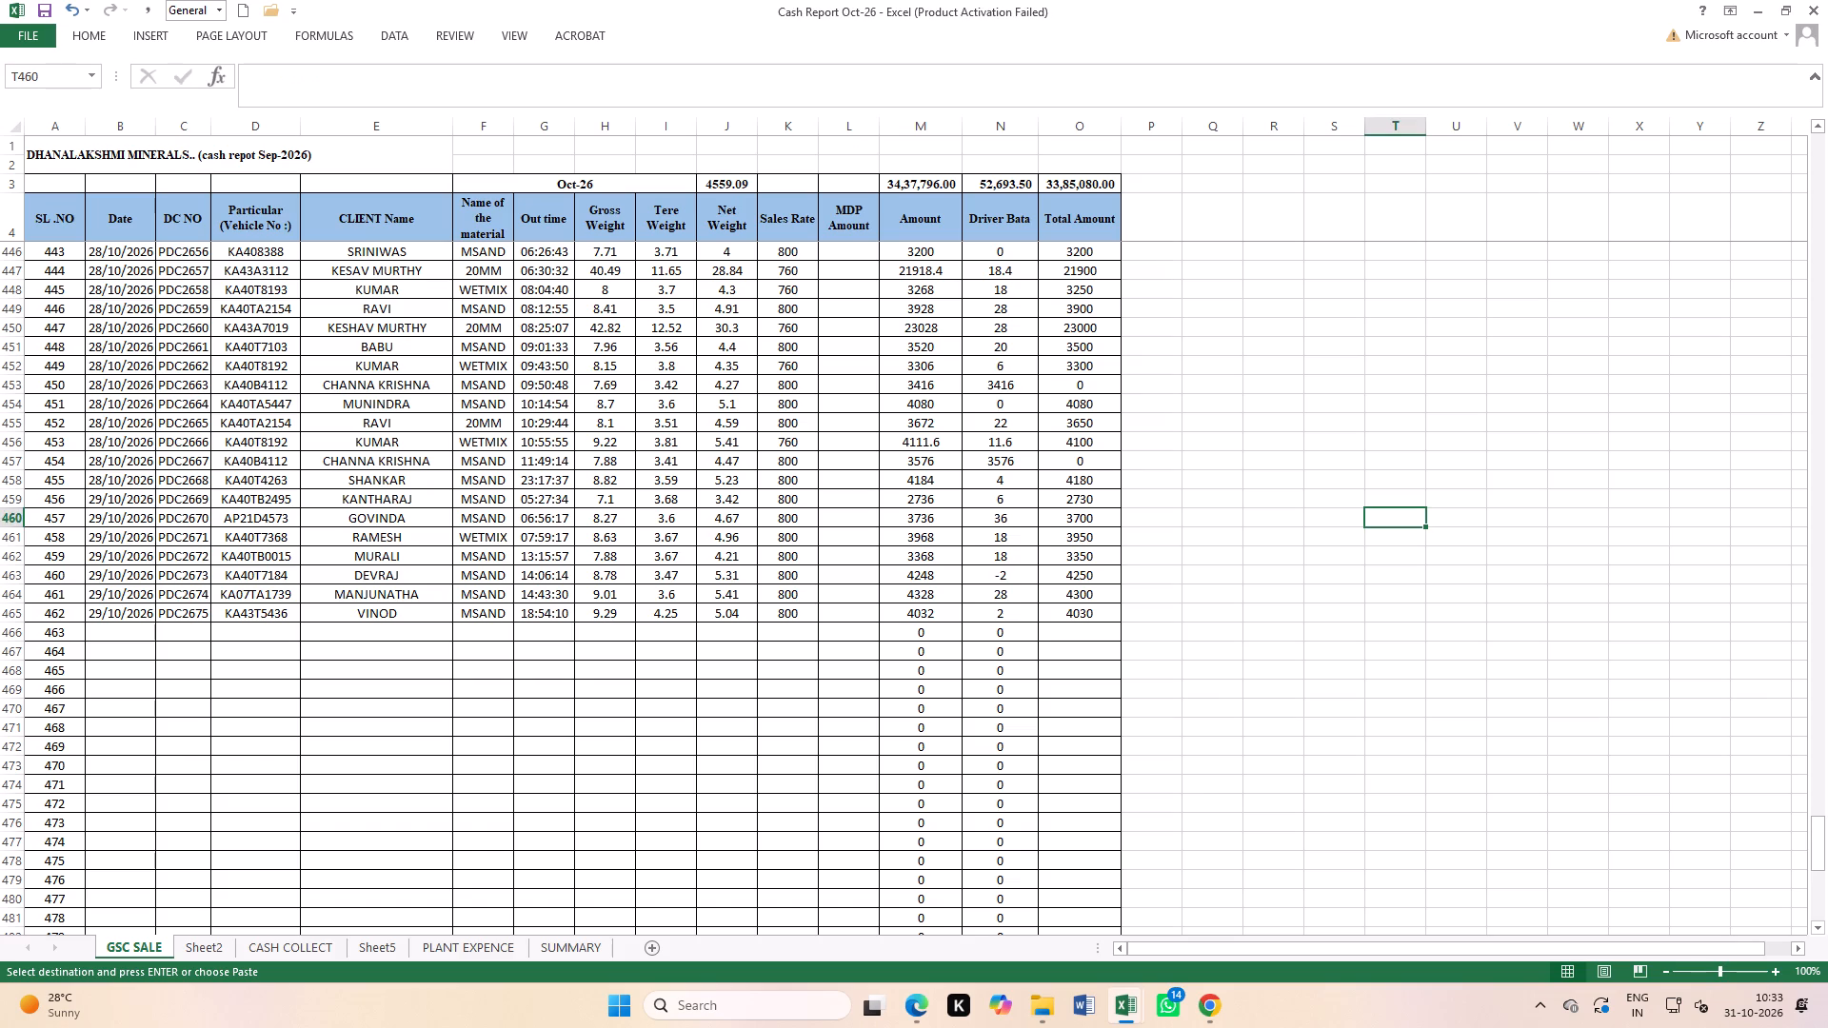
left_click(128, 626)
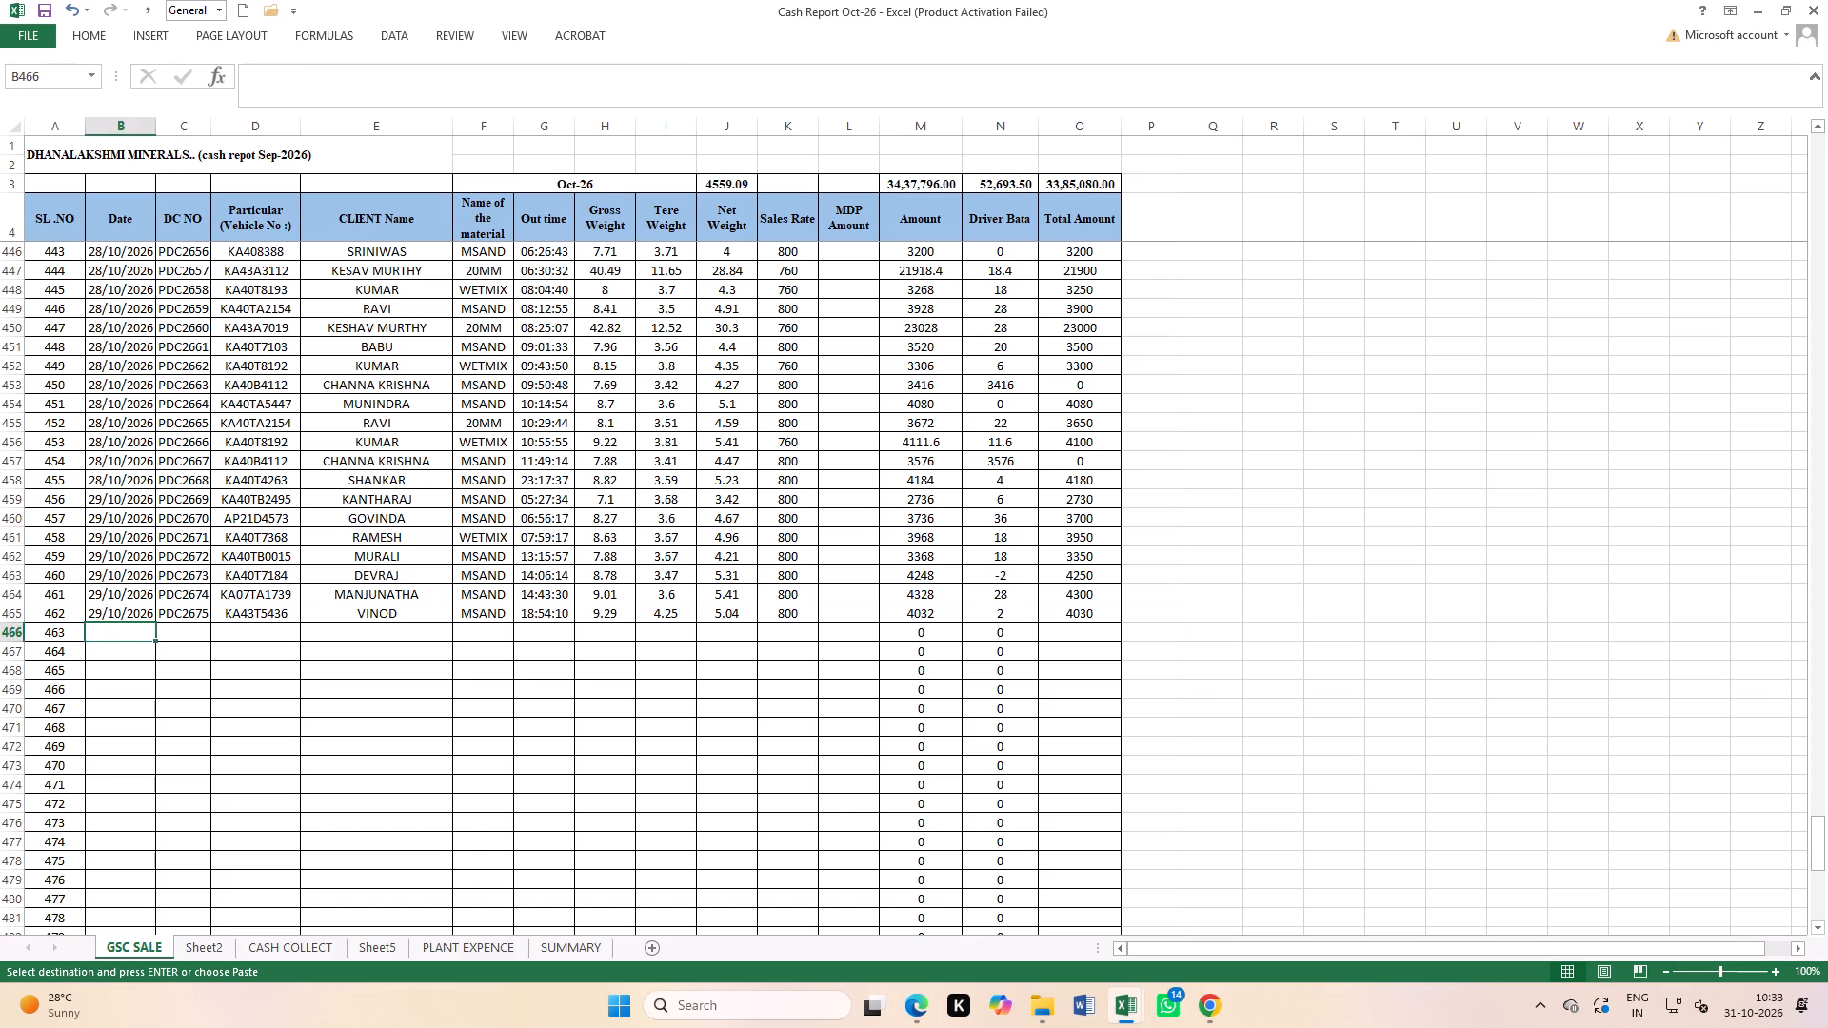
key("ctrl+v")
Convert the text-stored values from Gross Weight to Sales Rate in the pasted rows 466 to 475 to numbers.
scroll(723, 613, "down", 3)
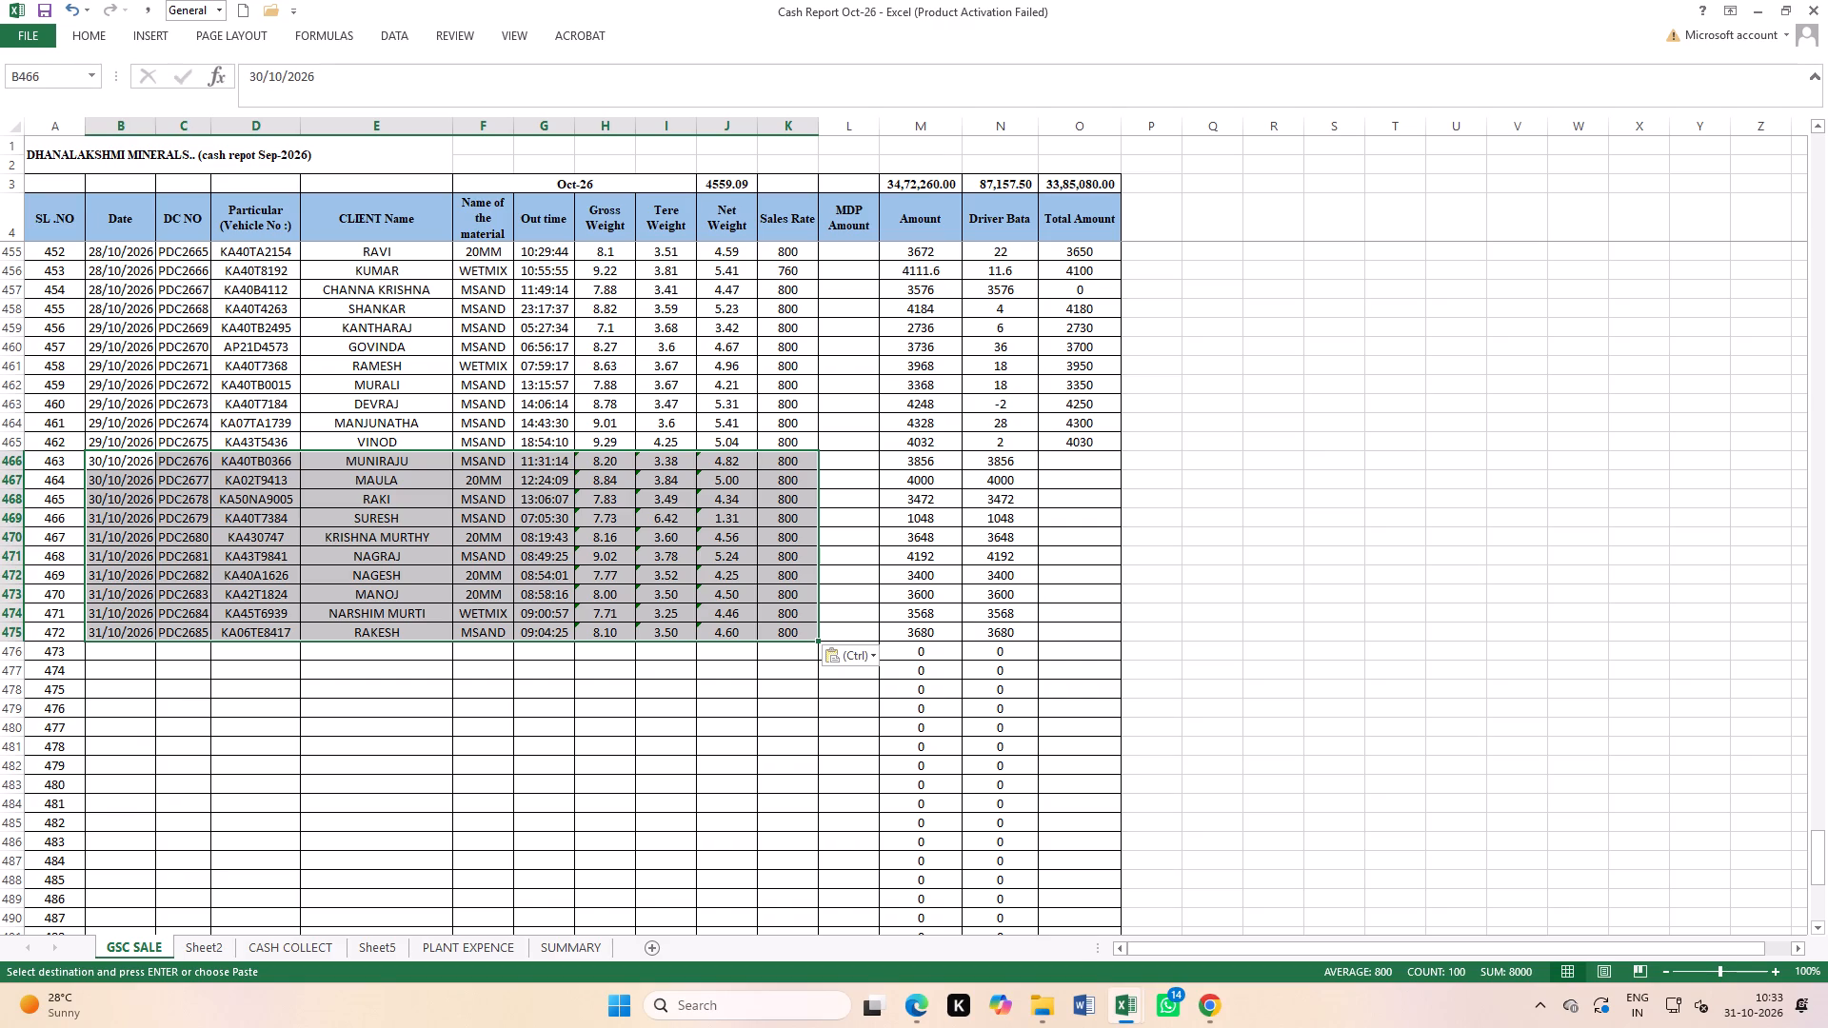
left_click_drag(606, 458, 685, 524)
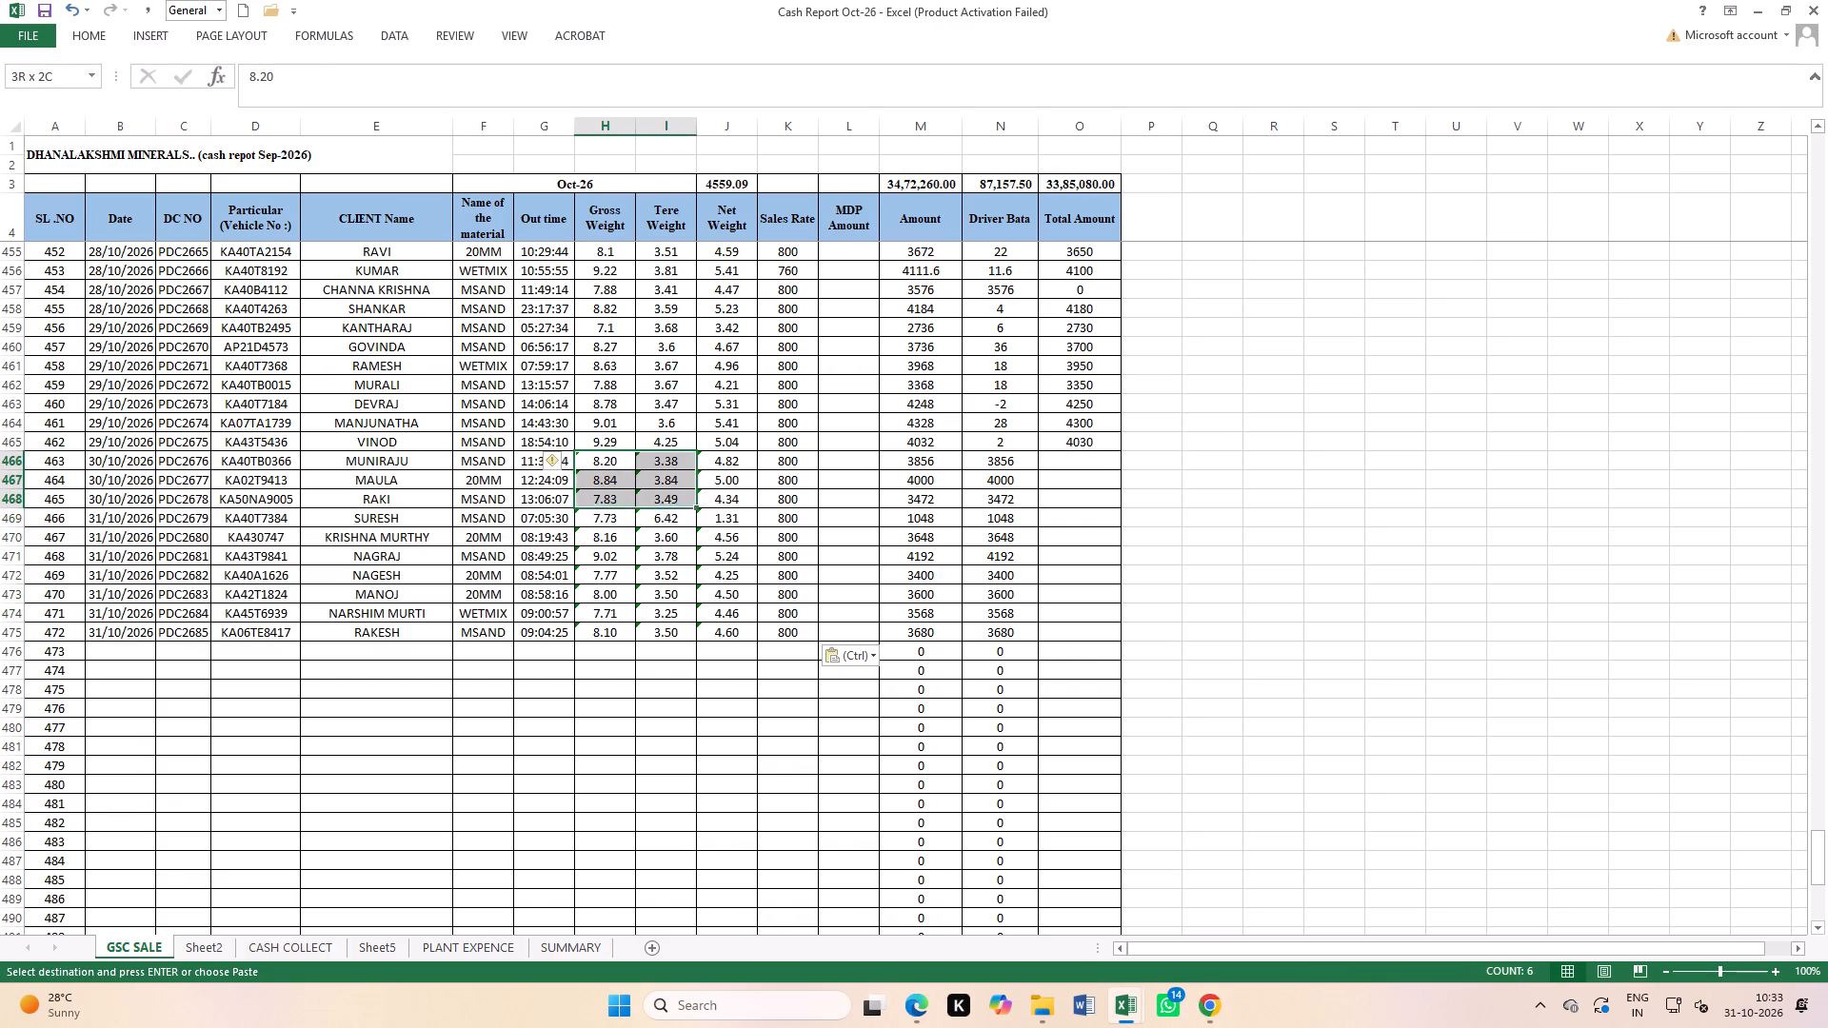
left_click_drag(685, 524, 792, 633)
left_click(553, 458)
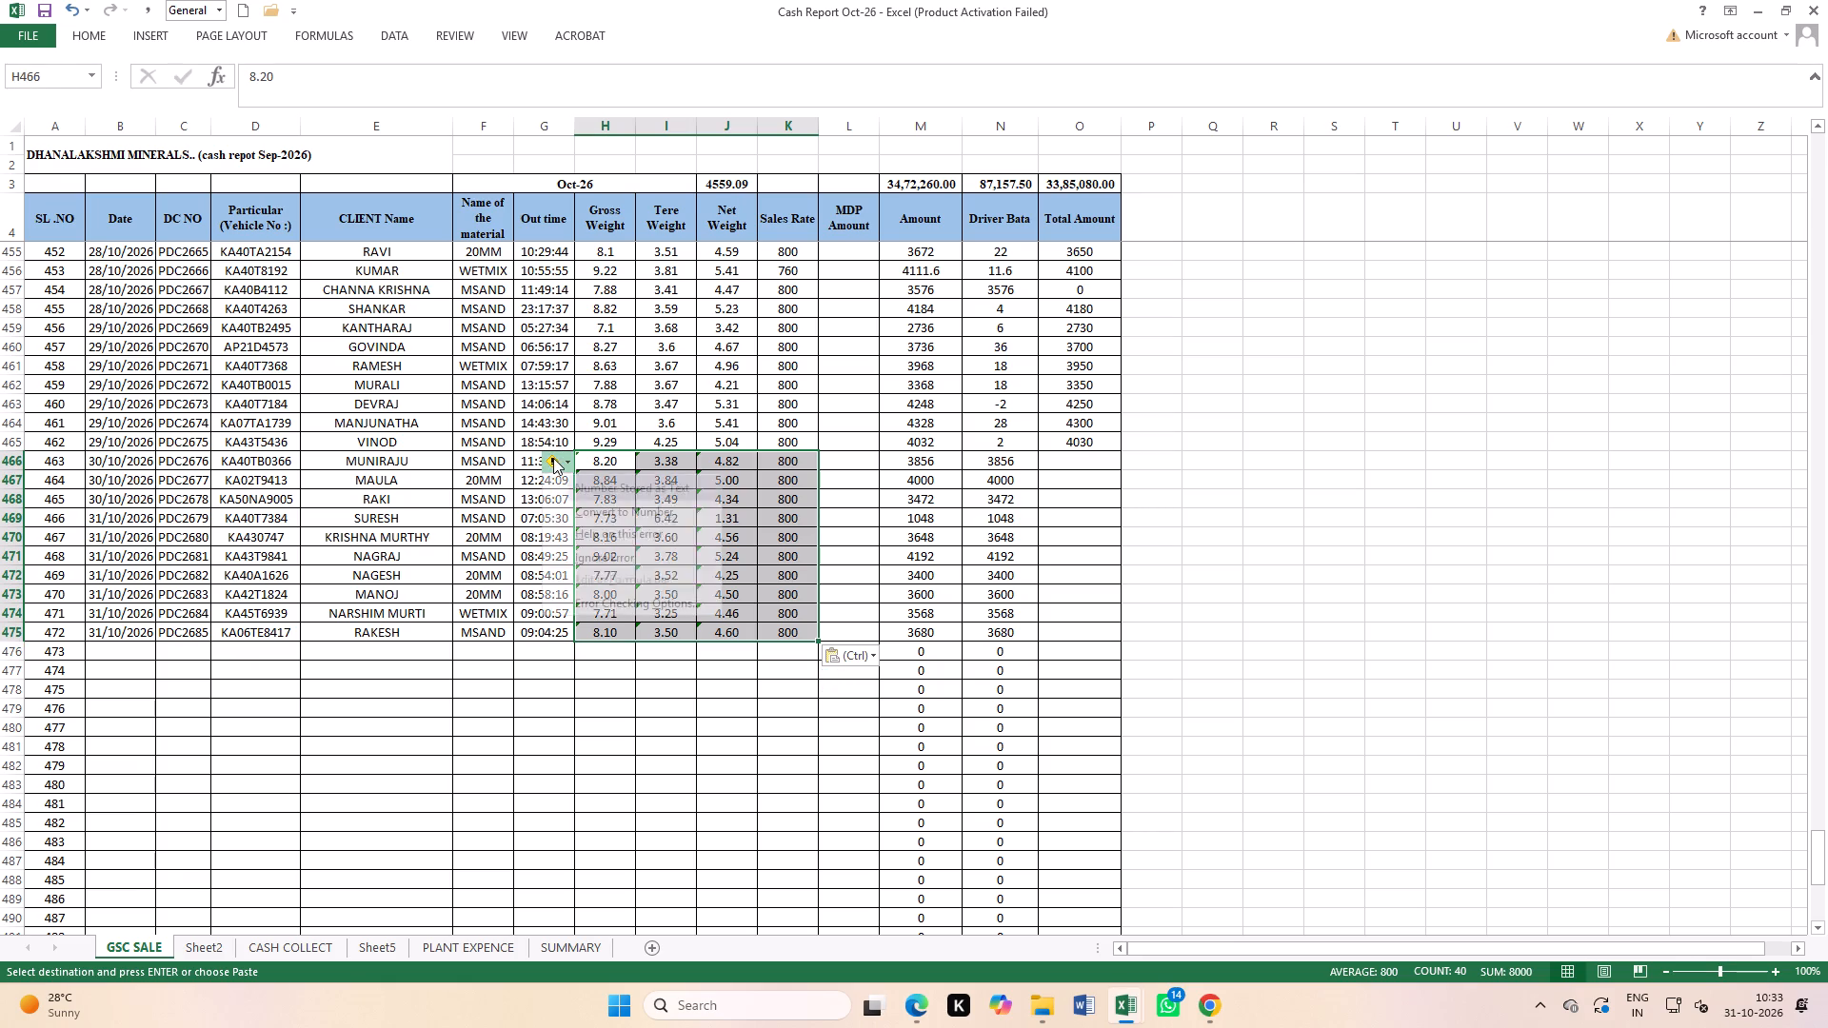
left_click(605, 514)
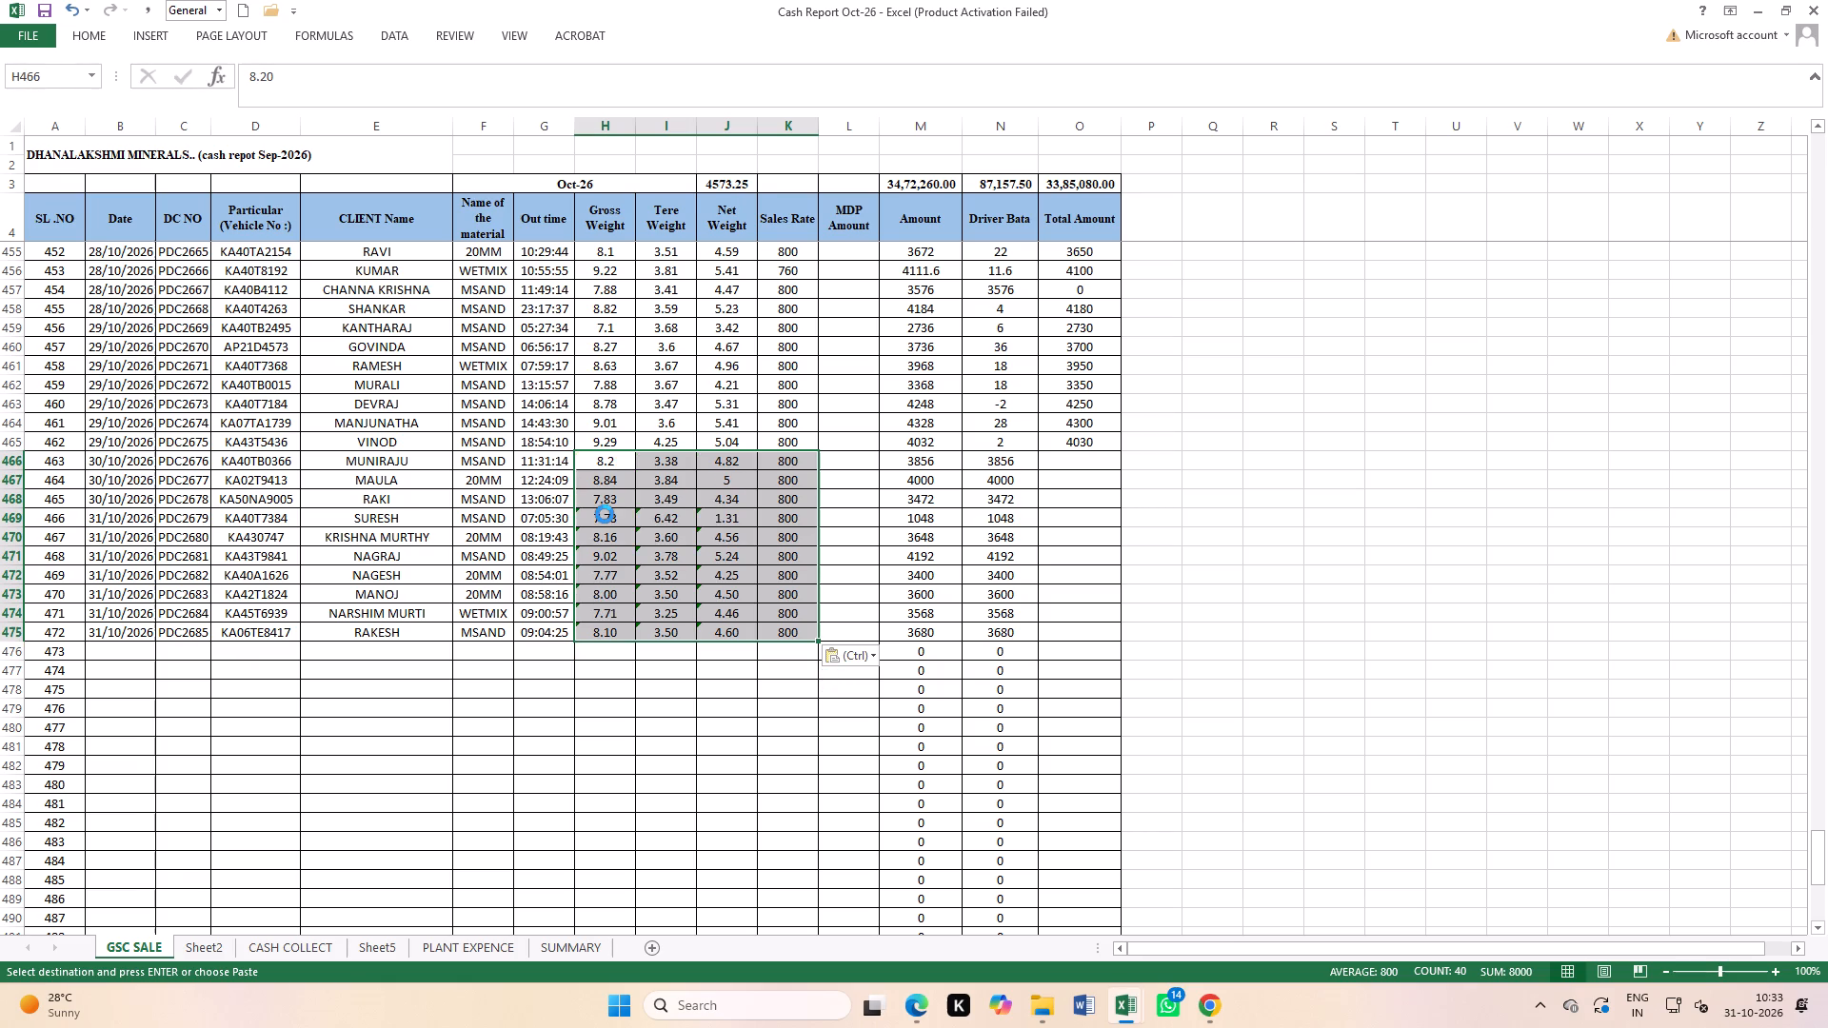
left_click(864, 576)
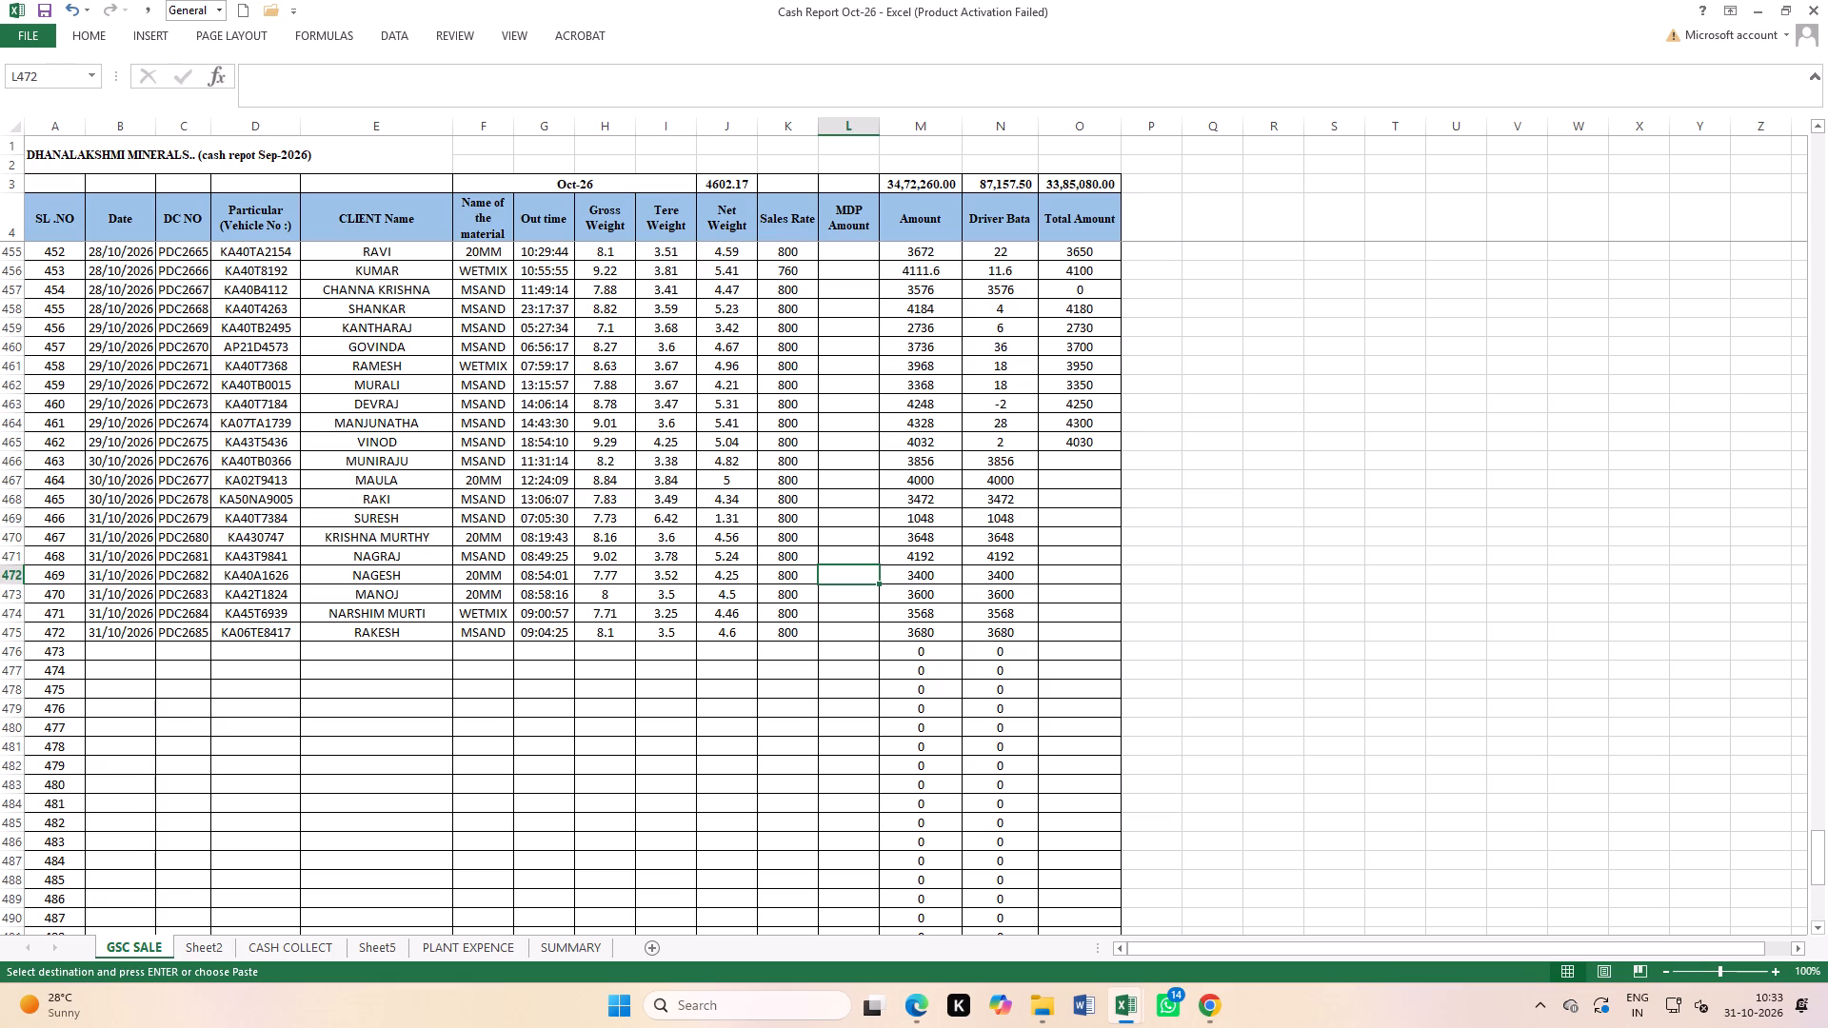
Set the Sales Rate of entry PDC2679 to 760.
left_click_drag(2, 457, 9, 495)
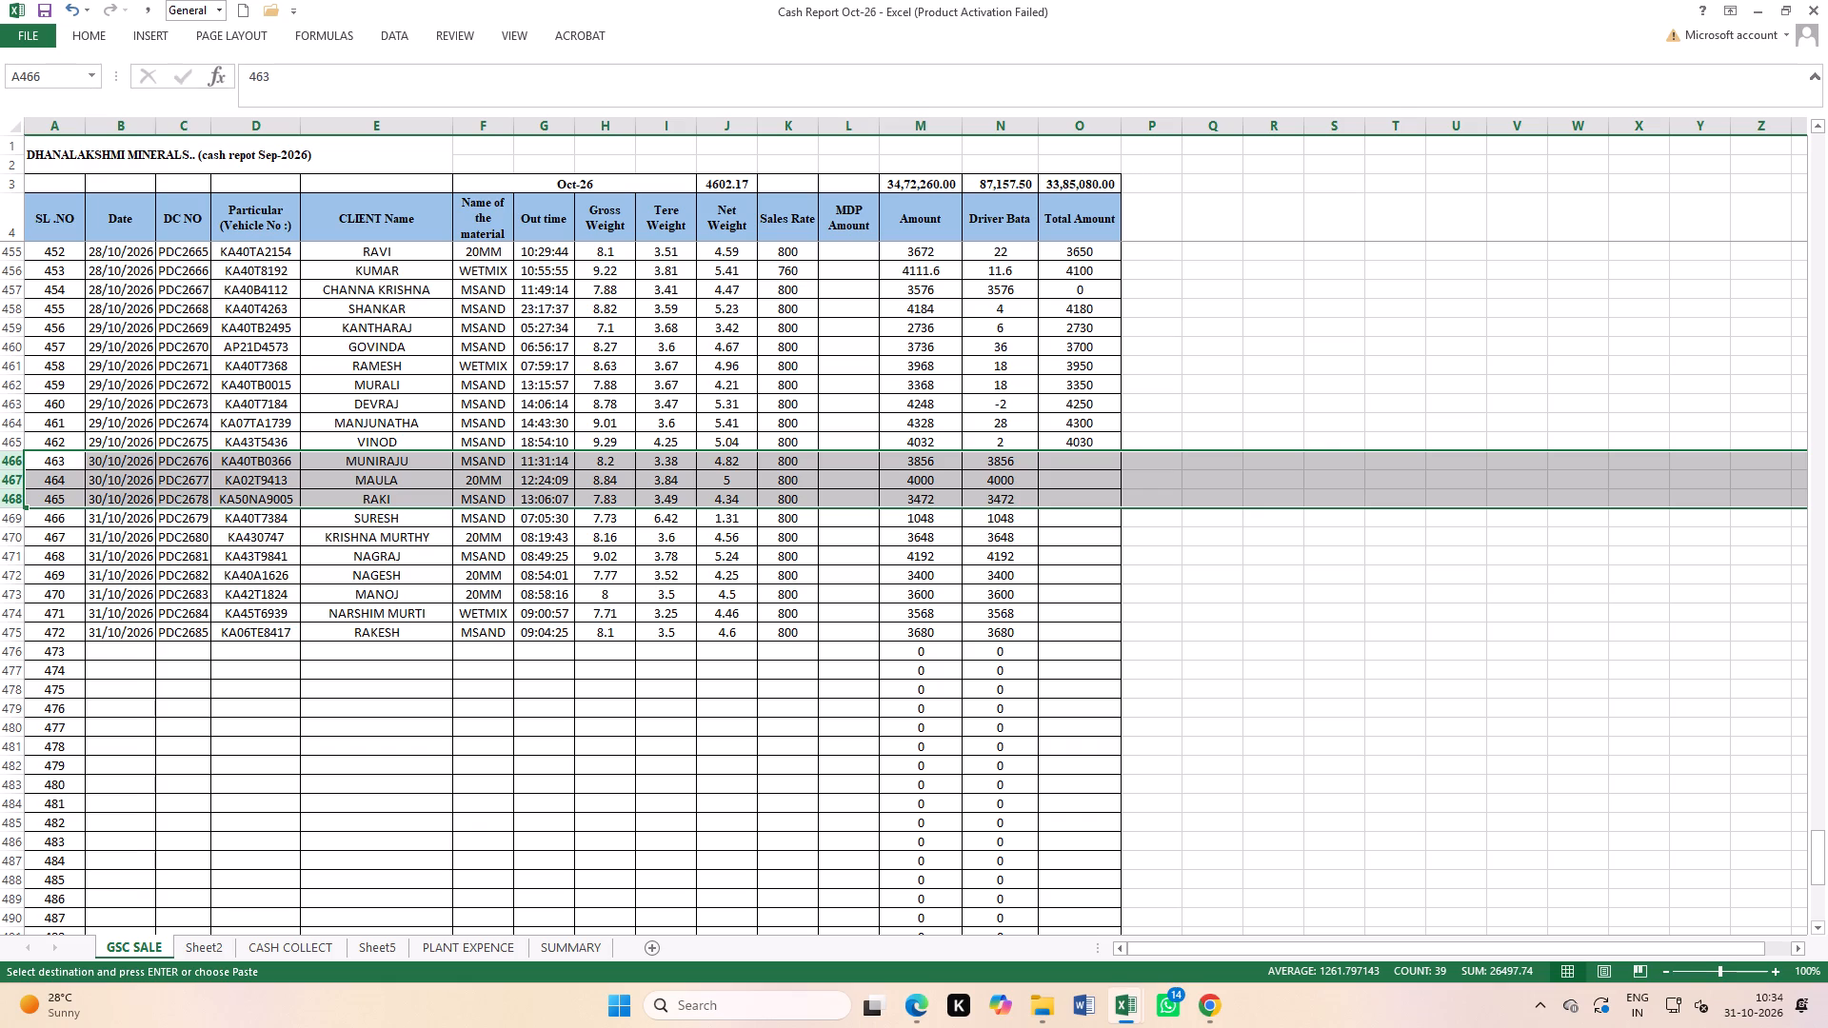
left_click(771, 520)
type("760")
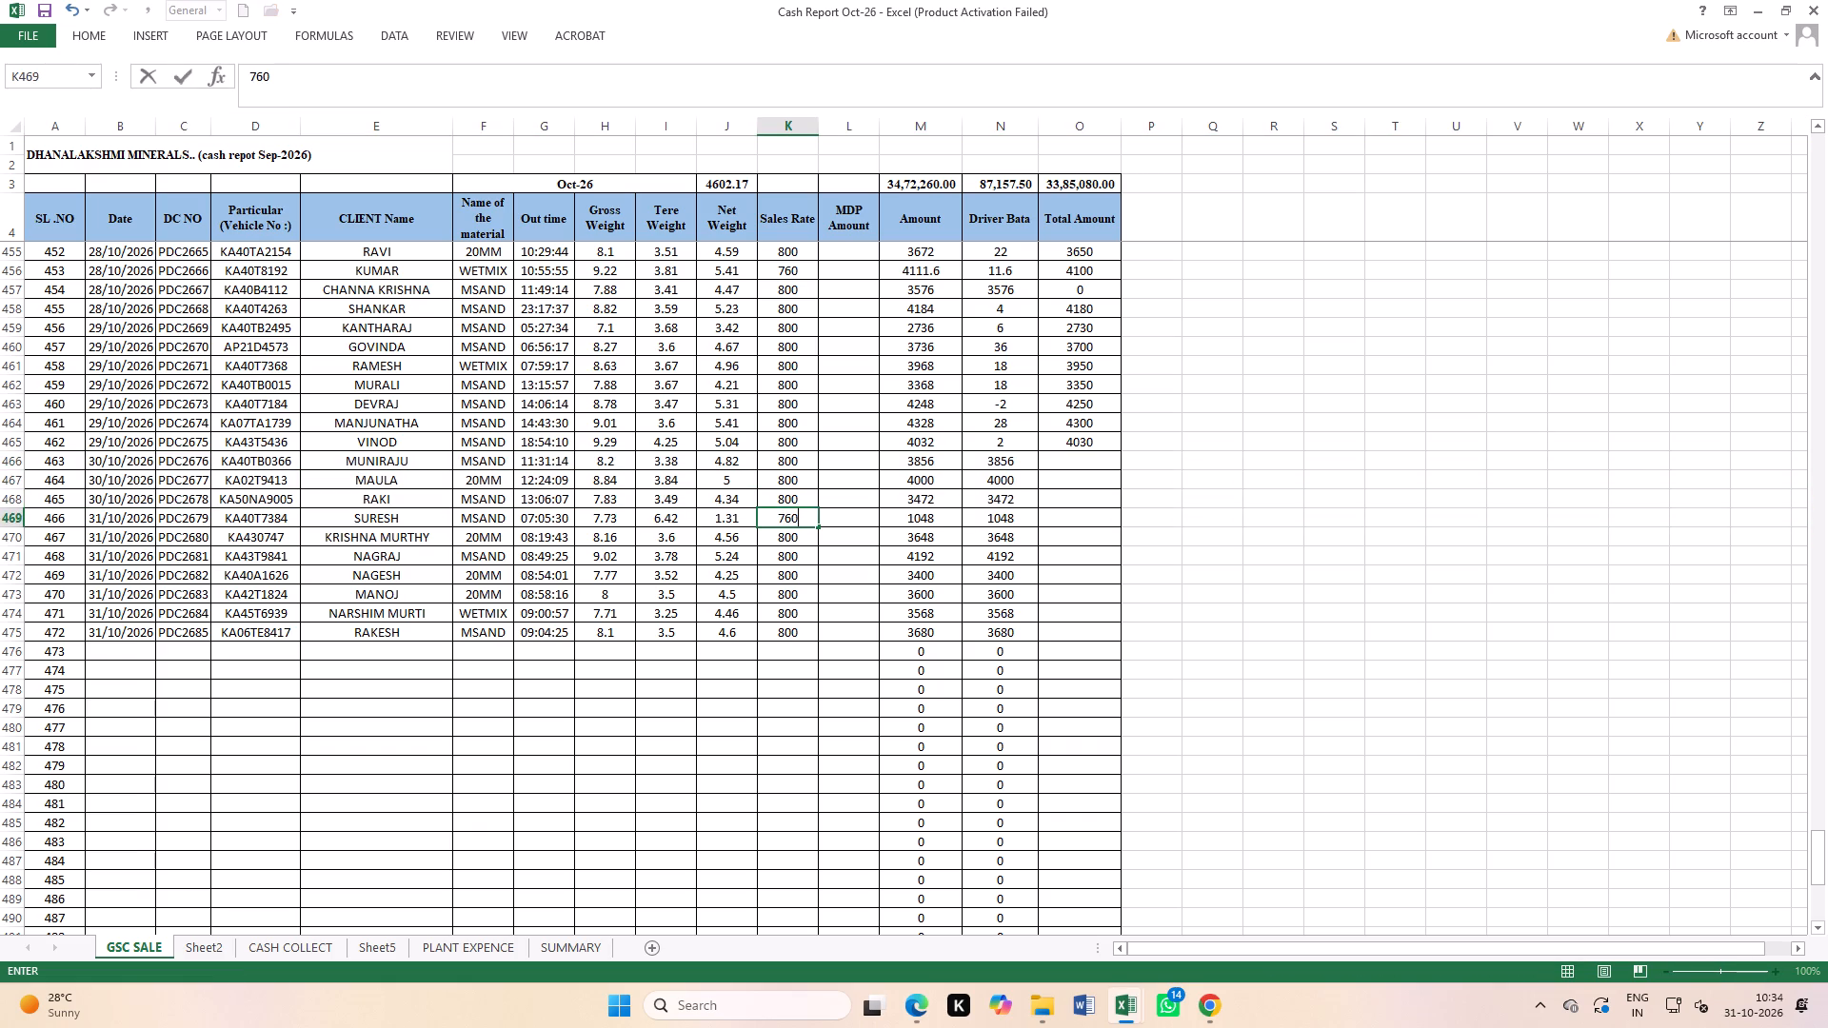
left_click(1105, 576)
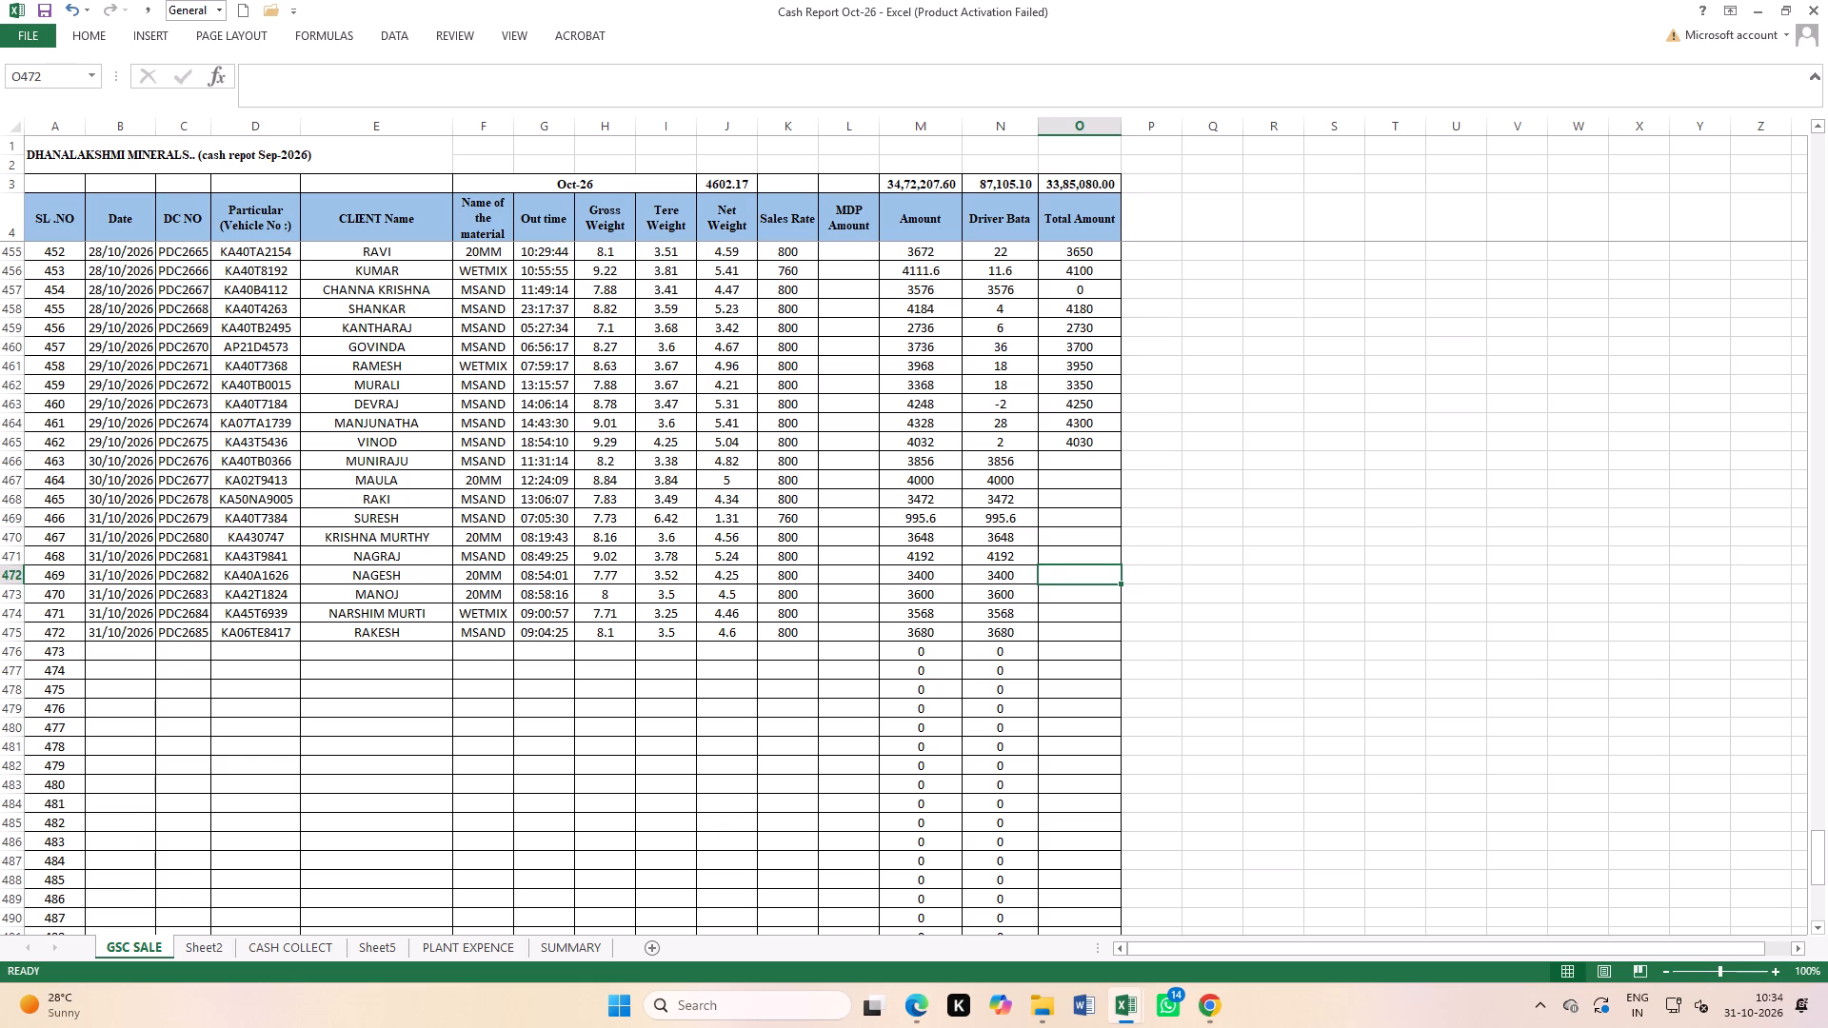
Enter the Total Amount for PDC2679 to PDC2685 in order: 1000, 3650, 4190, 3400, 3600, 3550 and 3650.
left_click(1084, 514)
type("1000")
key("Return")
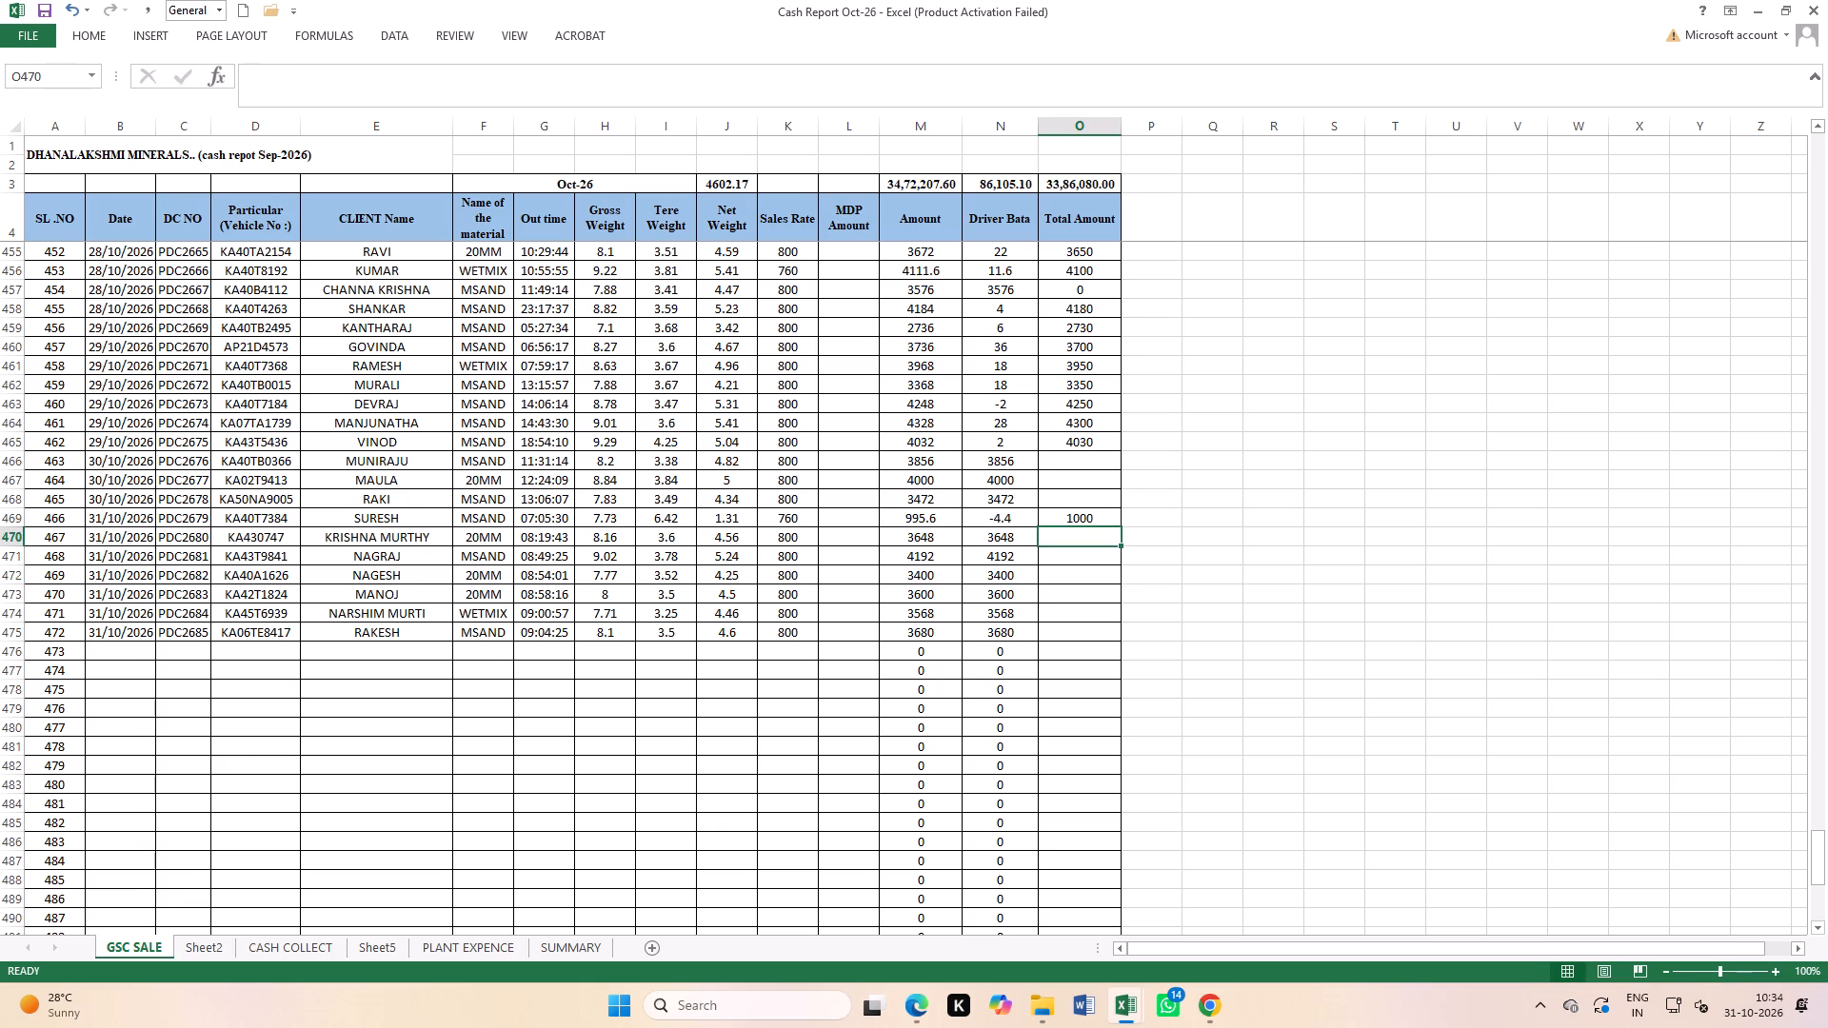
type("3650")
key("Return")
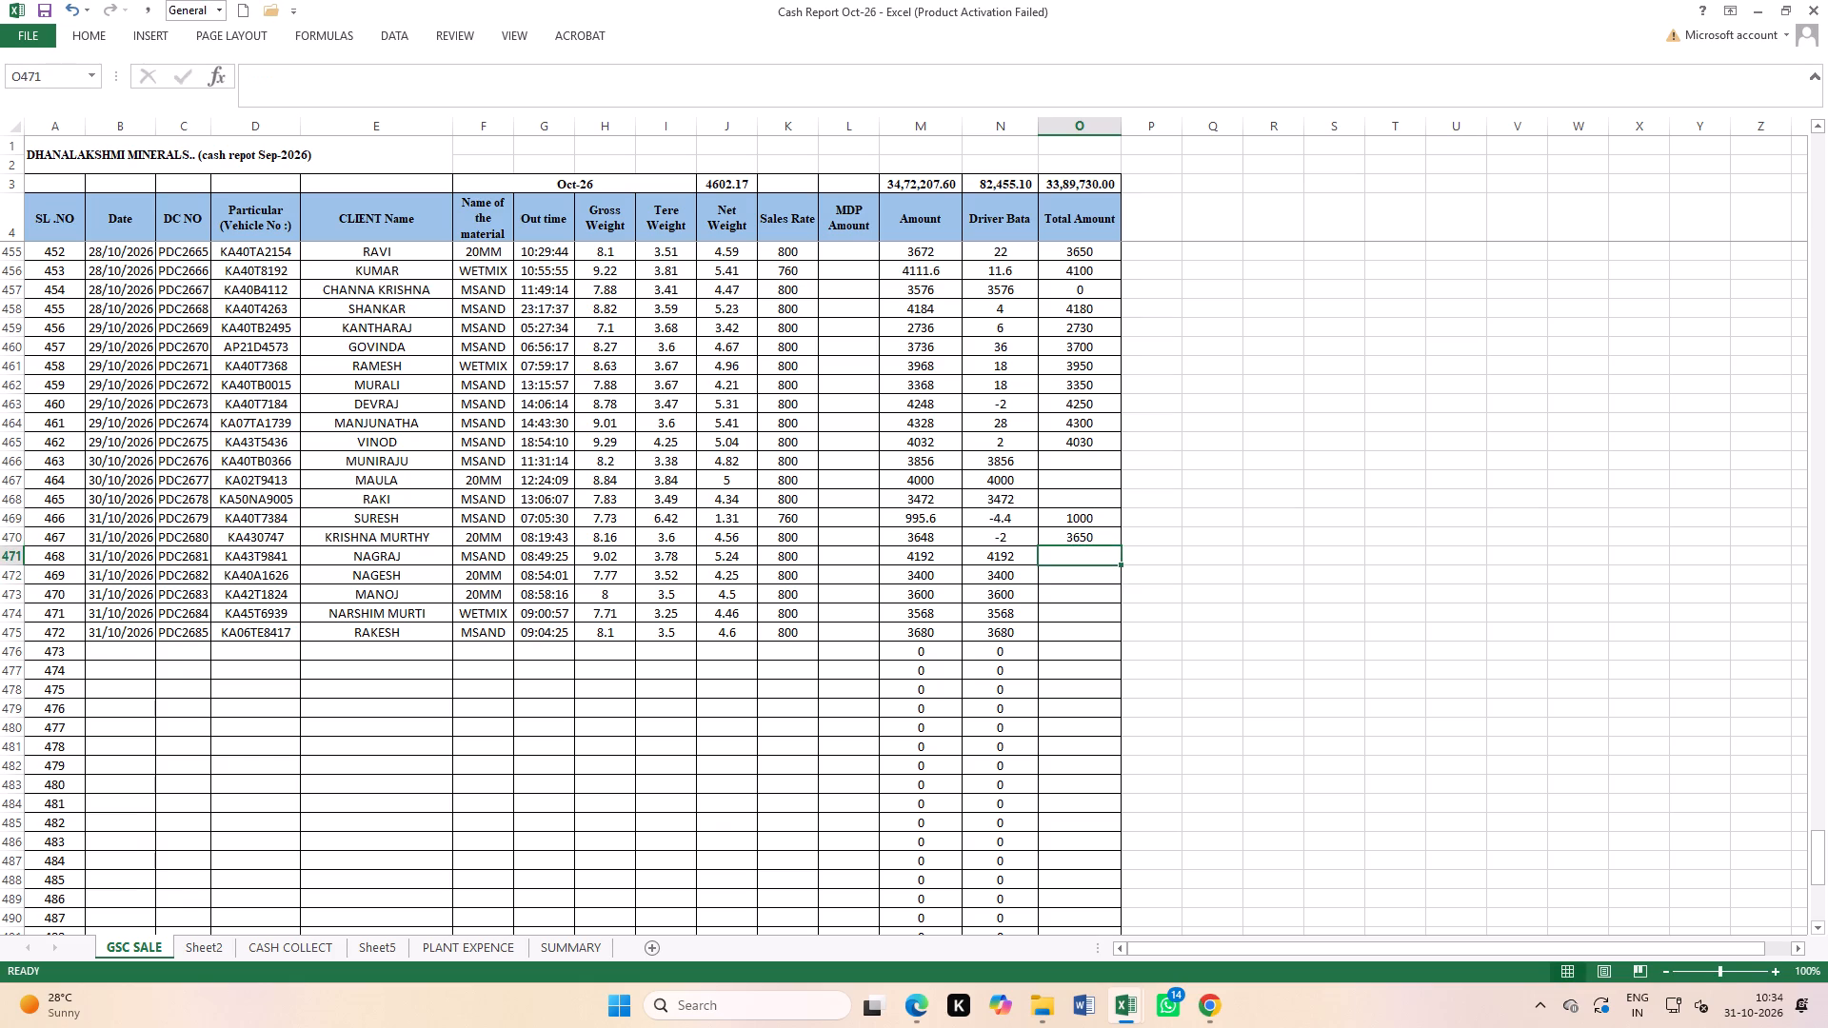
type("4190")
key("Return")
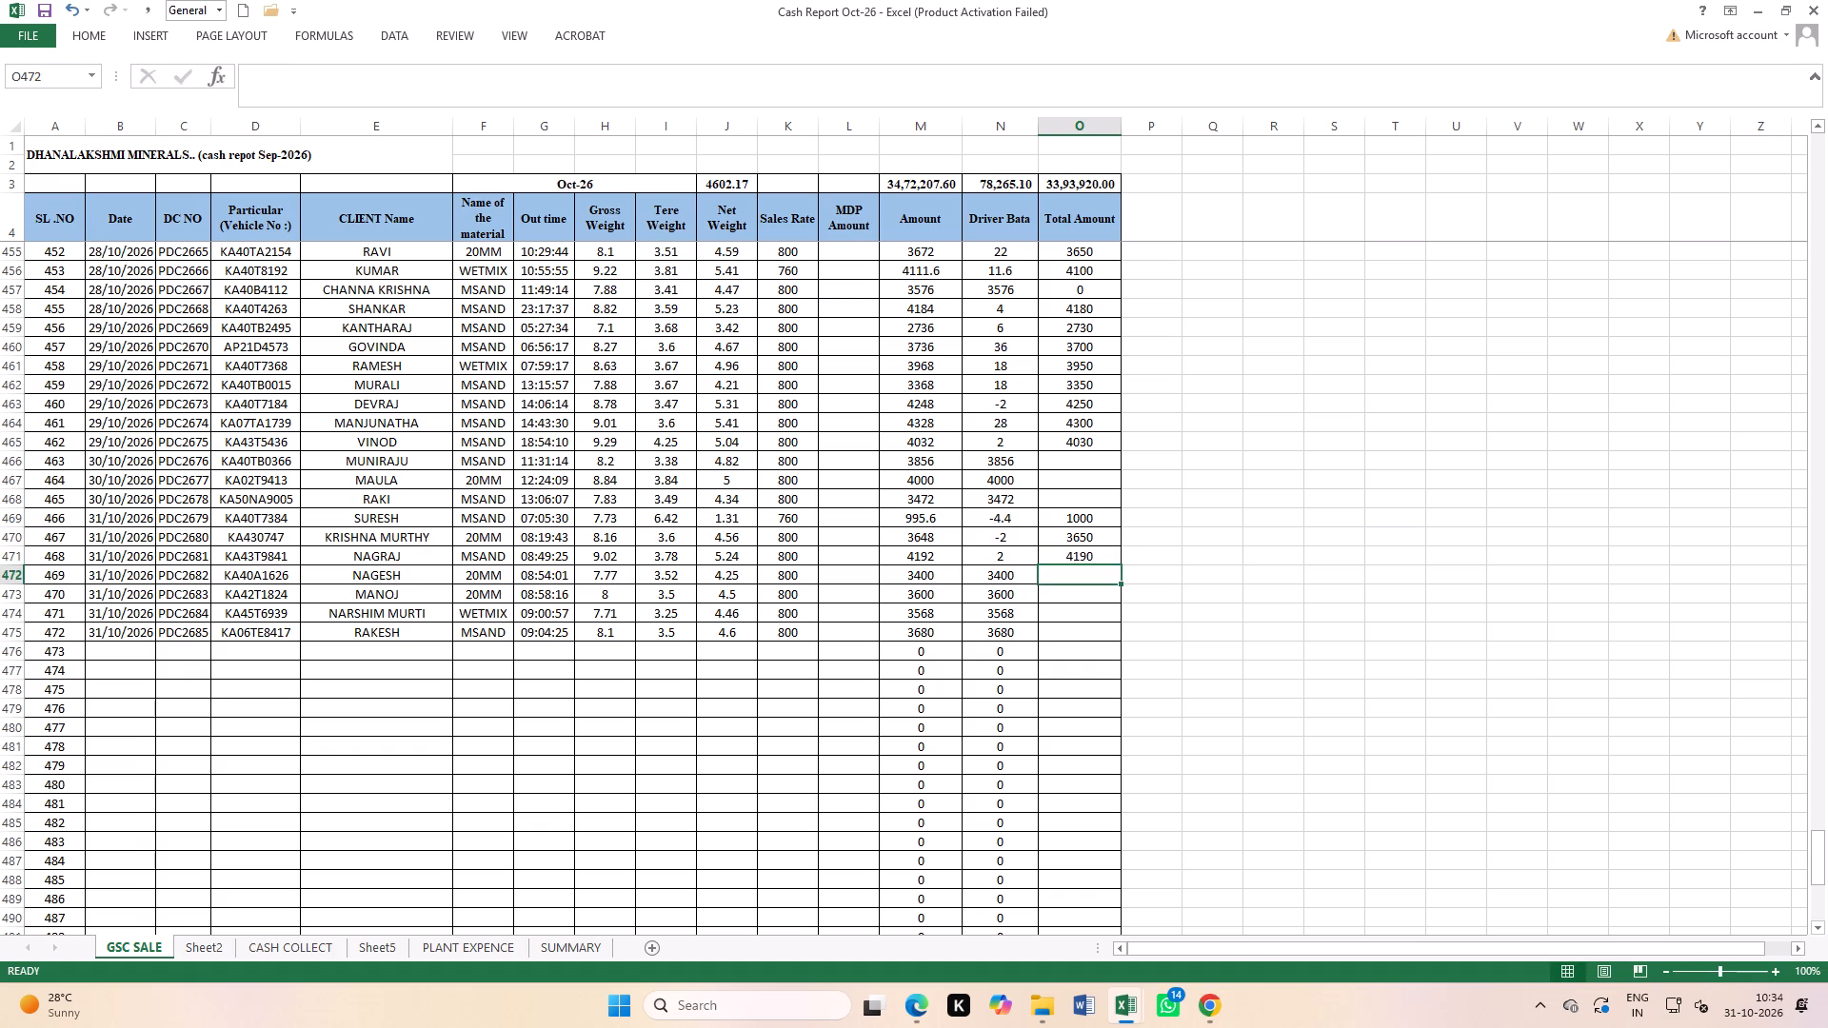
type("3400")
key("Return")
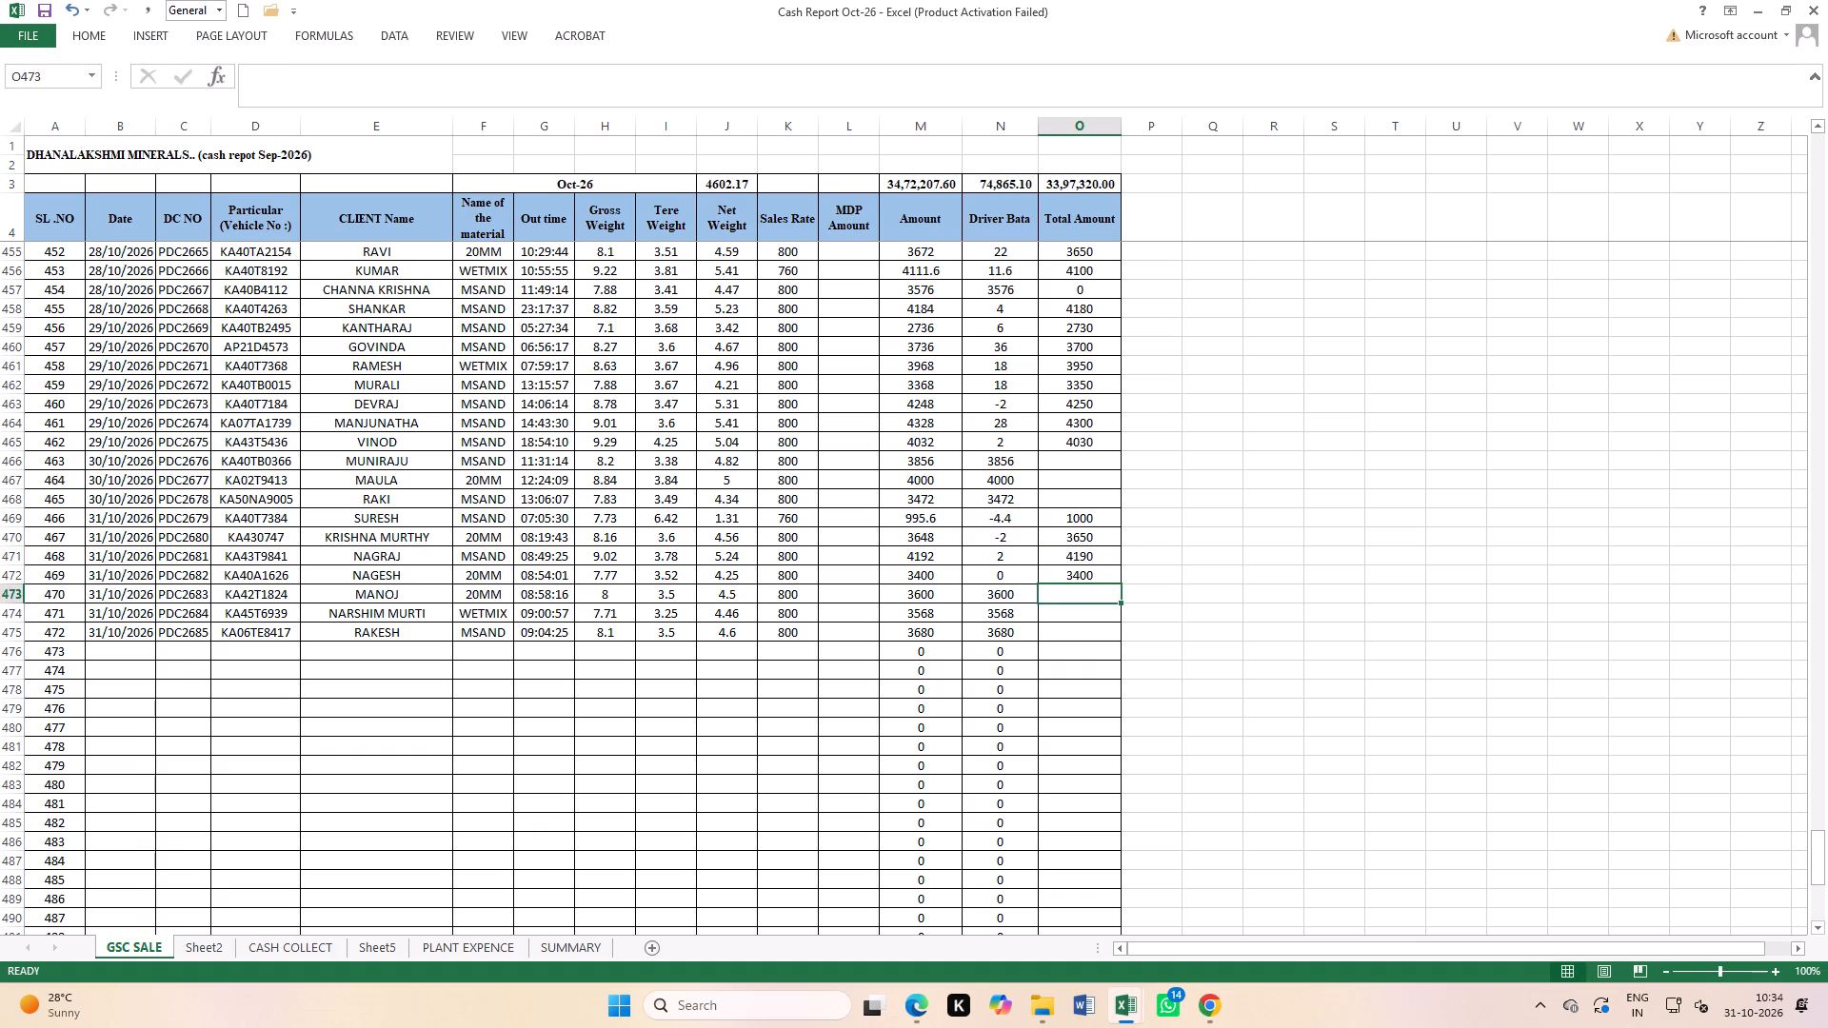
type("3600")
key("Return")
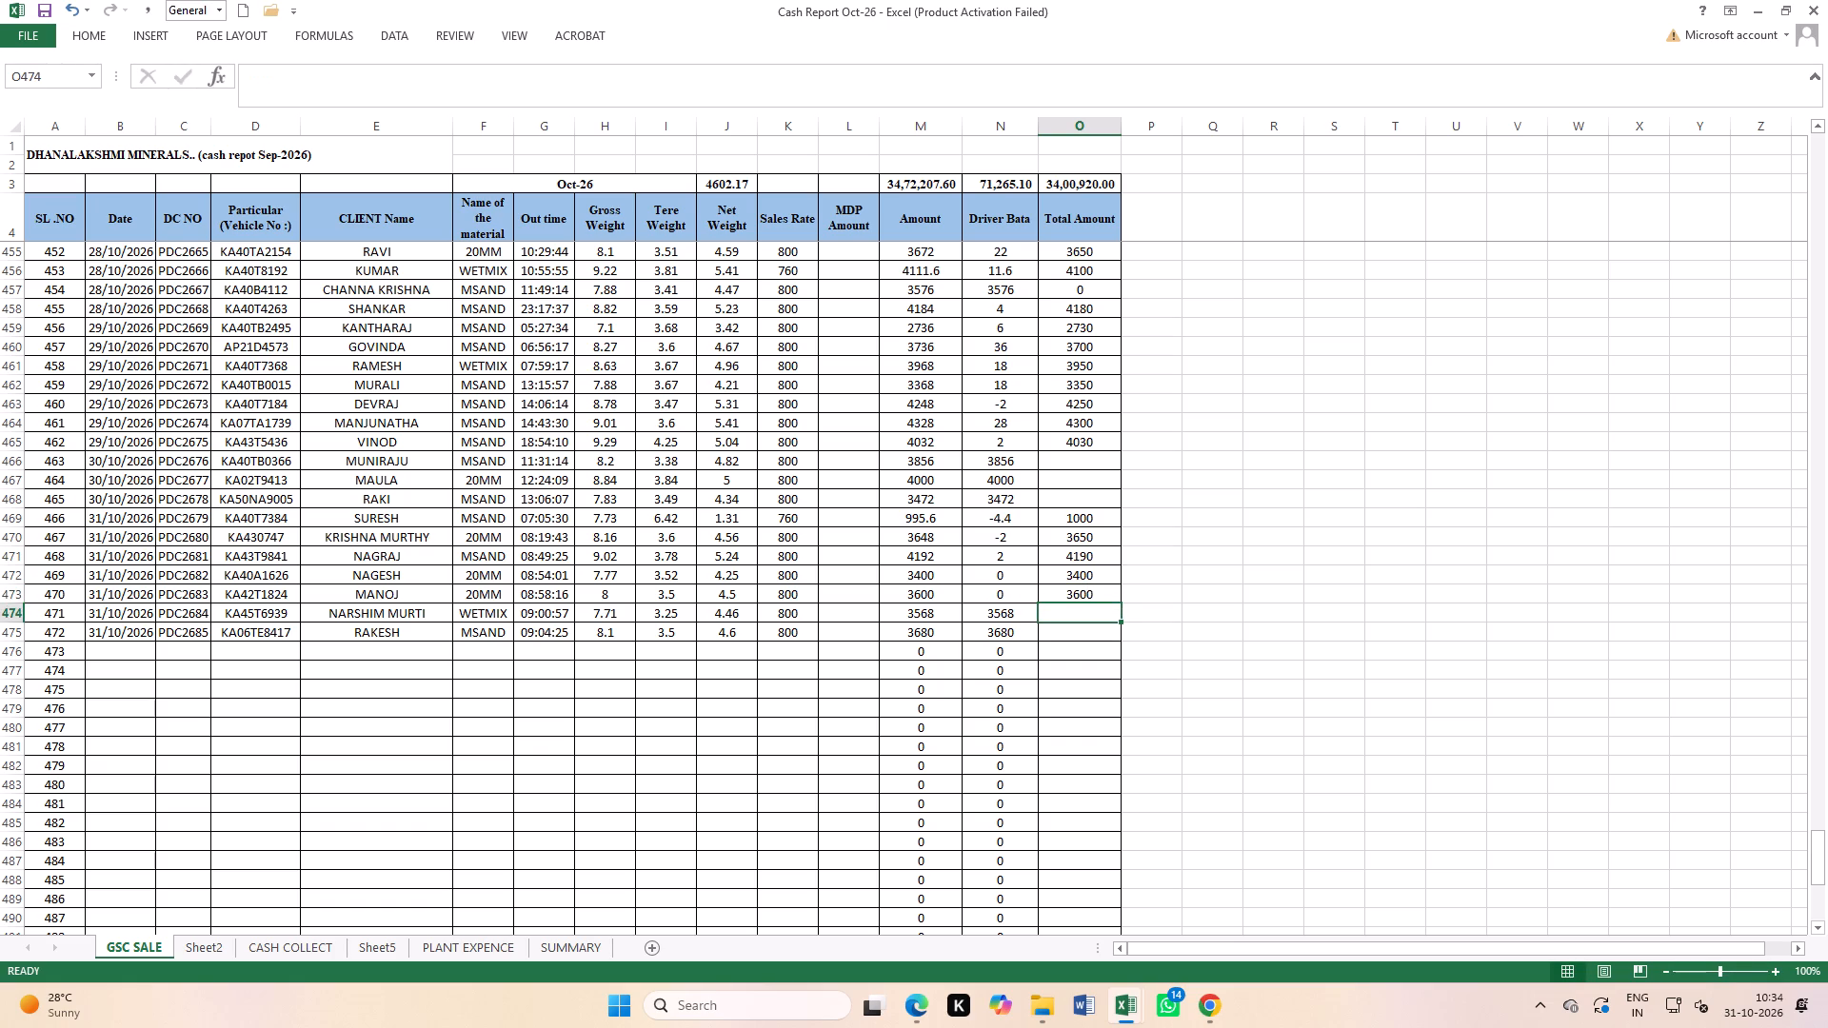
type("3550")
key("Return")
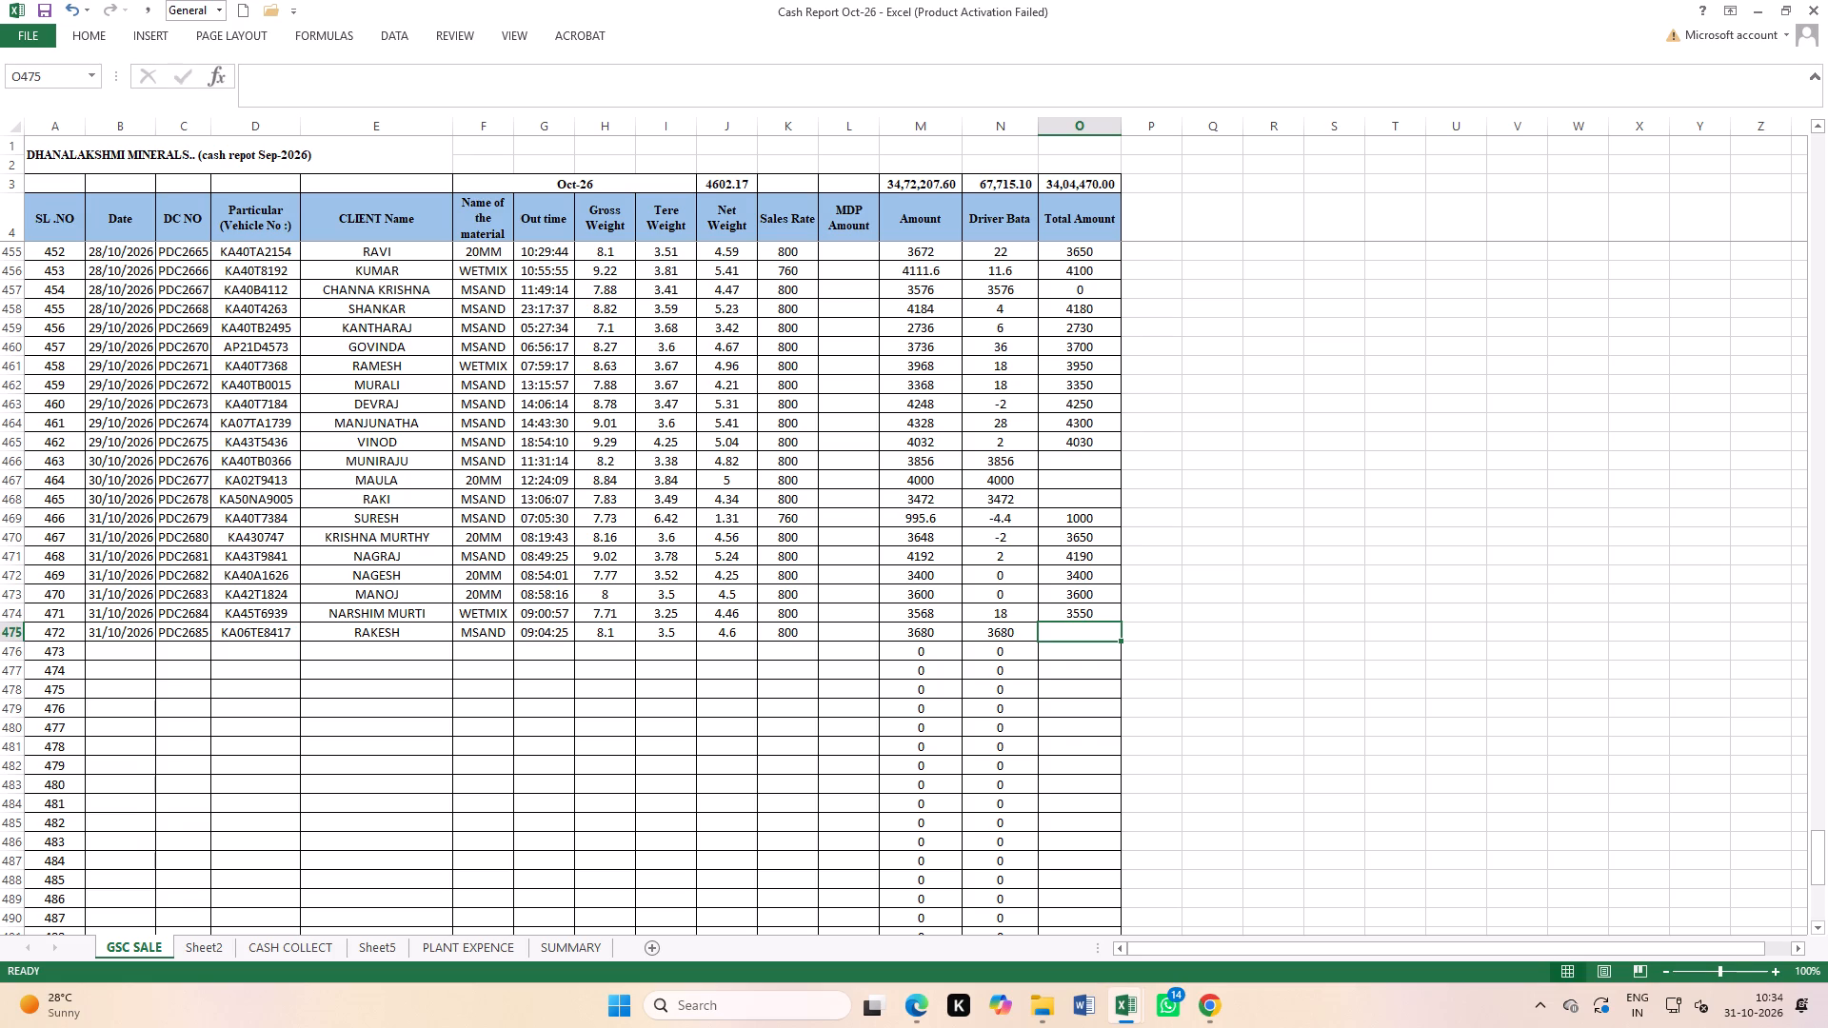
type("3650")
key("Return")
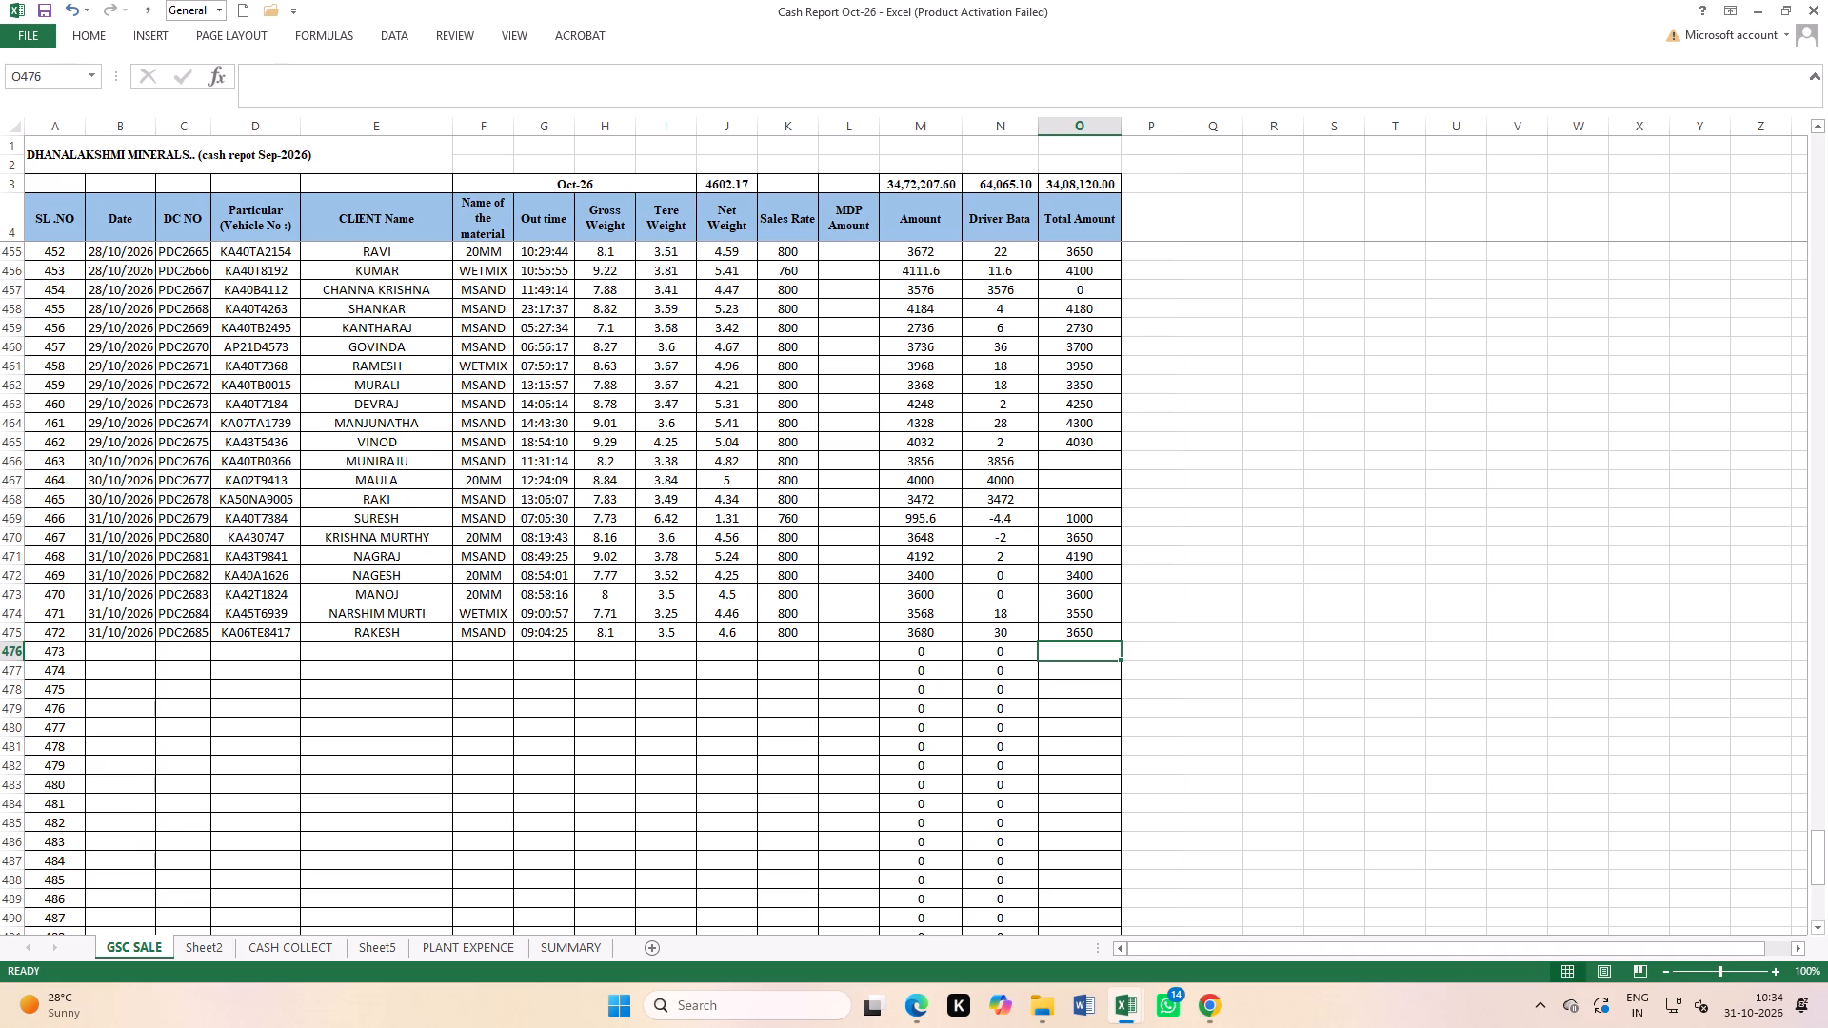
Check the sum of the Total Amount values for the rows dated 31/10/2026.
left_click_drag(1084, 514, 1093, 634)
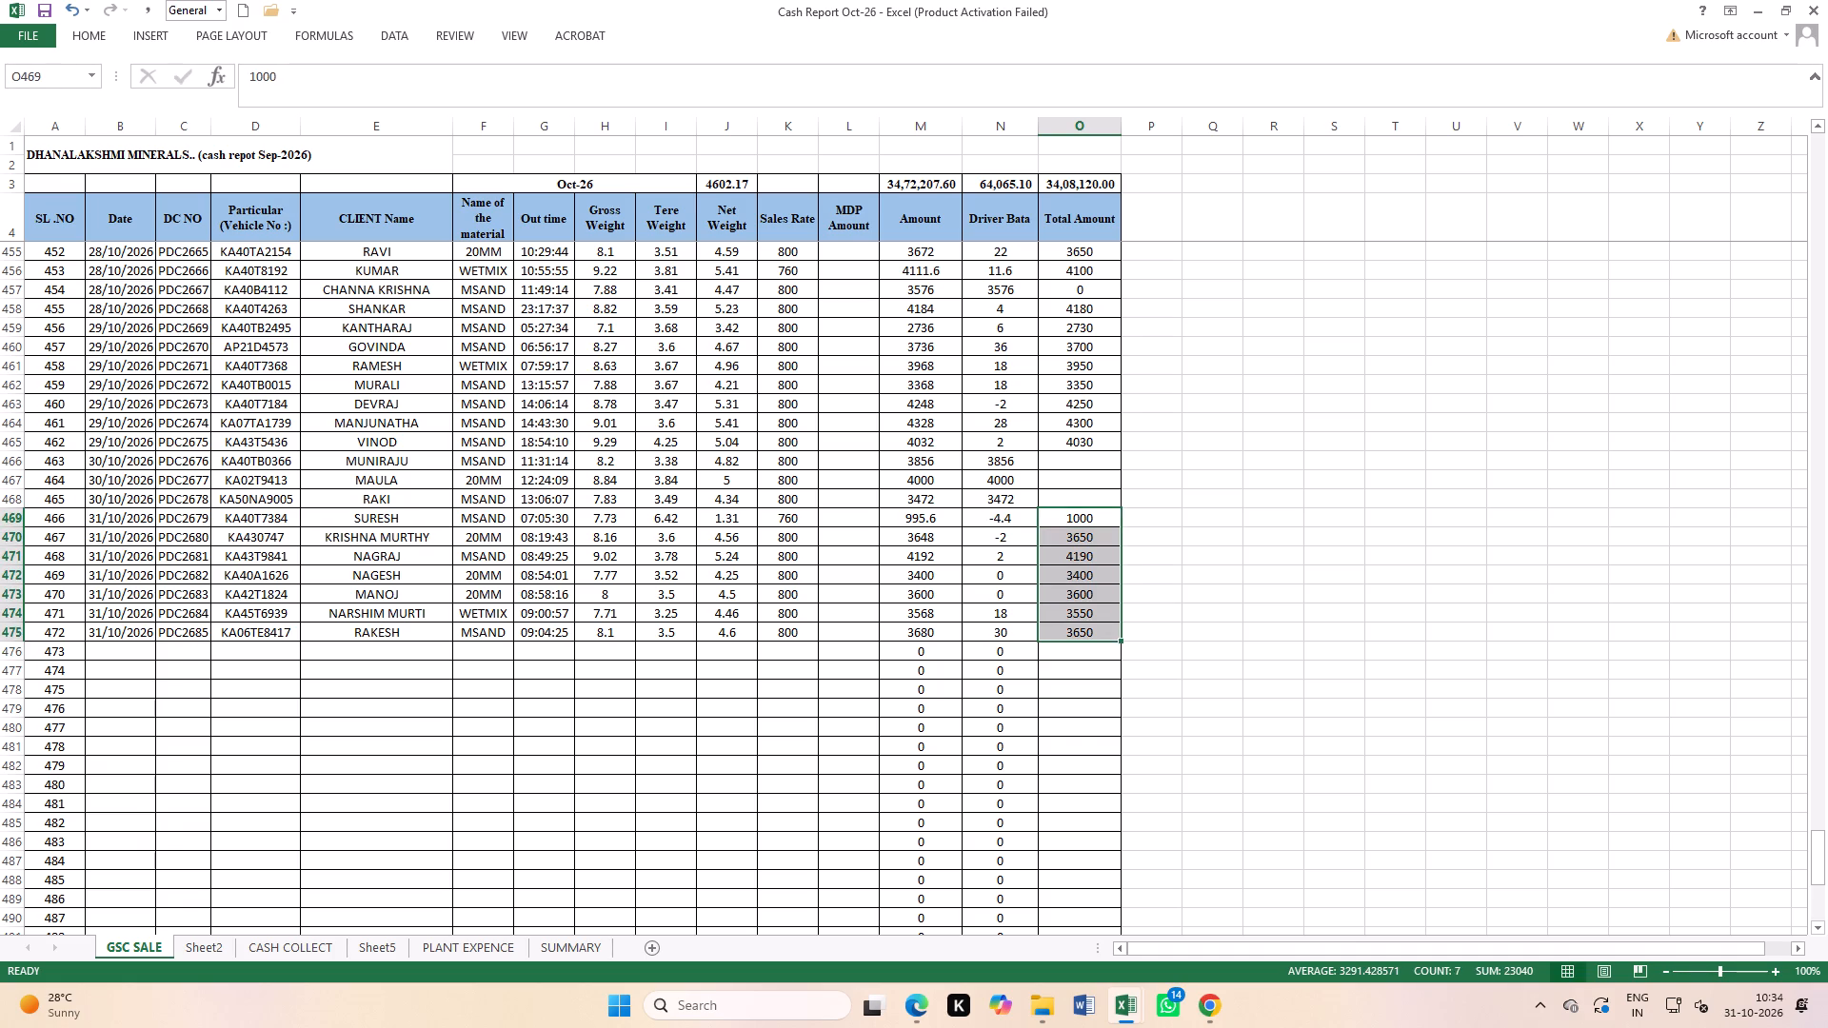
left_click(1253, 635)
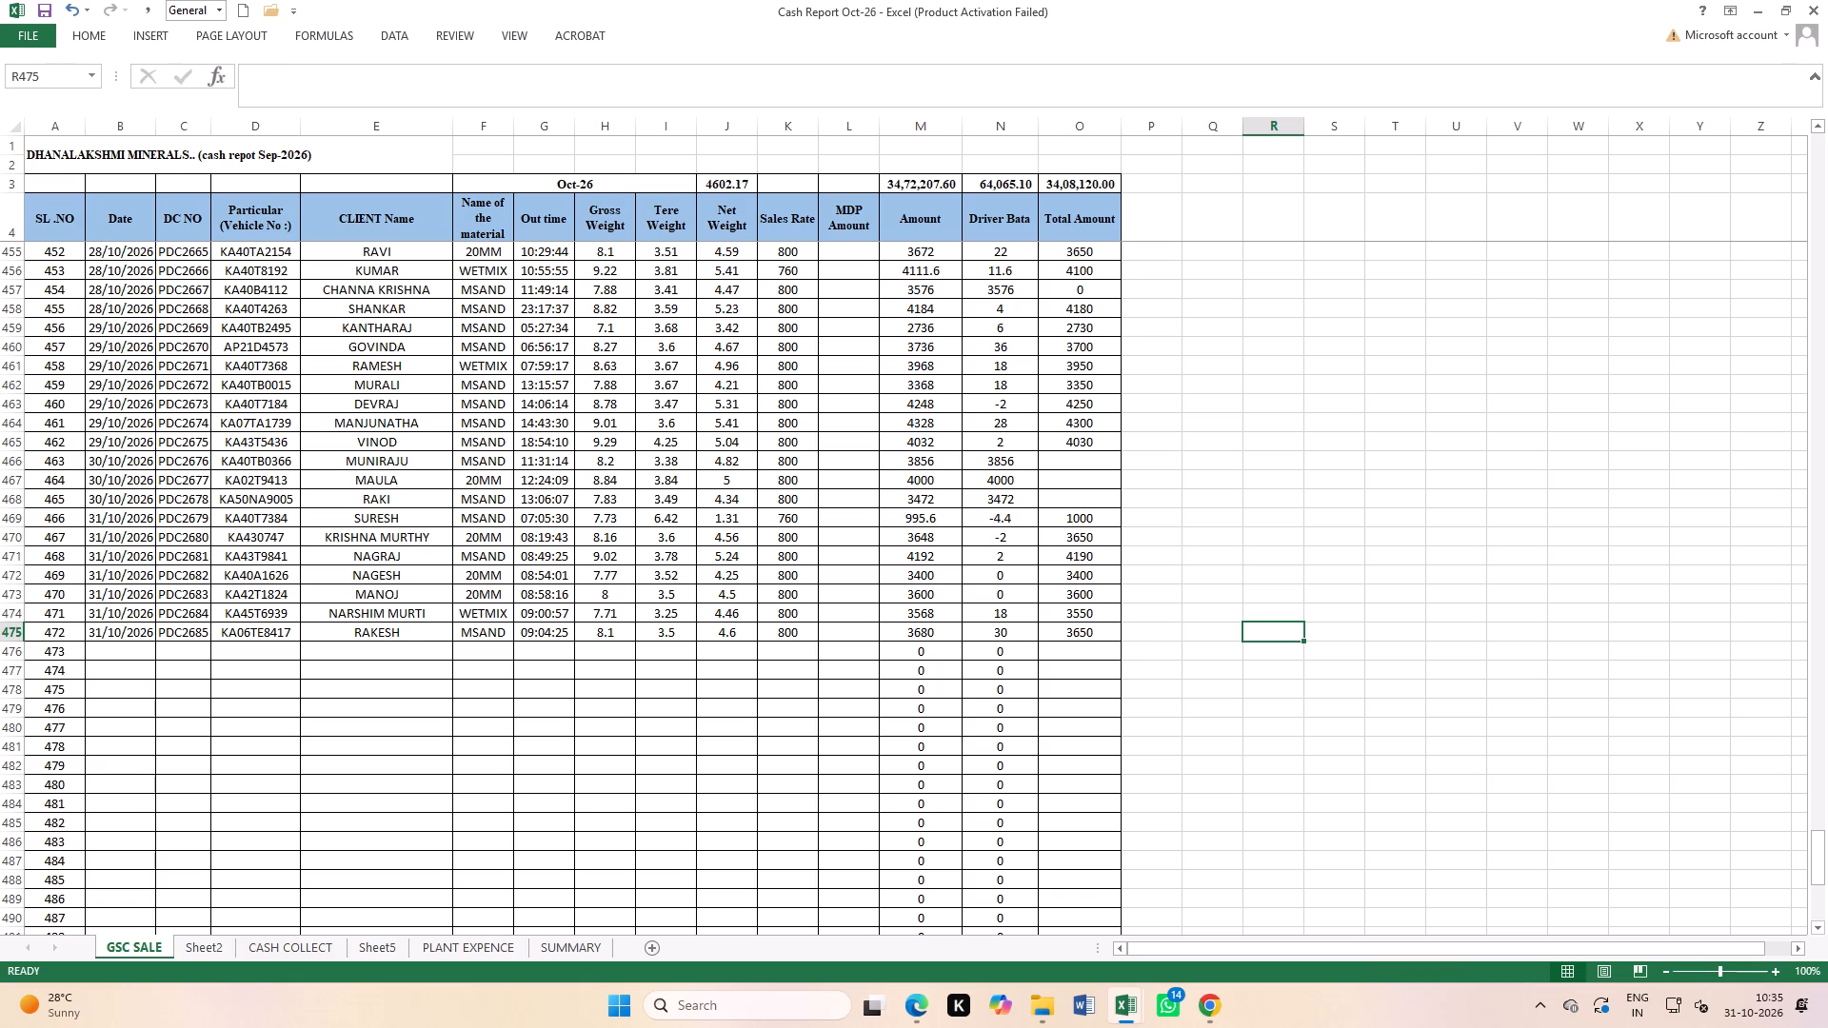
left_click(1282, 577)
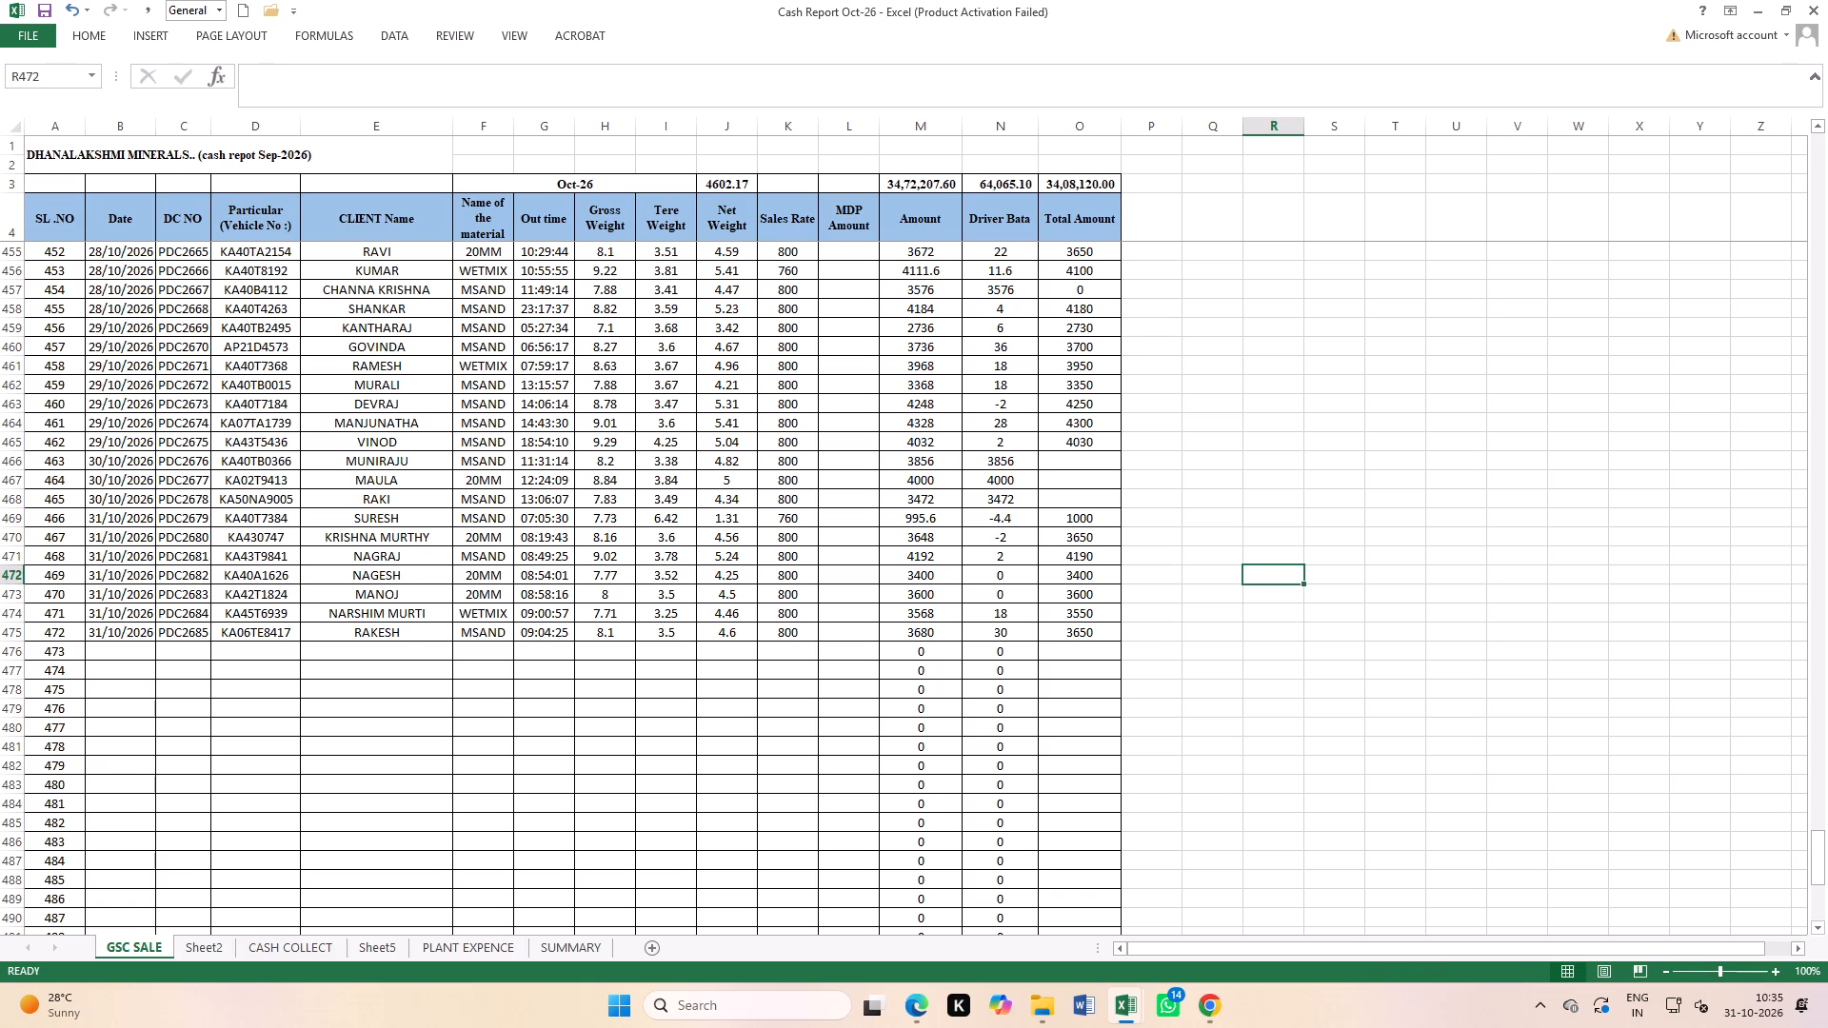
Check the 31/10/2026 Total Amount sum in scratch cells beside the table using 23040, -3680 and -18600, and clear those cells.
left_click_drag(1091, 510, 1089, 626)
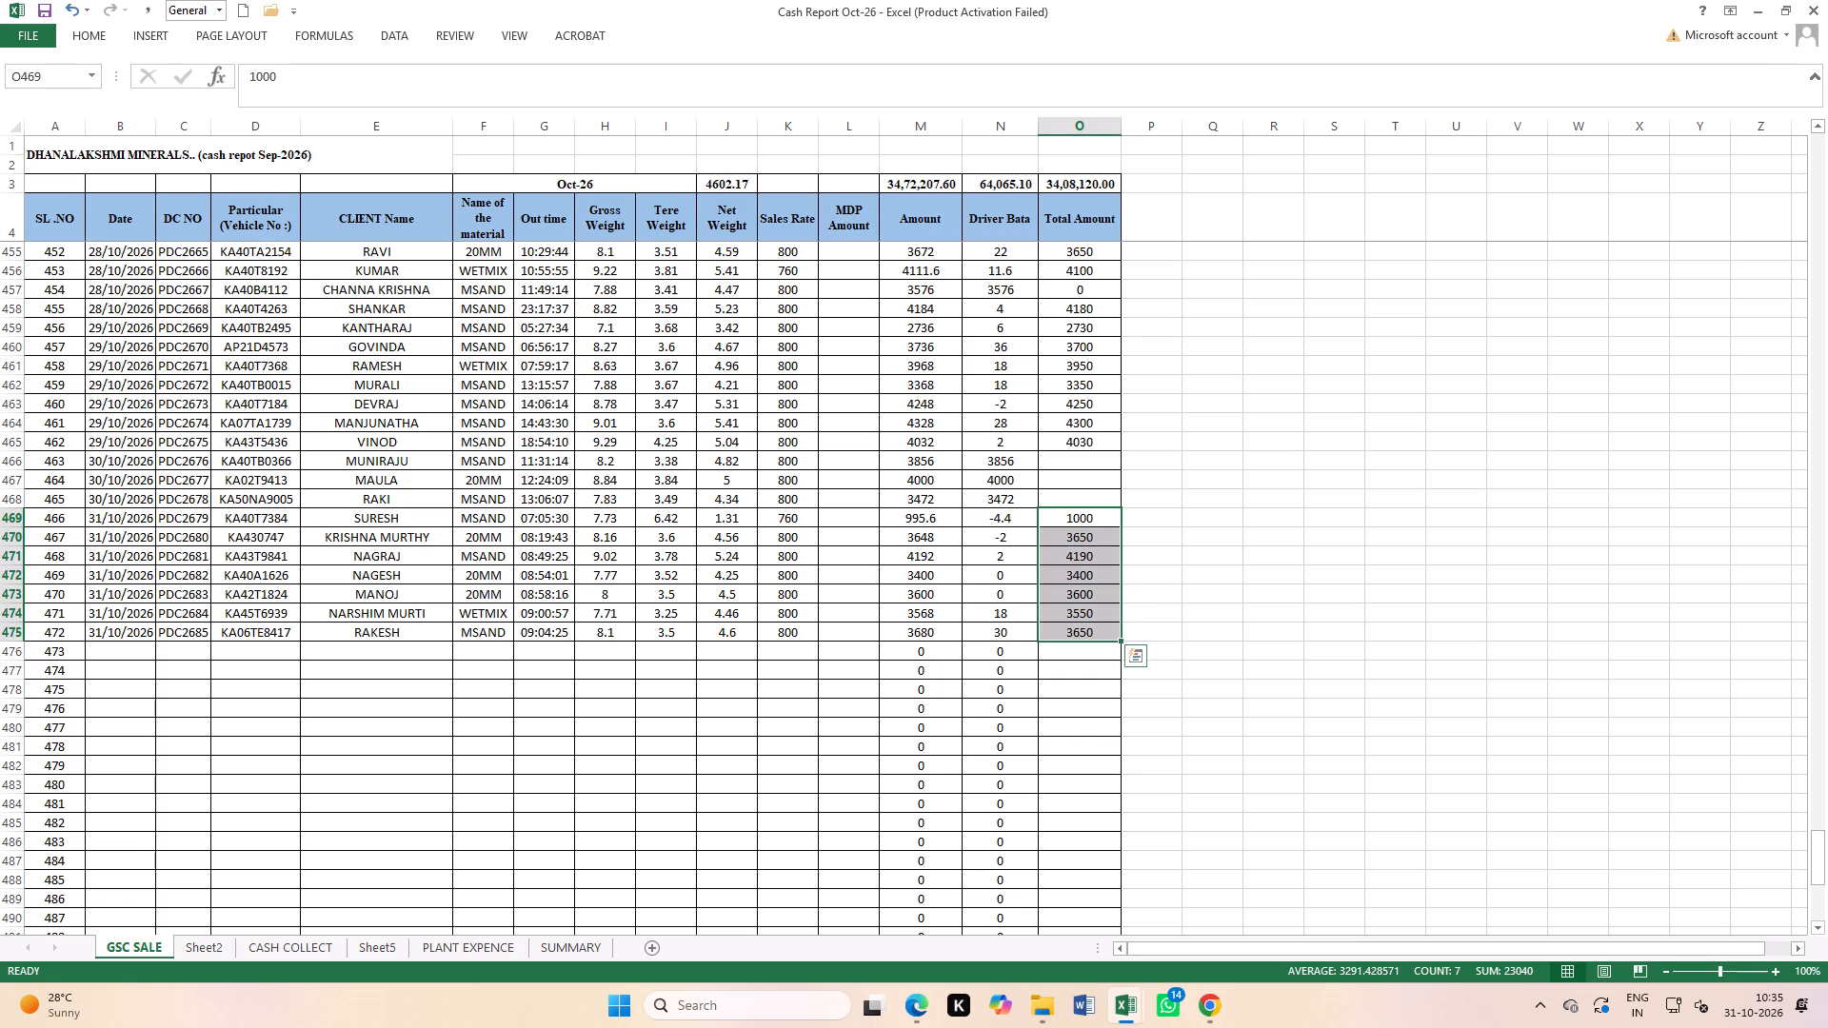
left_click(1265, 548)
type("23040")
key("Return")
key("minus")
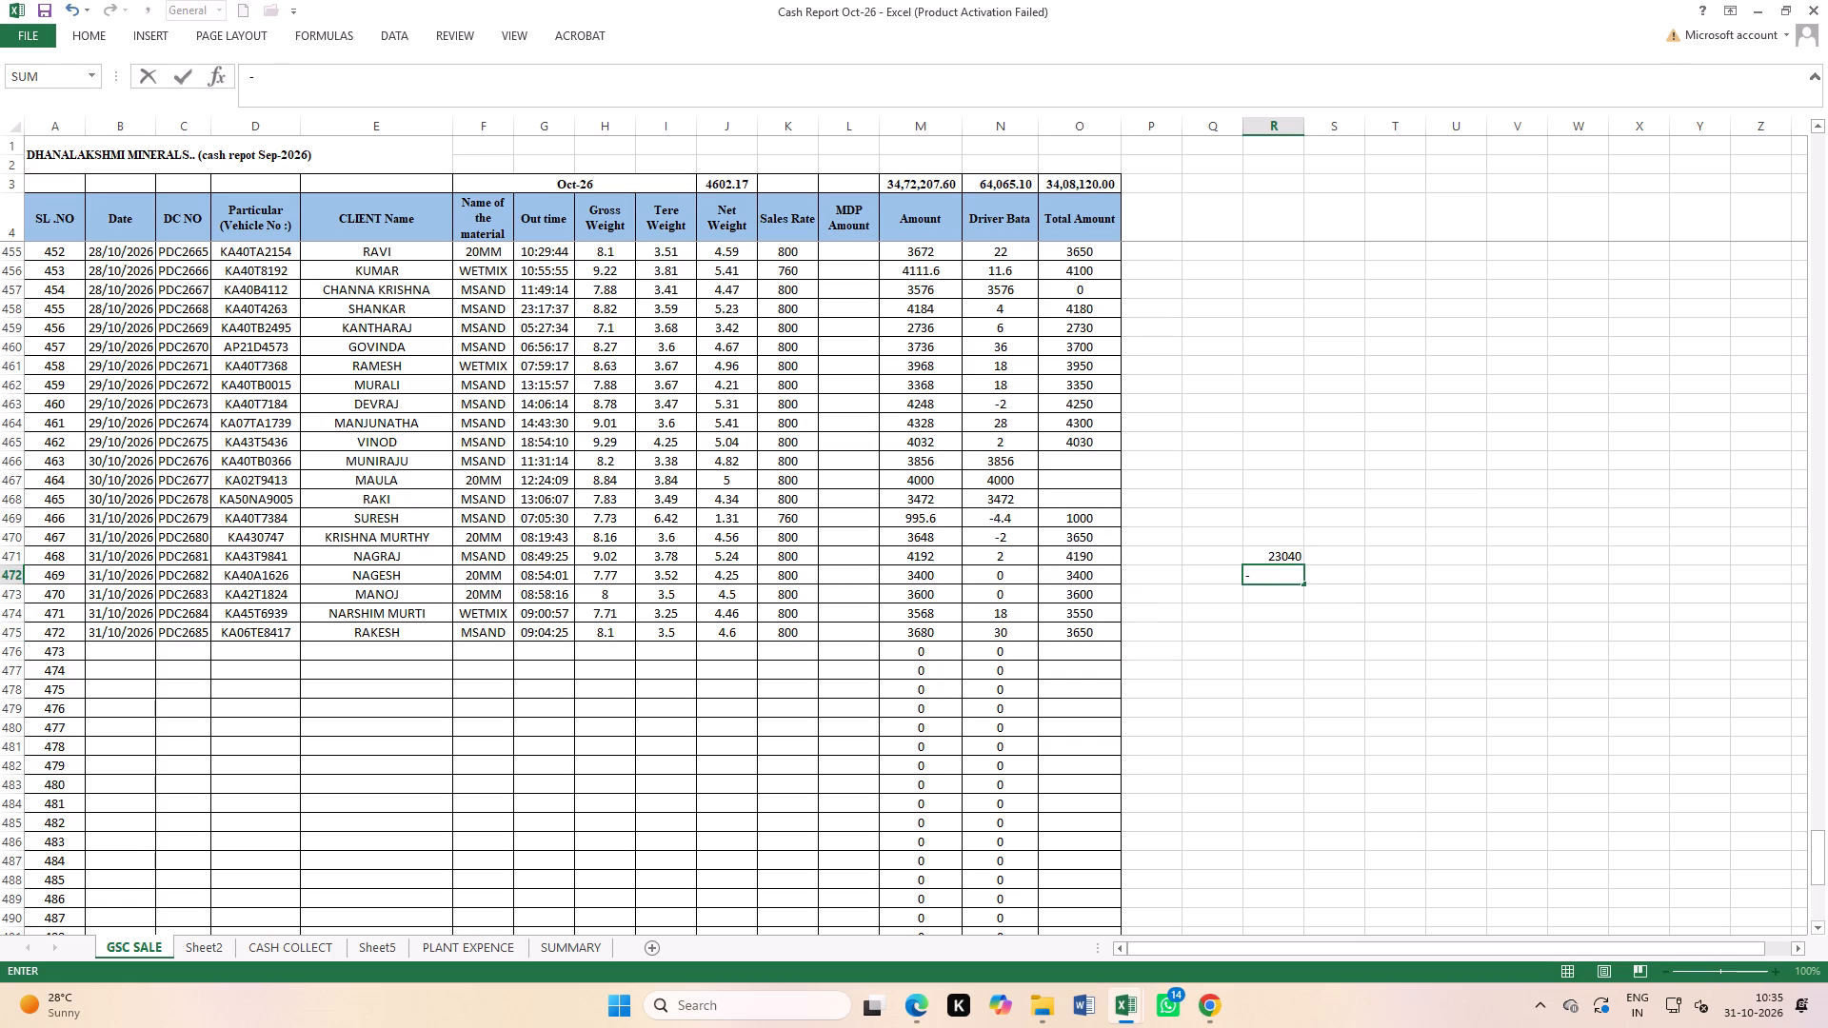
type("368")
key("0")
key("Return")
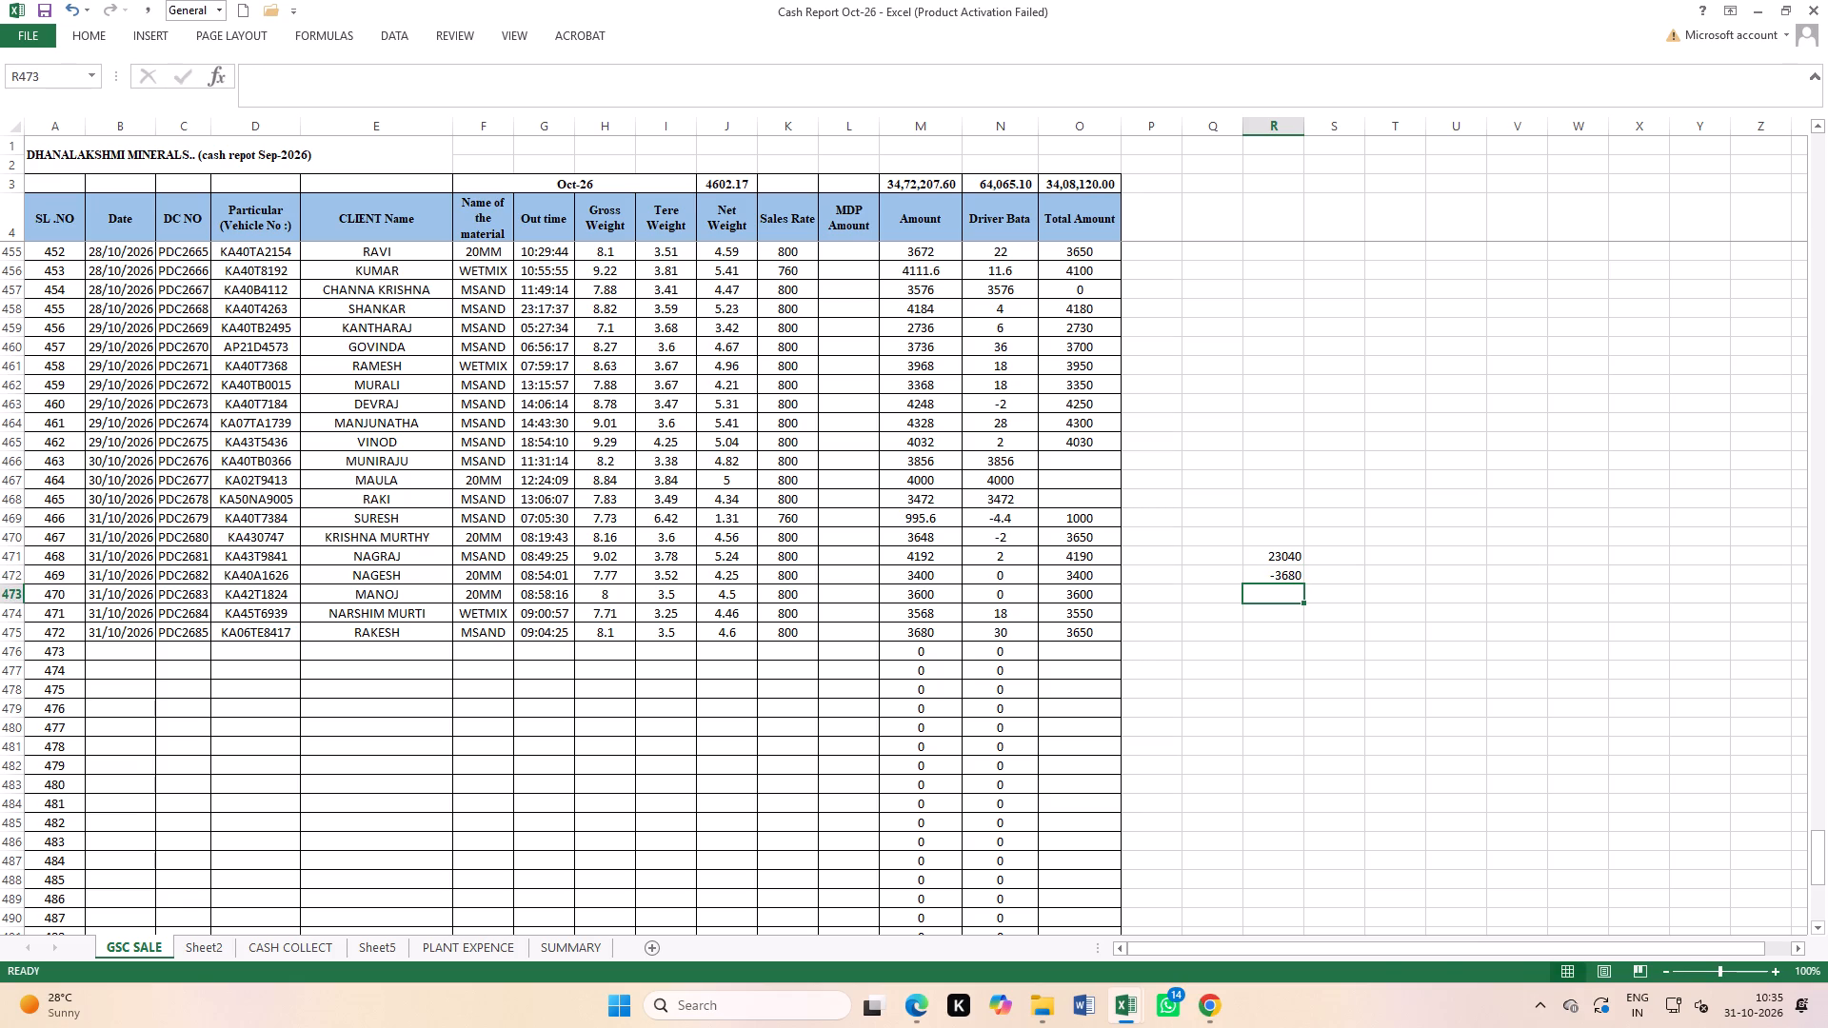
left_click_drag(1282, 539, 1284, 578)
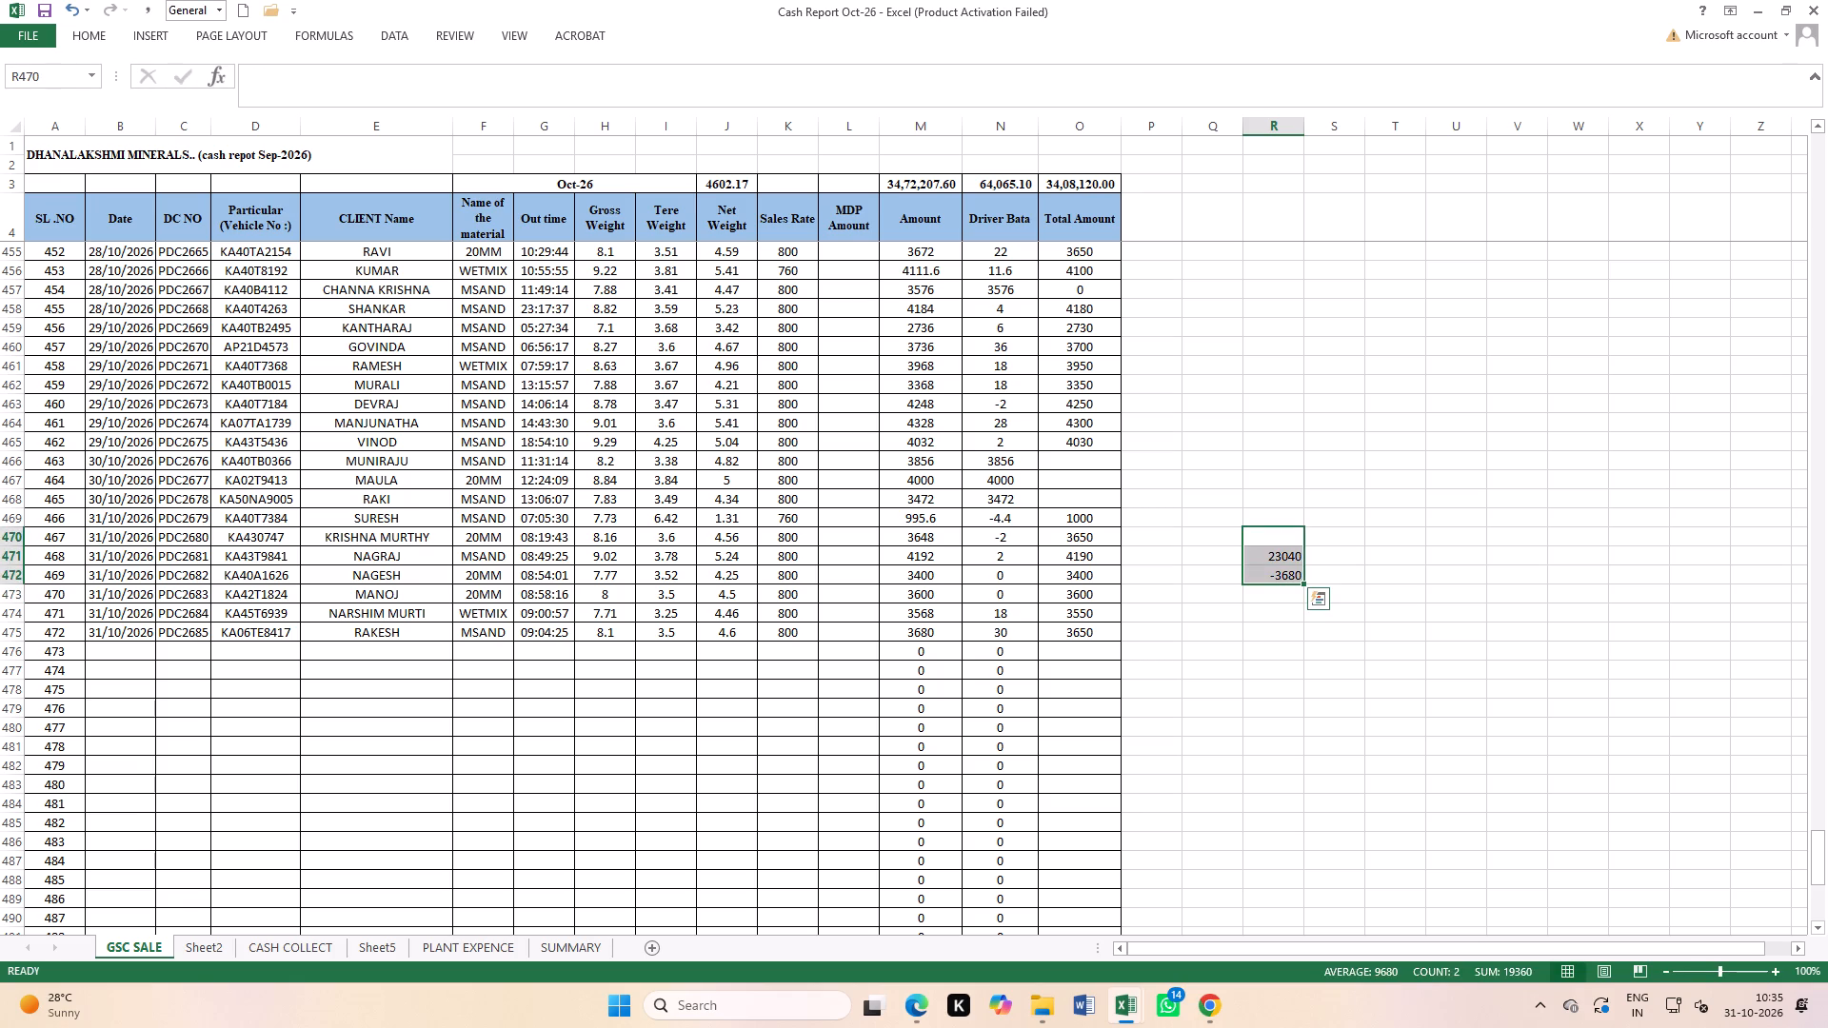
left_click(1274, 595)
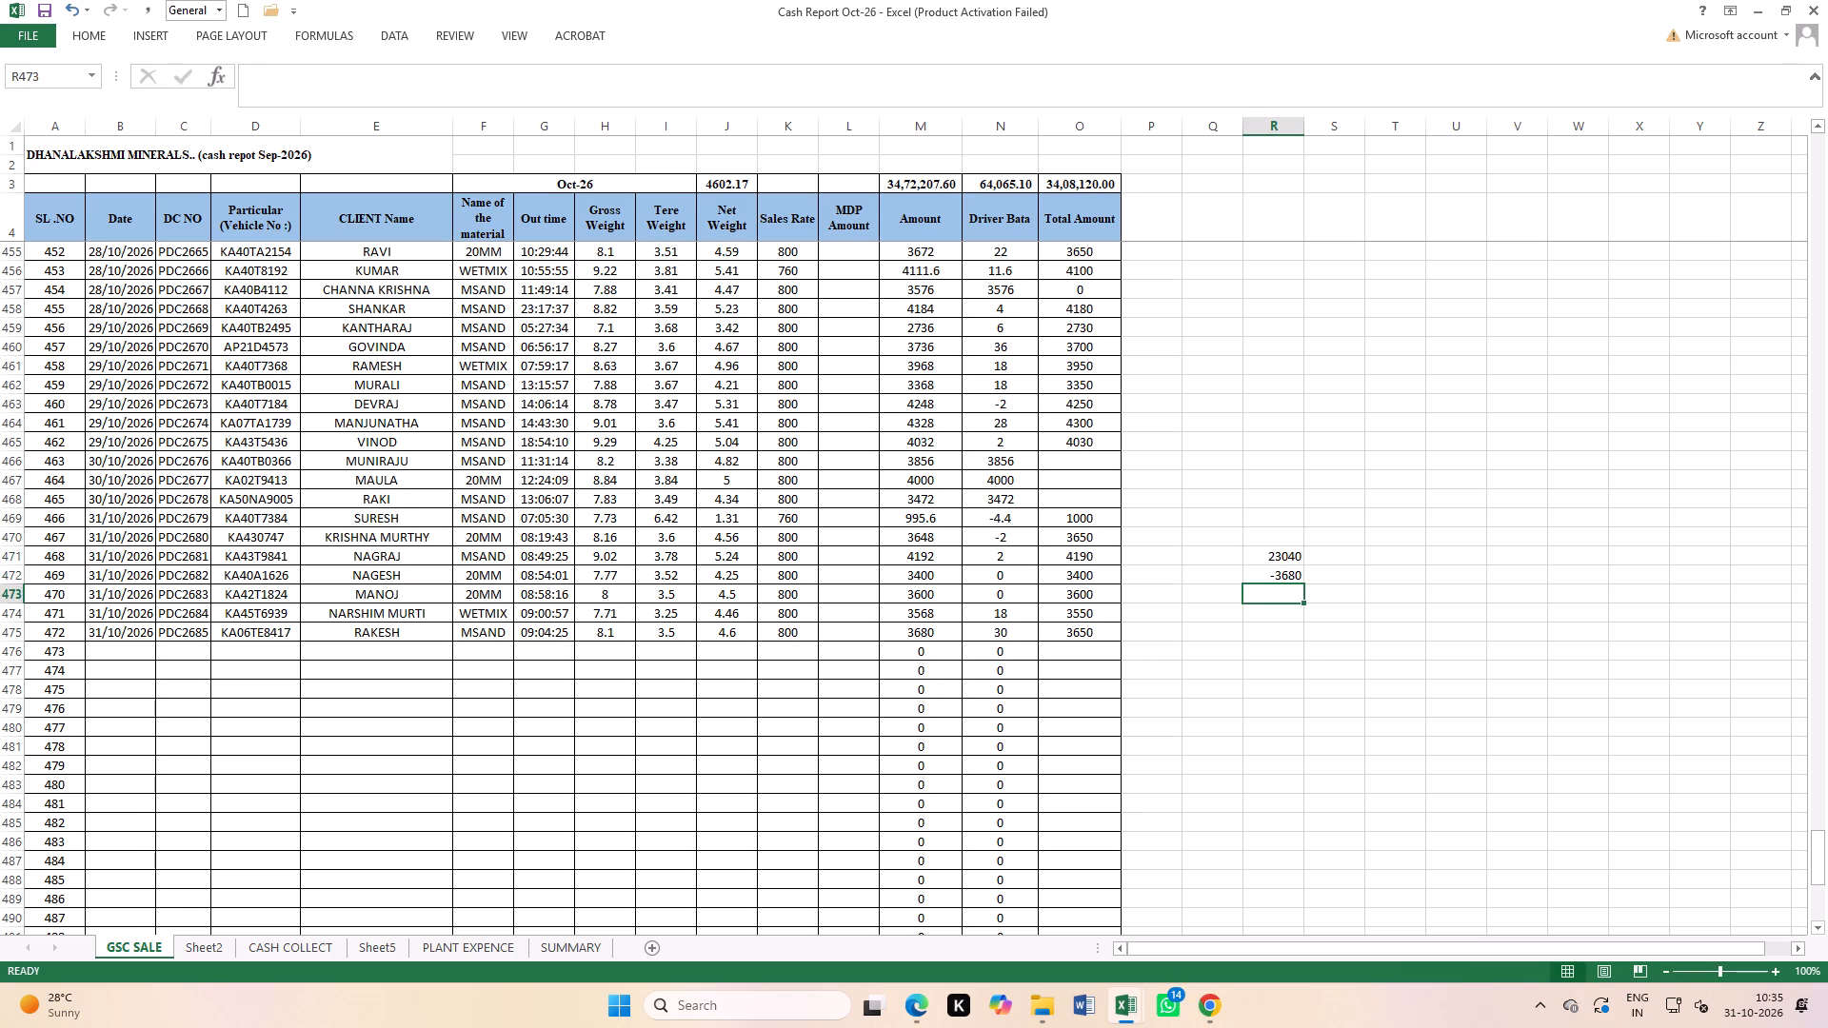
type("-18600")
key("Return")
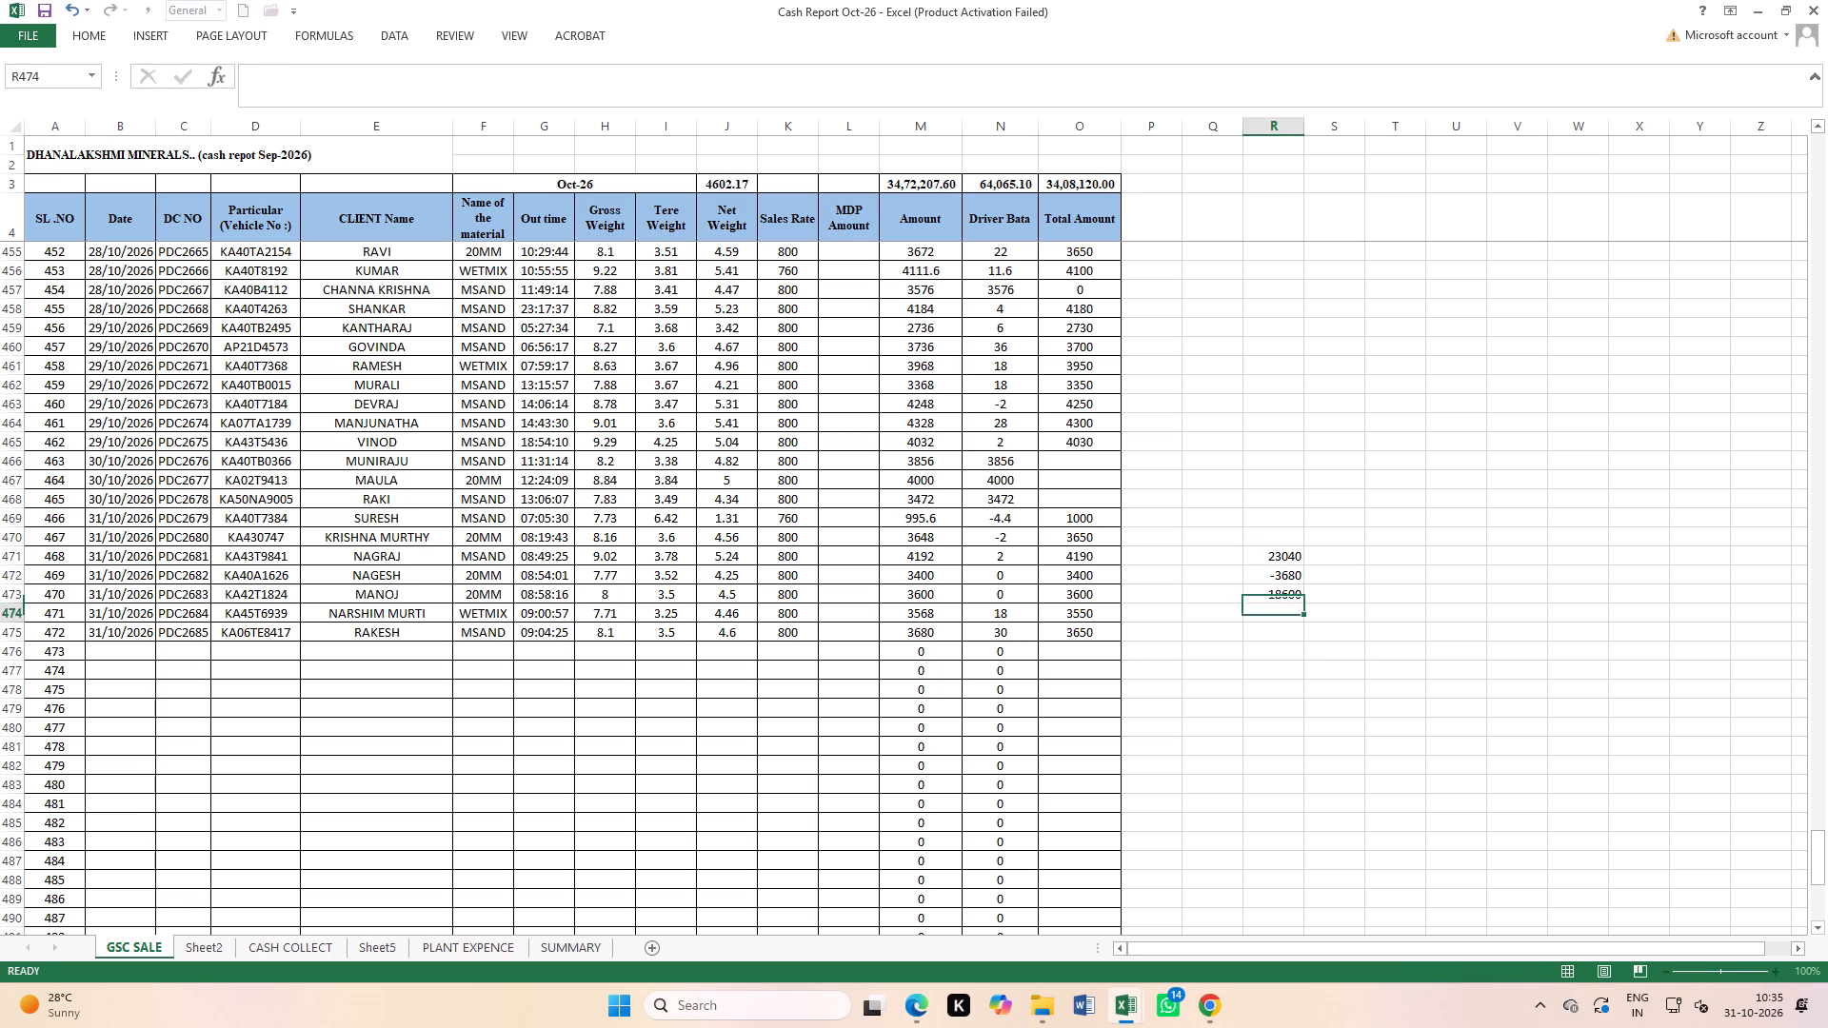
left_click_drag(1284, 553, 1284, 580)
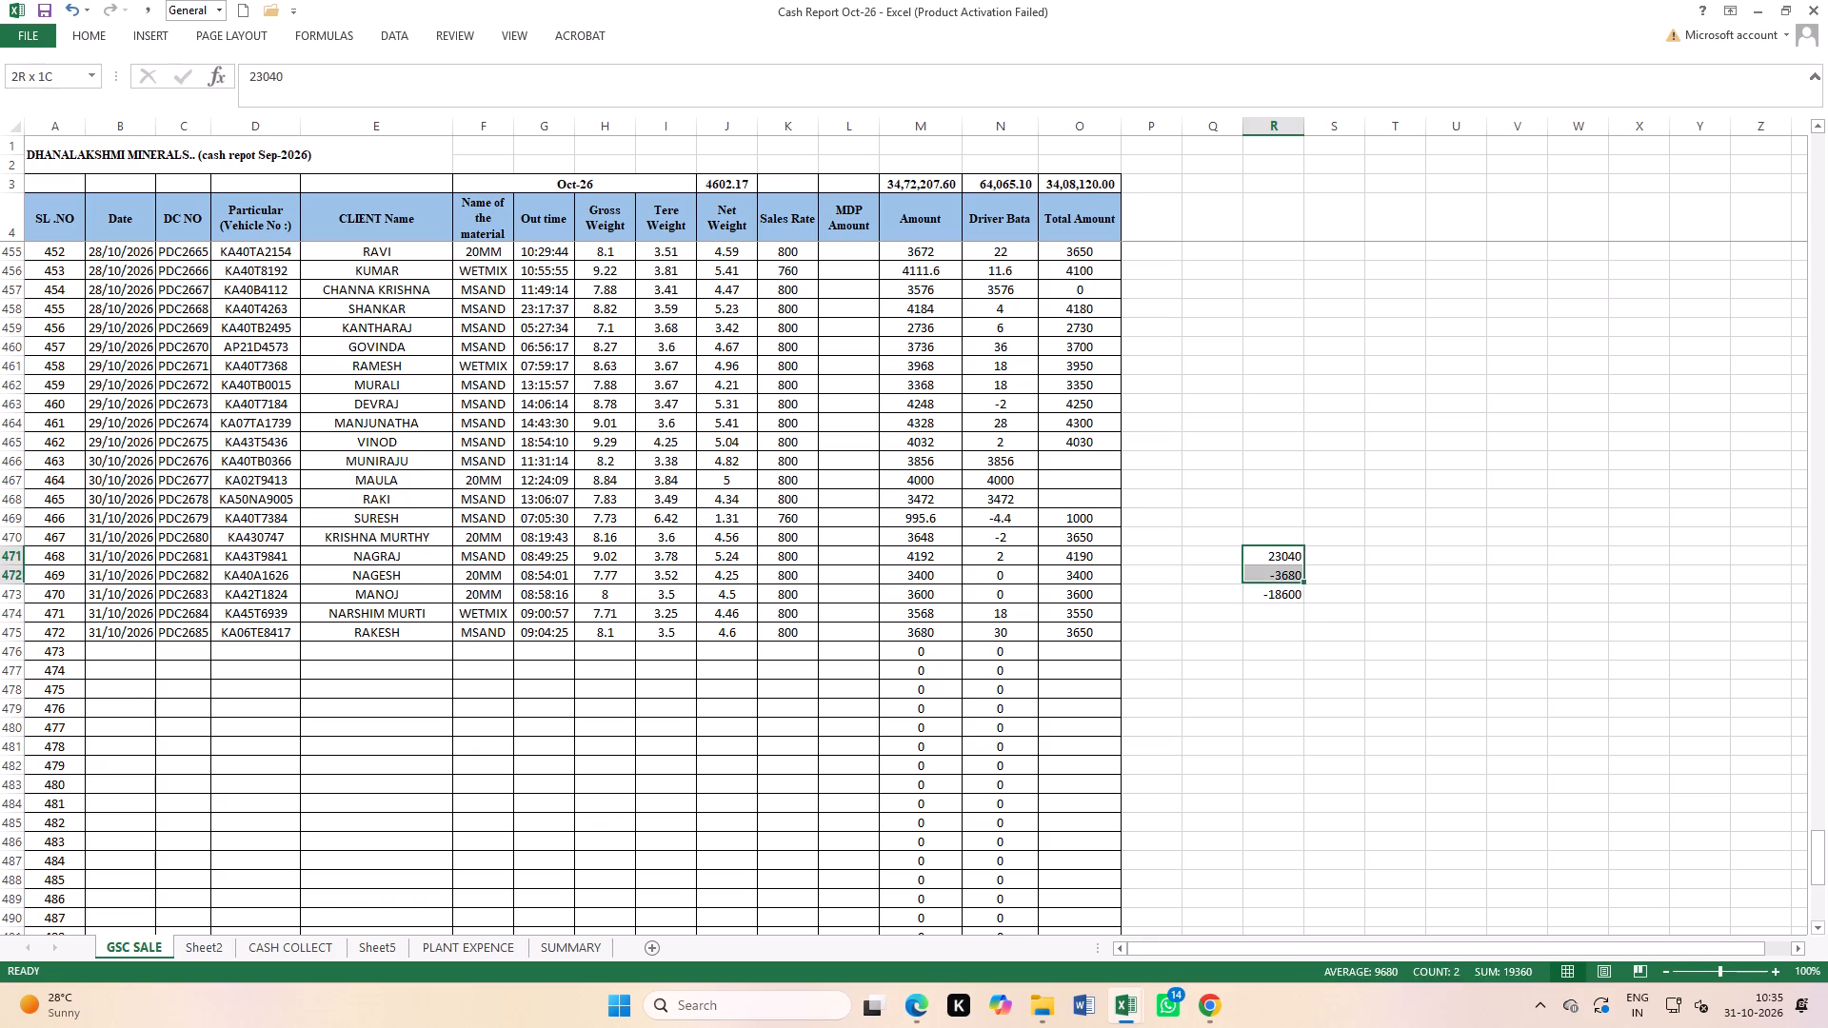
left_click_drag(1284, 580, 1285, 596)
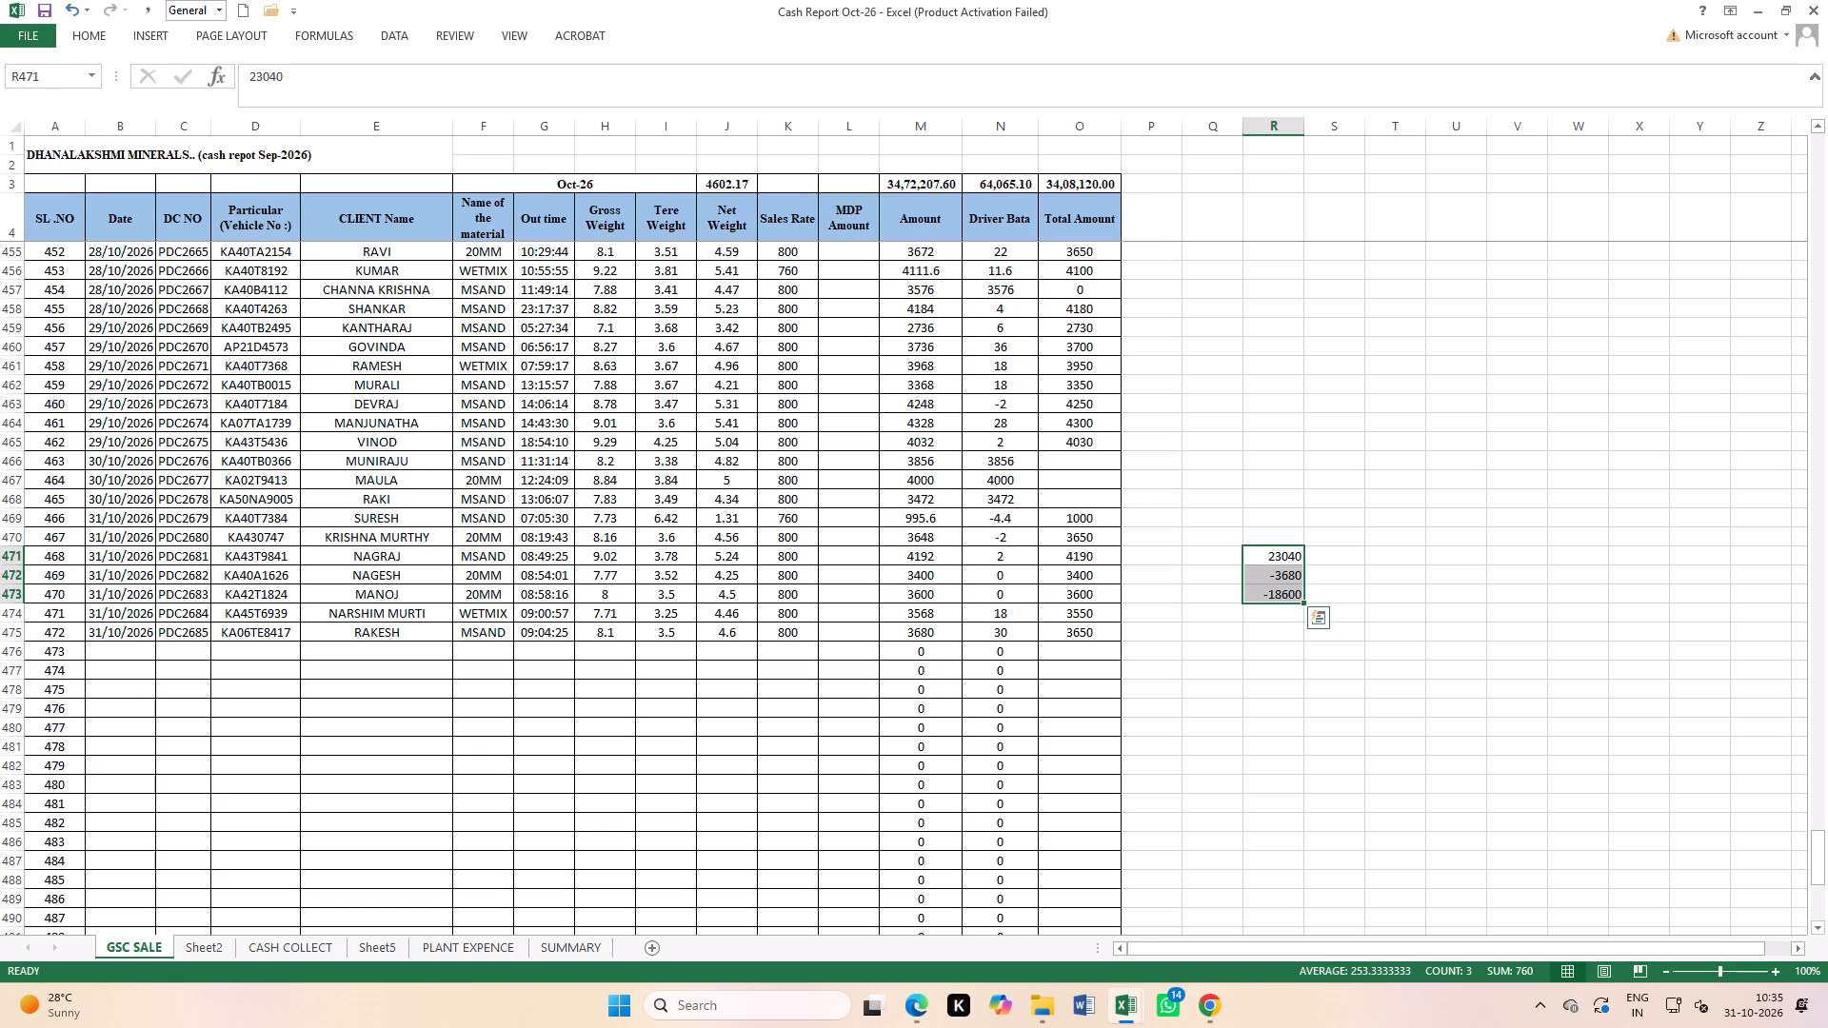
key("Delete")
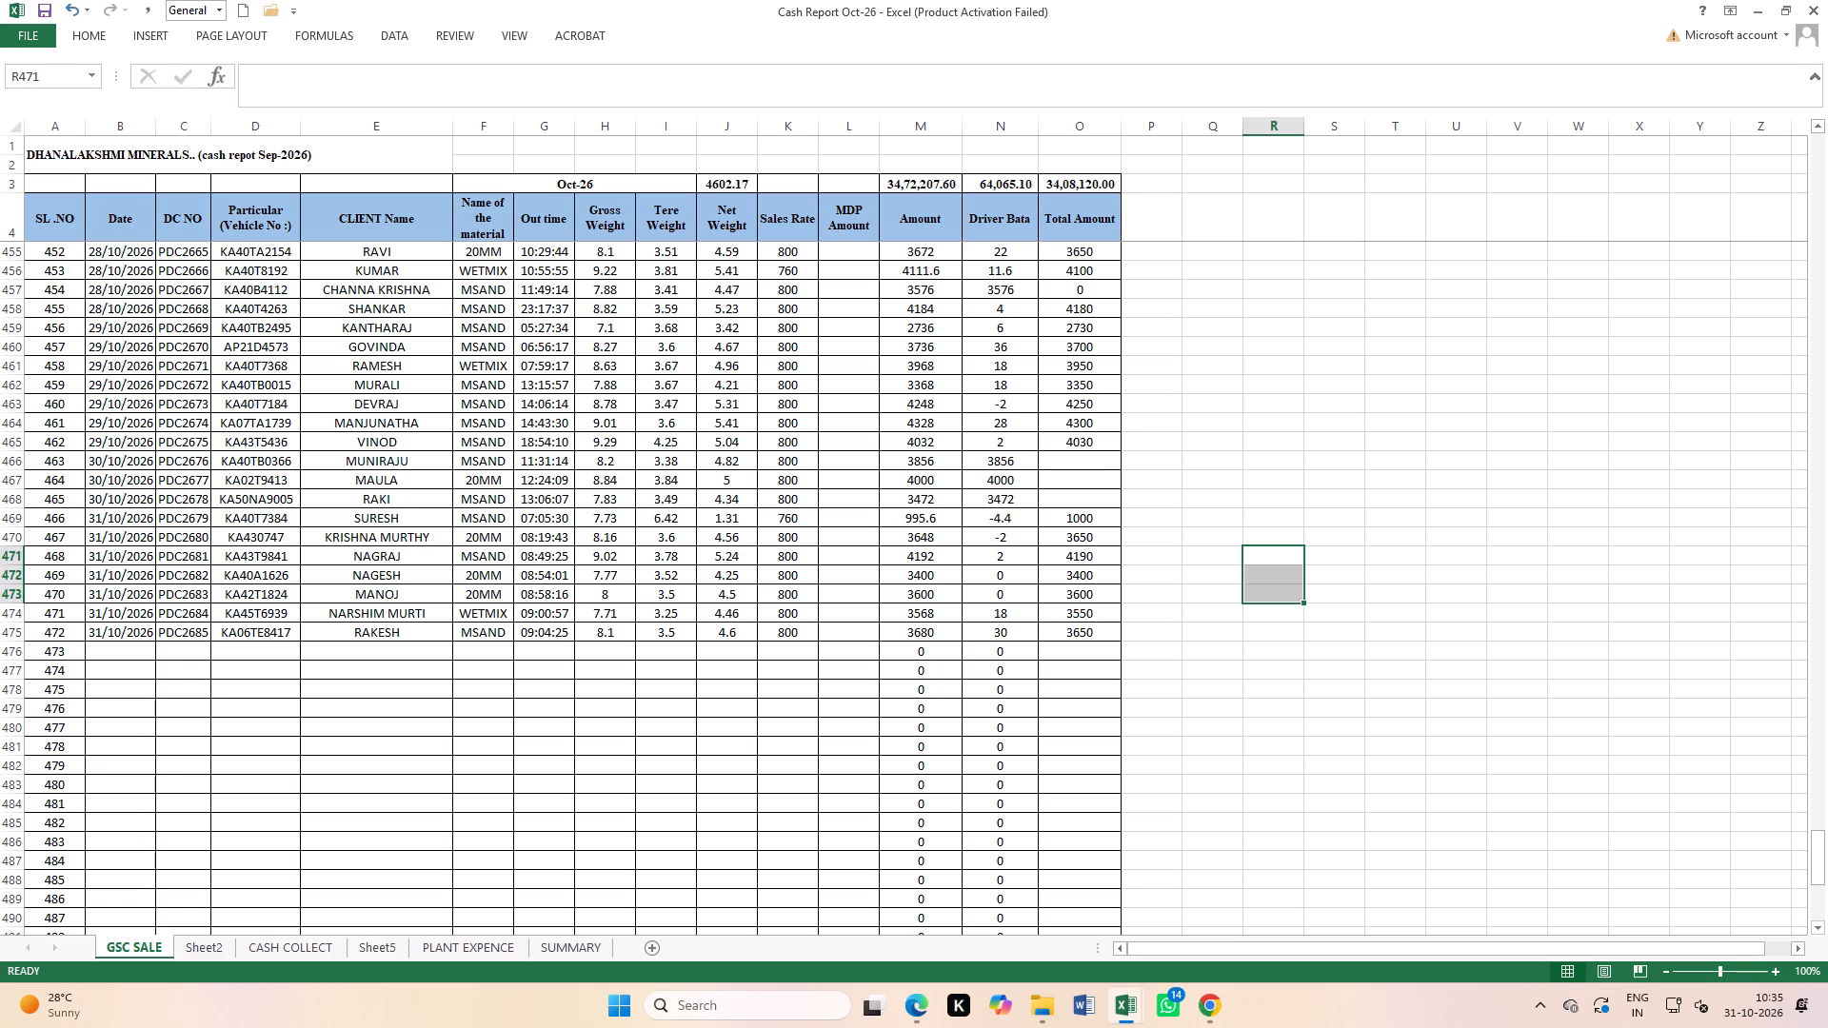
Set the Total Amount of entry PDC2685 to 3680 and save the workbook.
left_click(1083, 636)
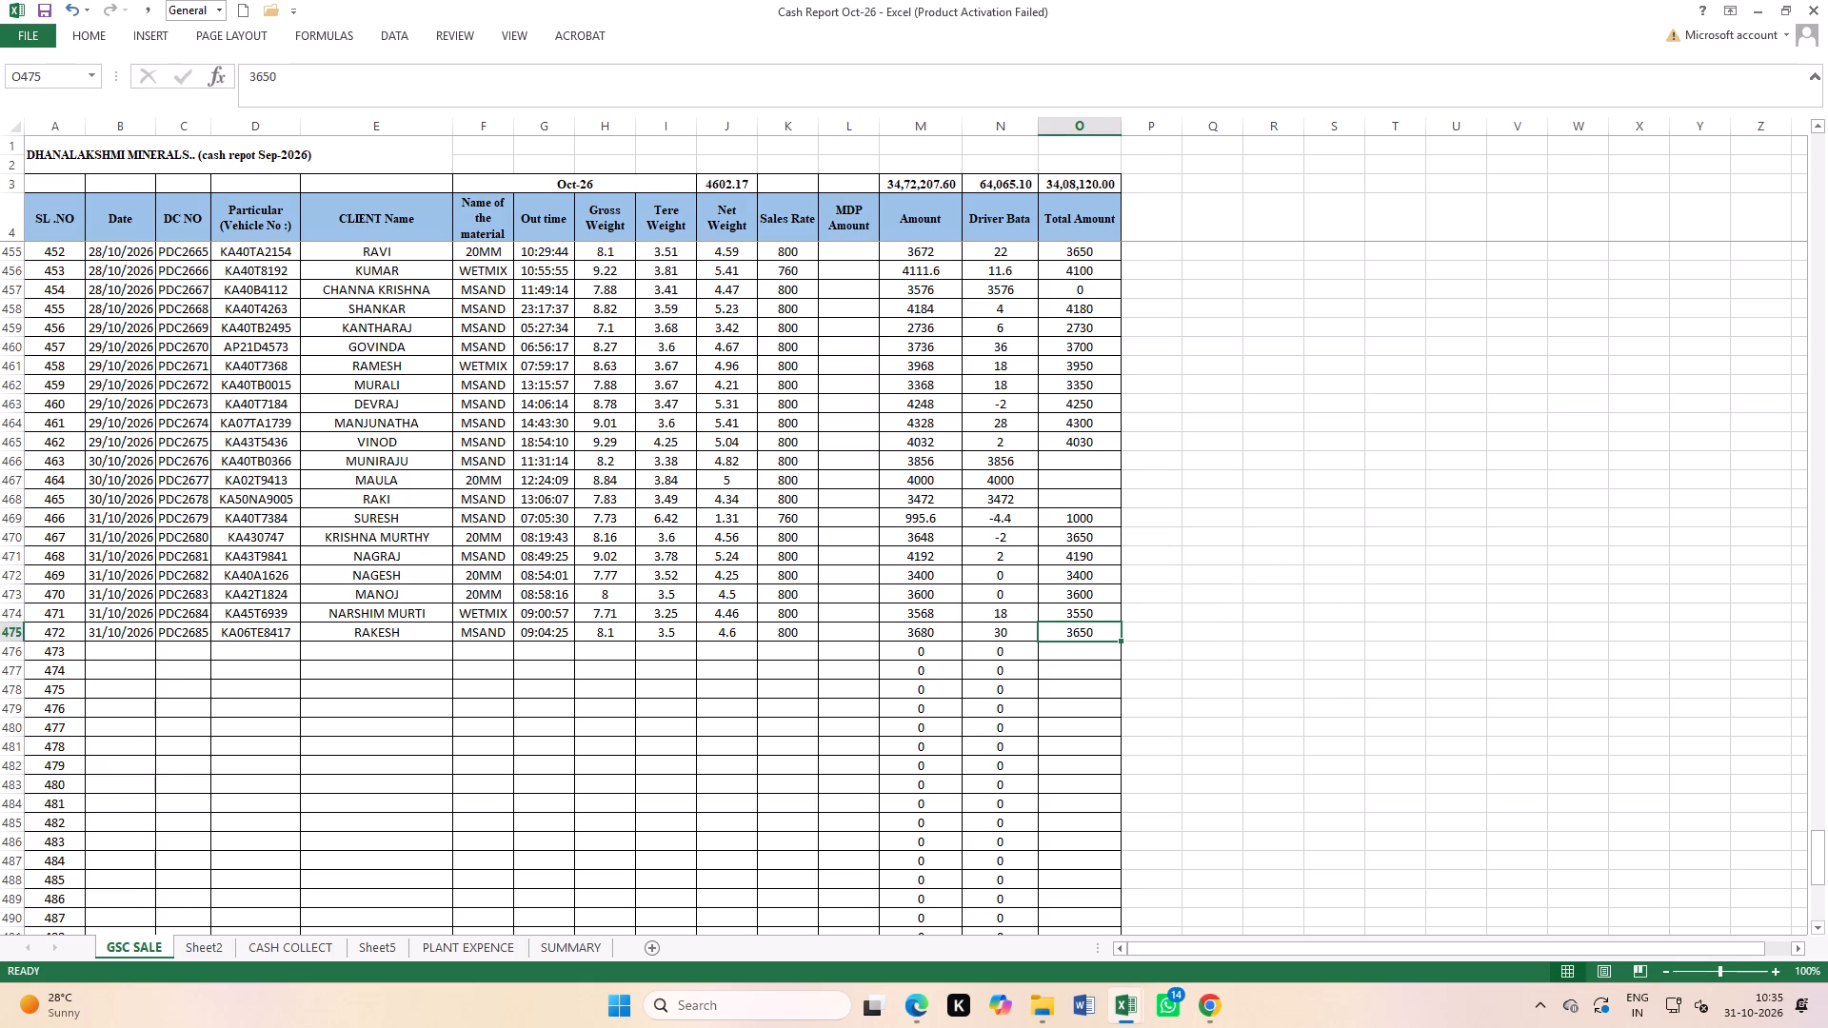
type("3680")
key("Return")
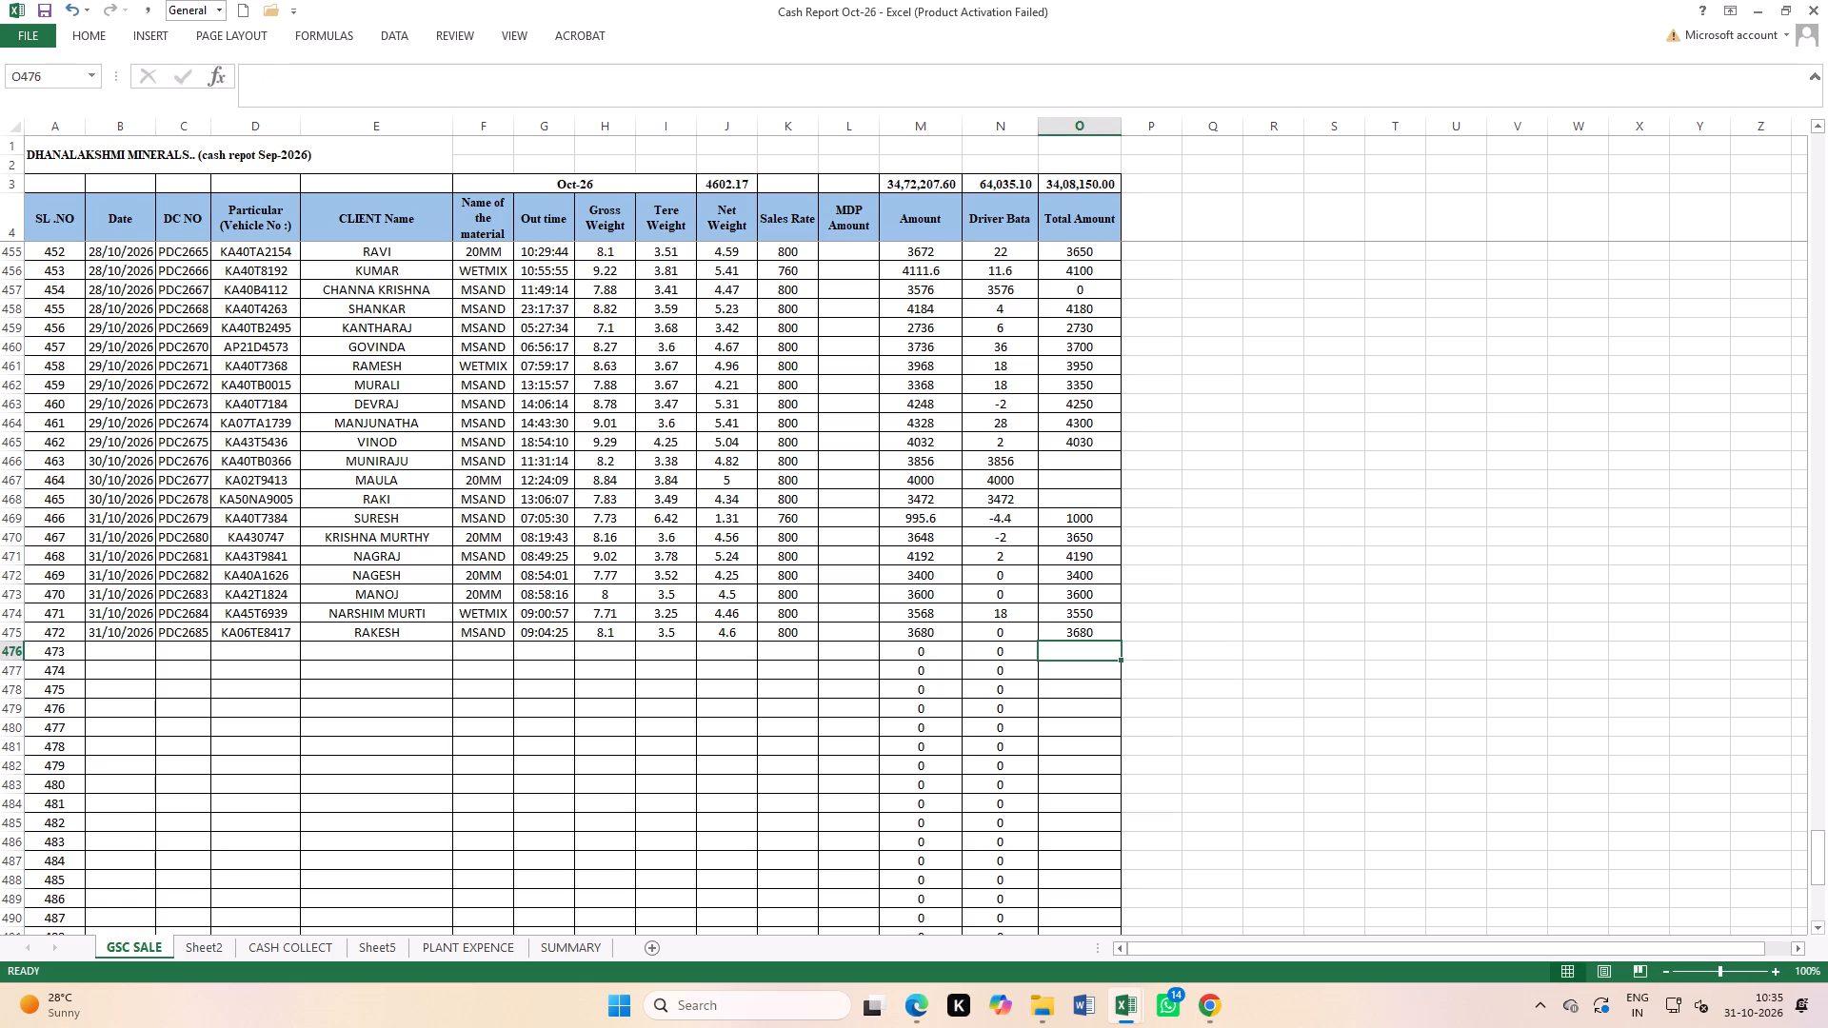
left_click(1408, 650)
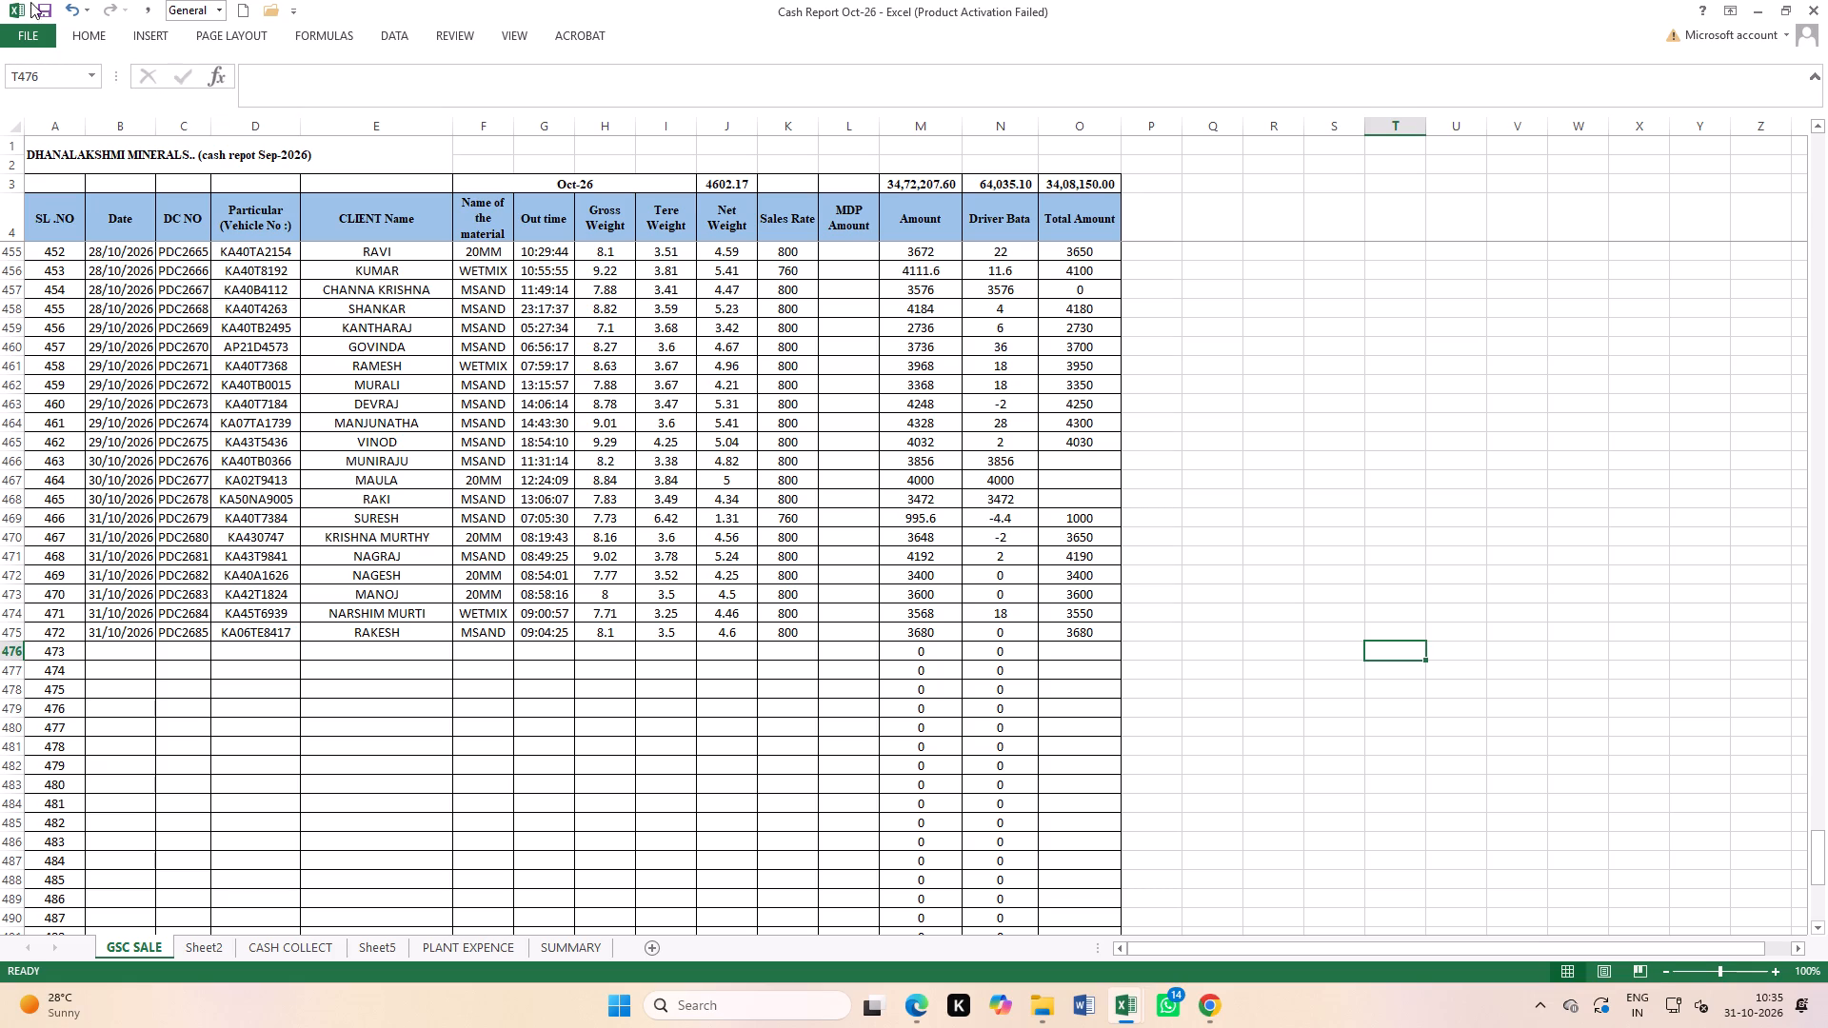
left_click(40, 4)
double_click(43, 10)
Highlight the table rows of entries PDC2675 to PDC2678, from Date to Total Amount, in yellow.
left_click_drag(110, 460, 759, 537)
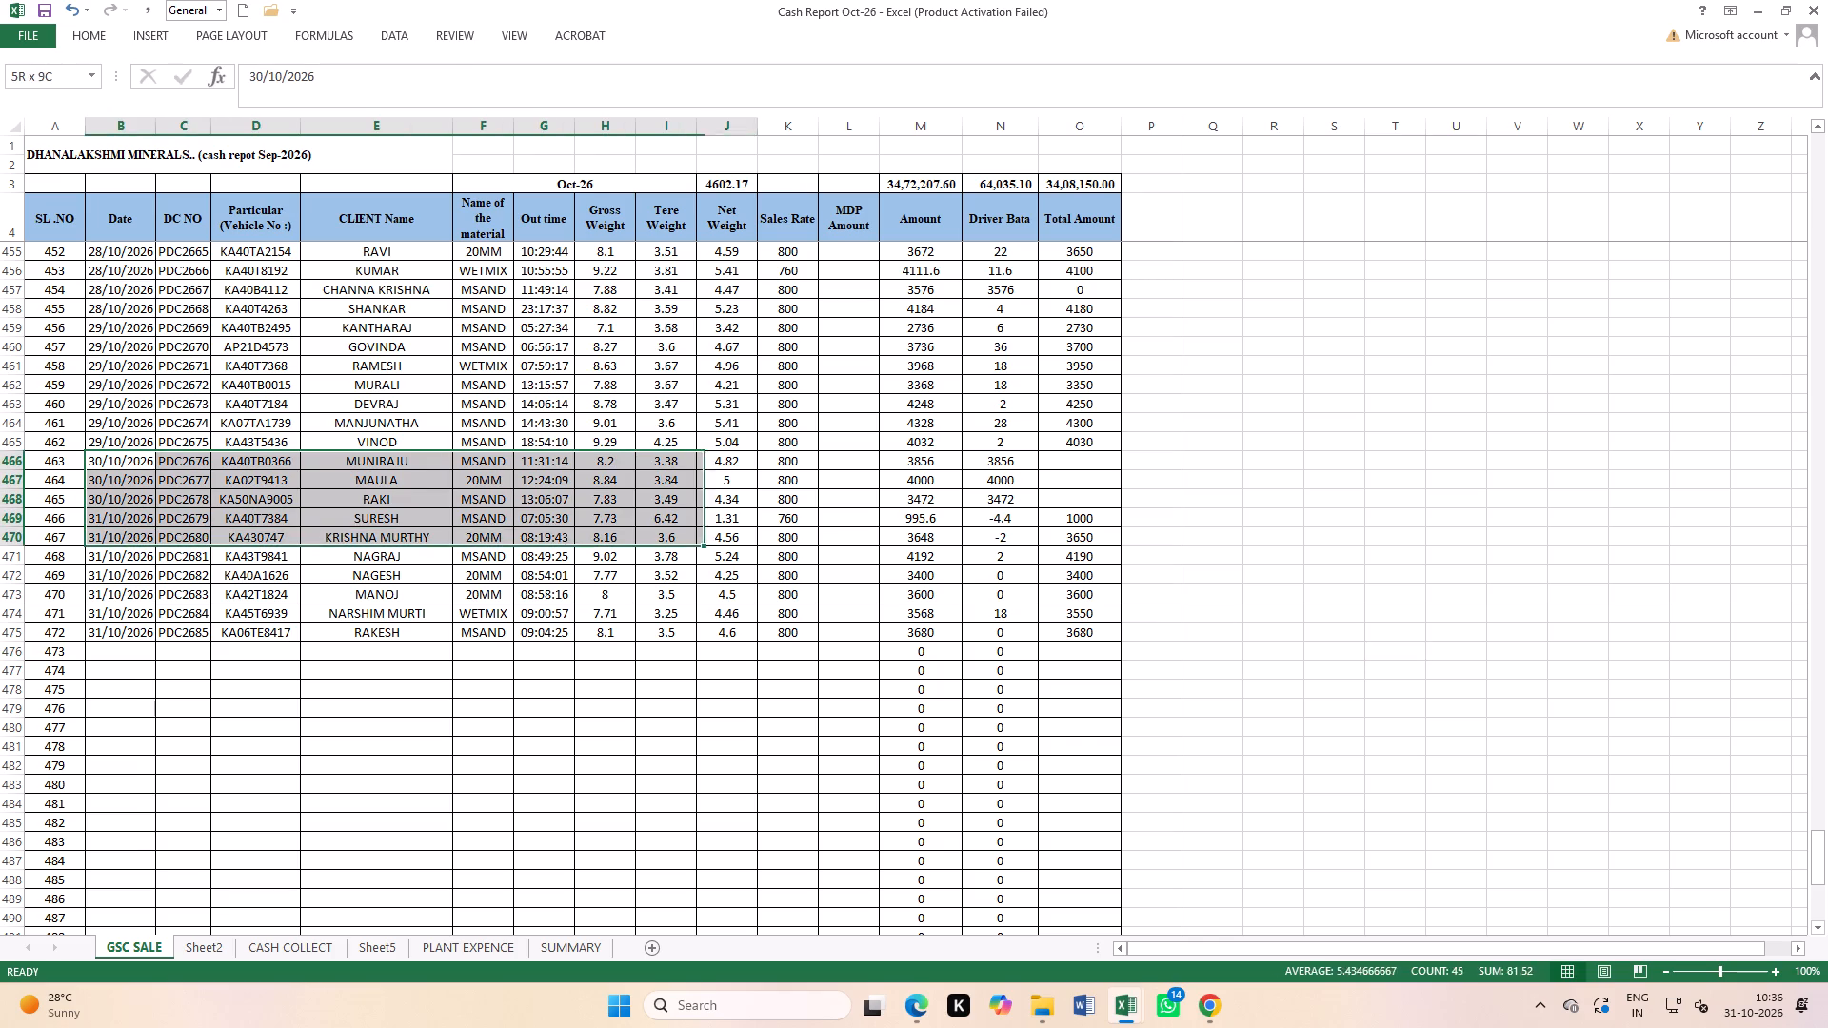
left_click_drag(759, 537, 1069, 498)
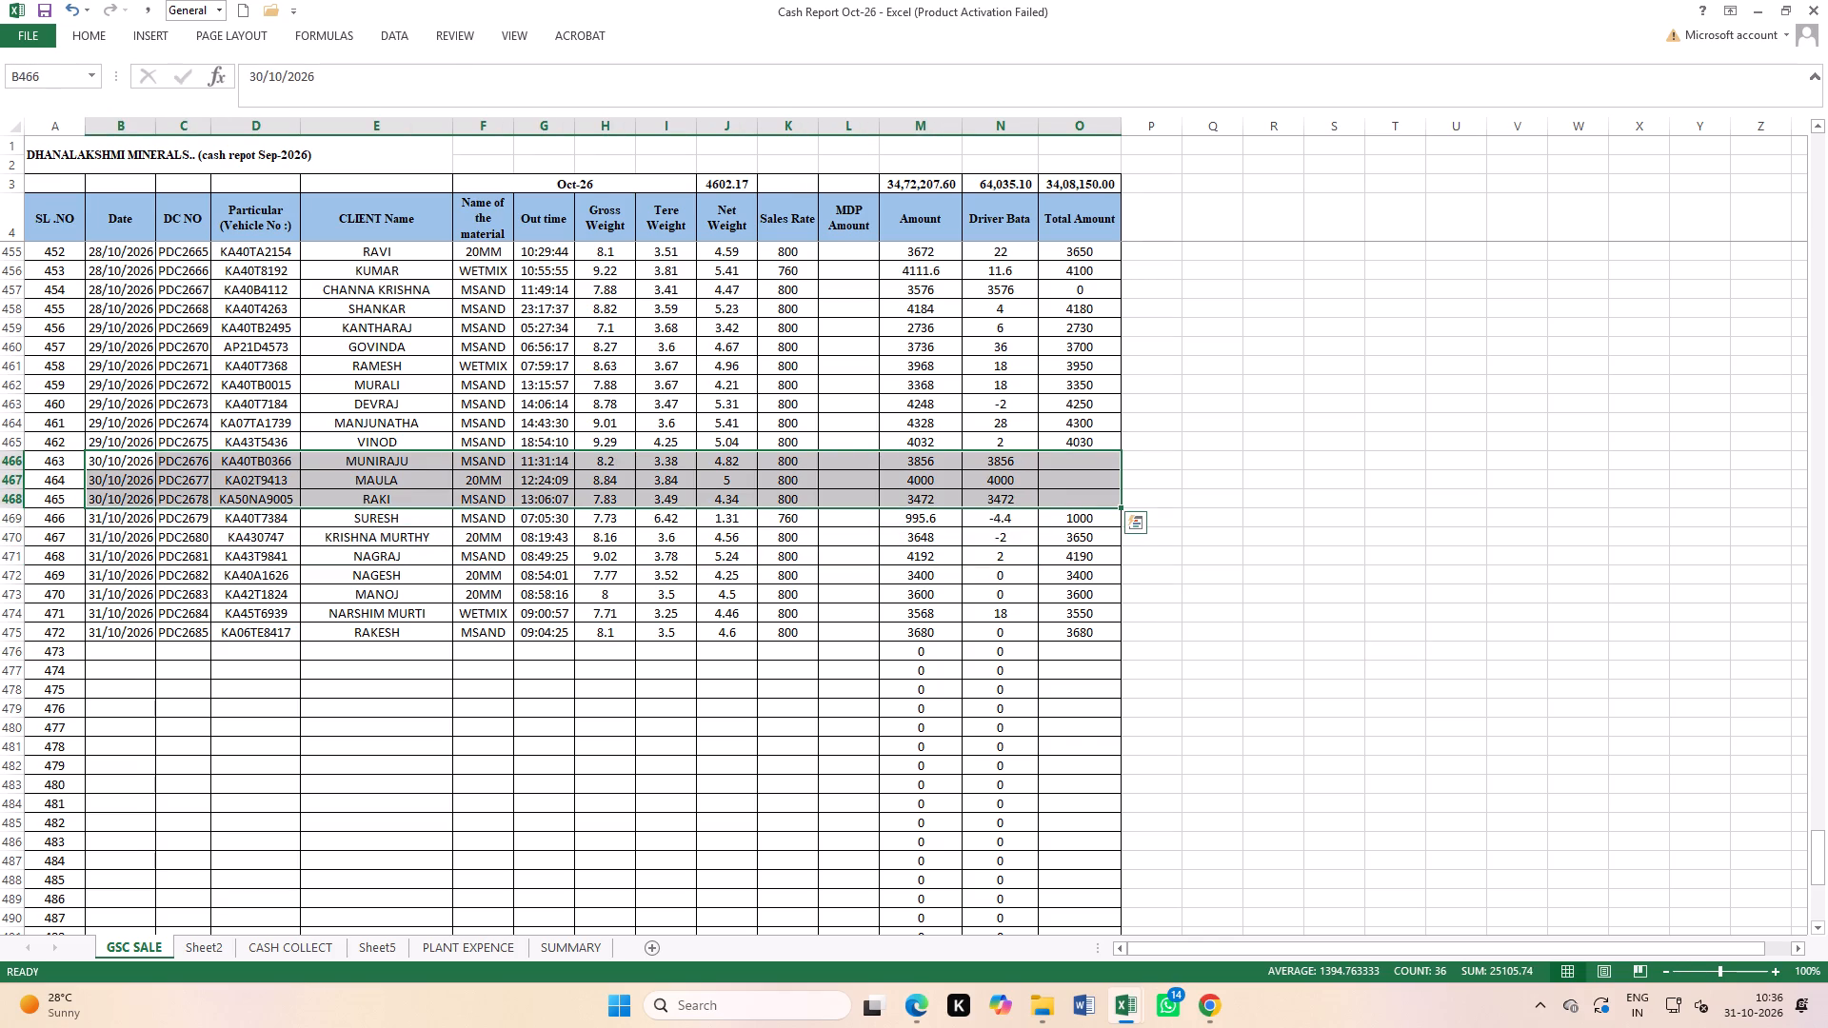
left_click_drag(108, 441, 846, 517)
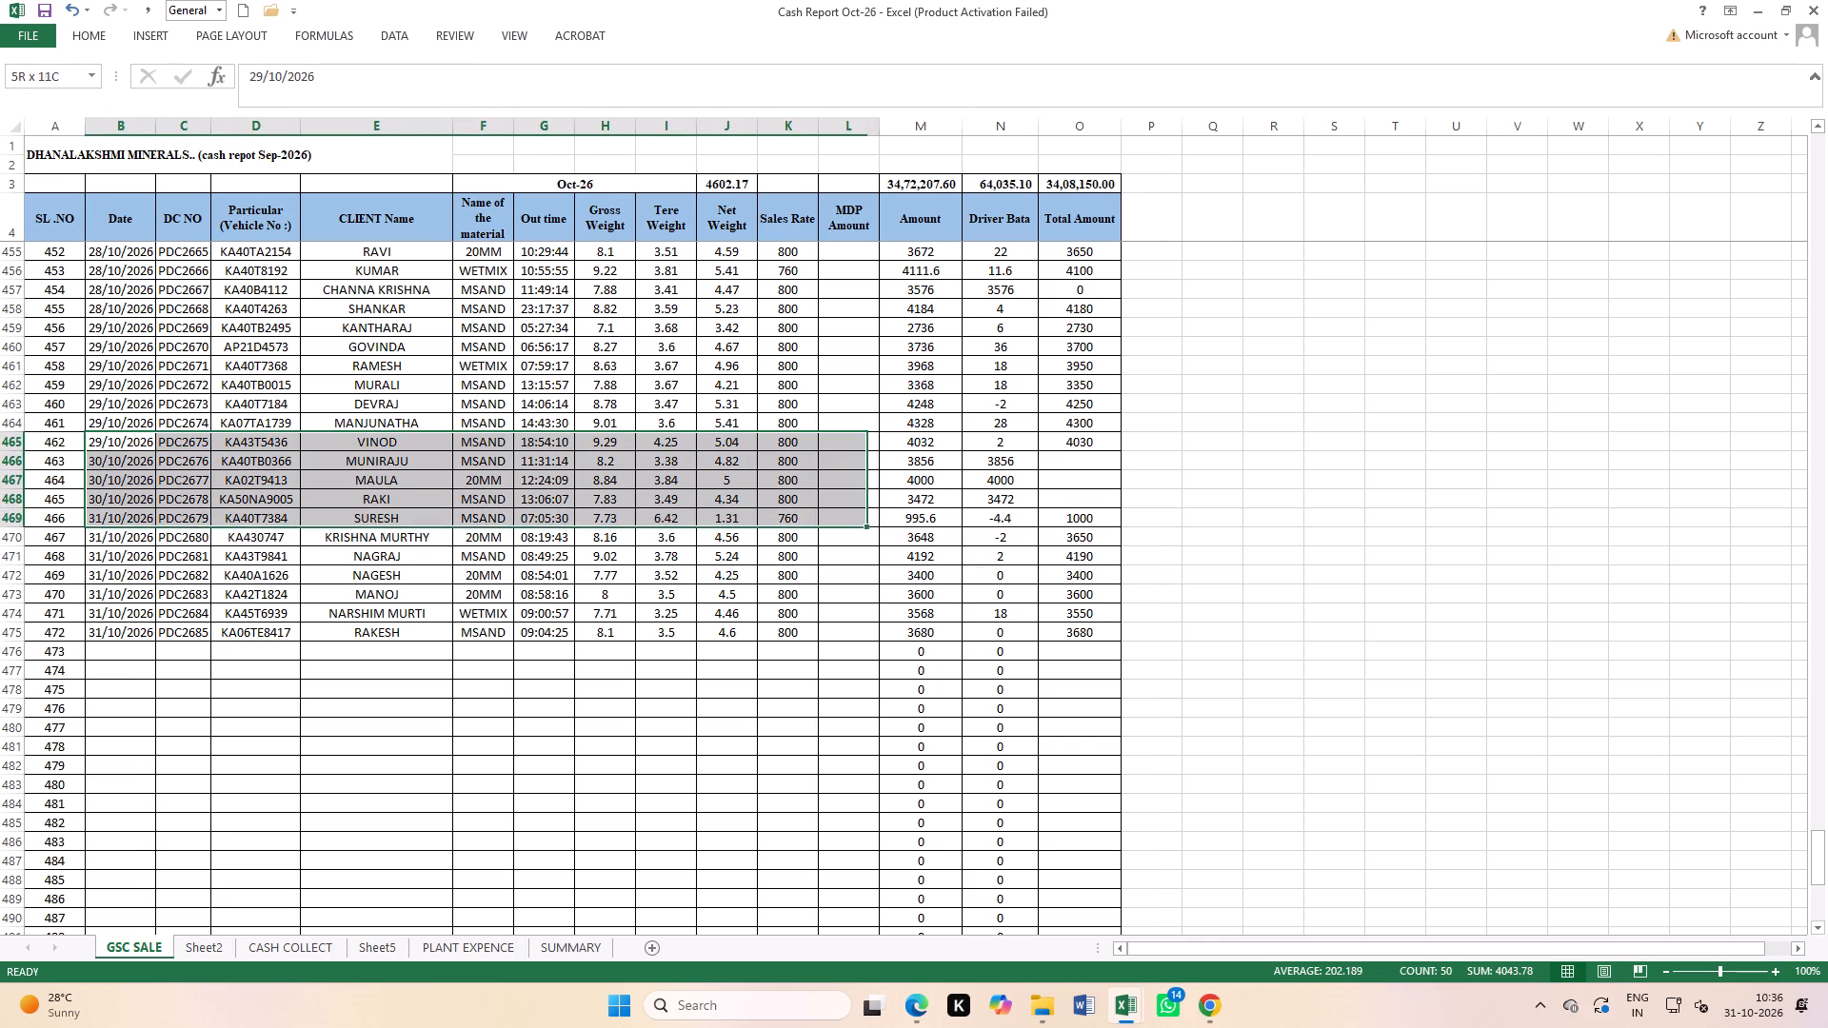
left_click_drag(846, 517, 1076, 500)
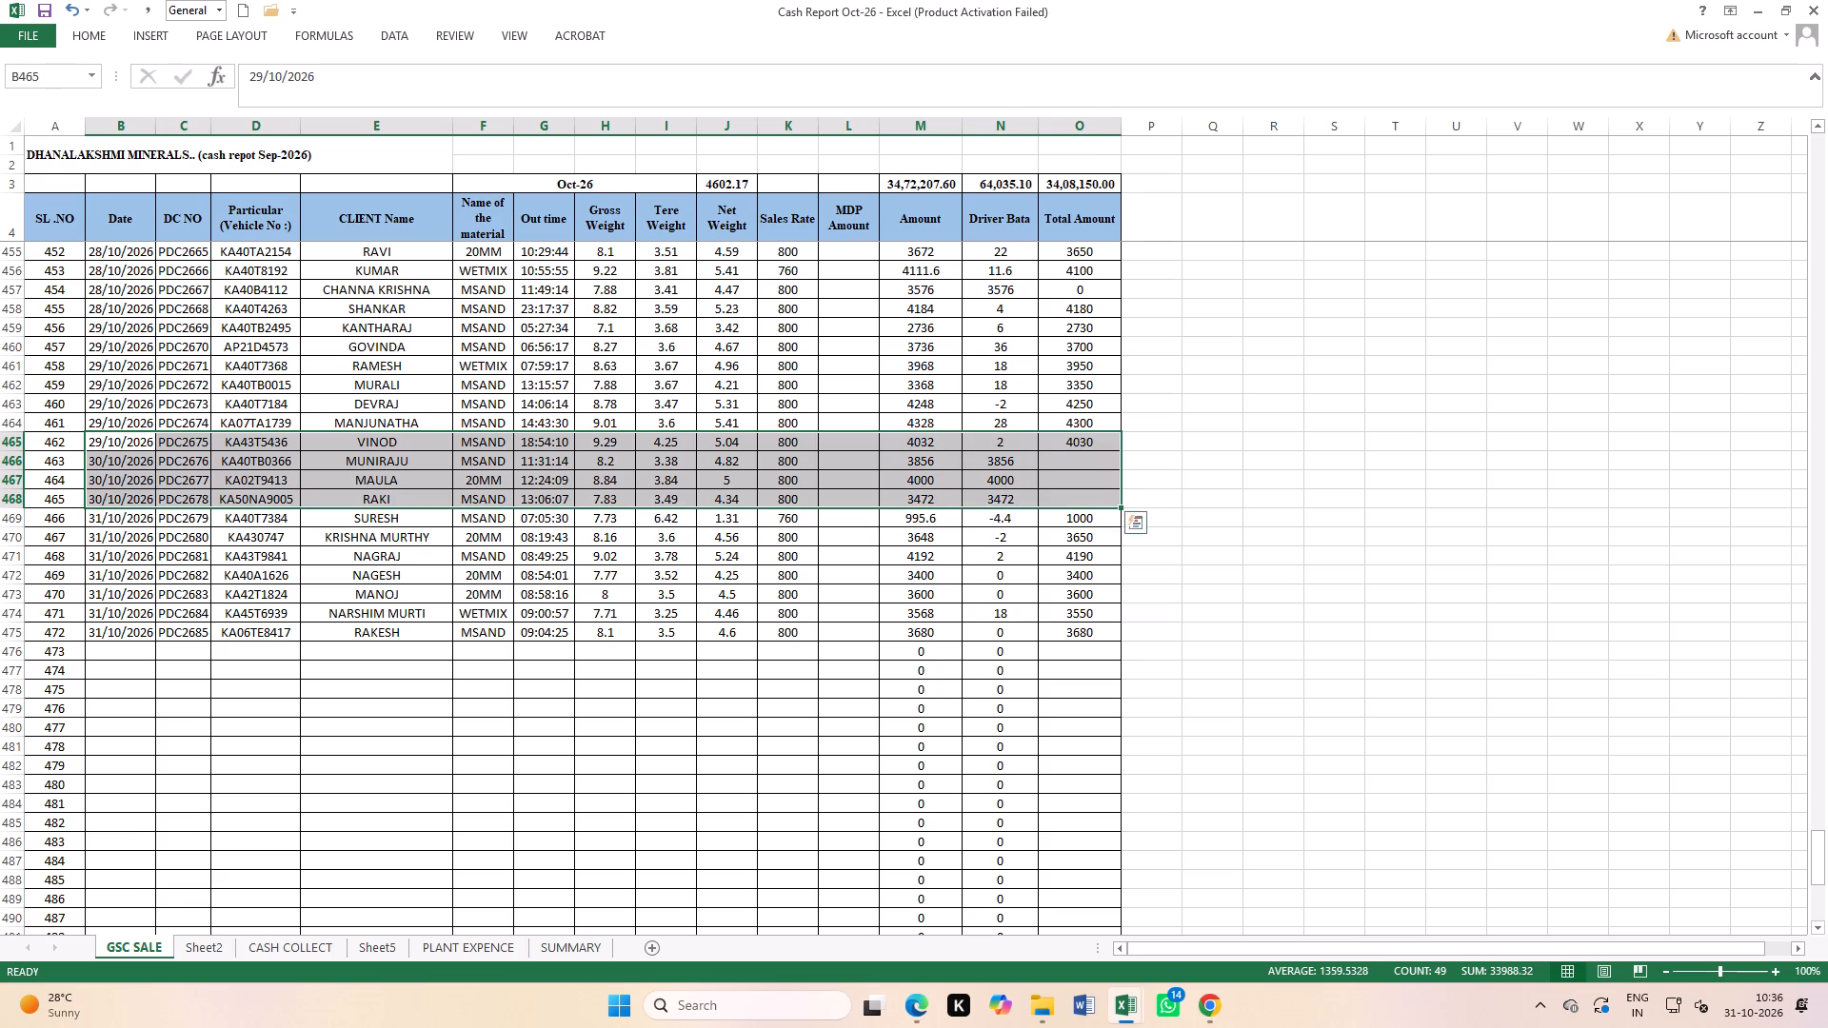
left_click(82, 31)
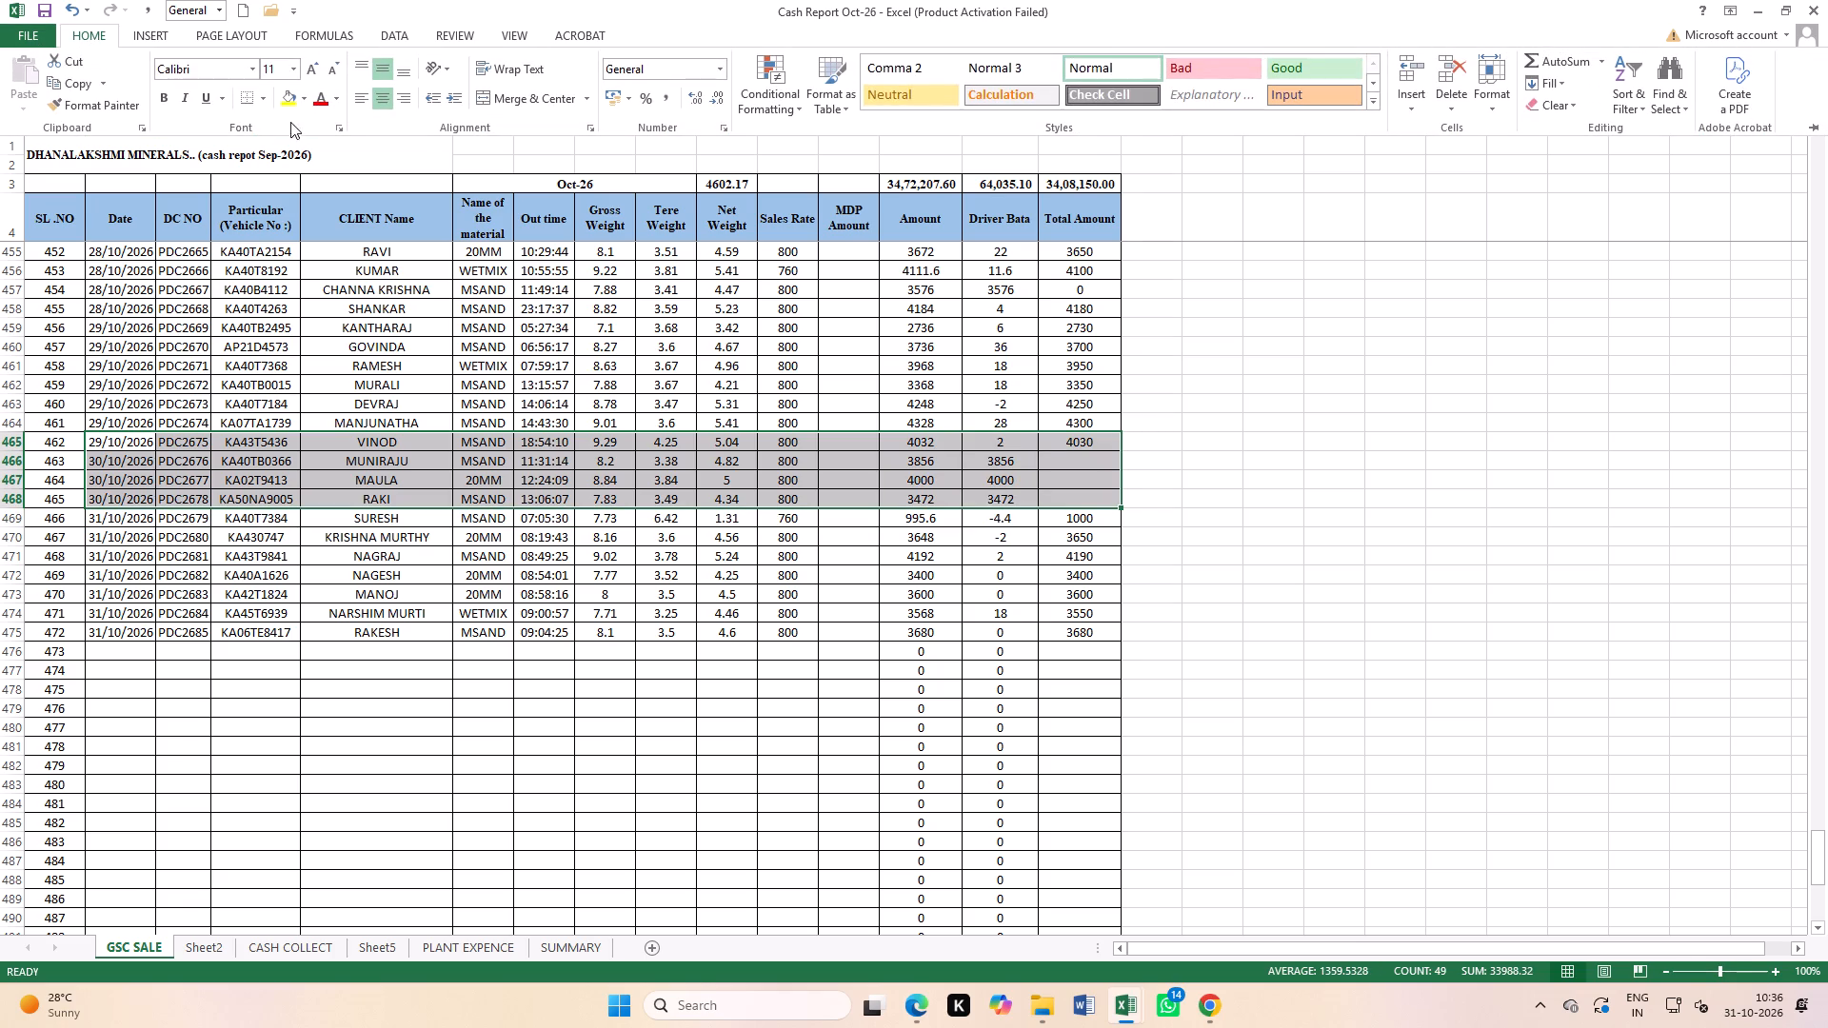
left_click(290, 103)
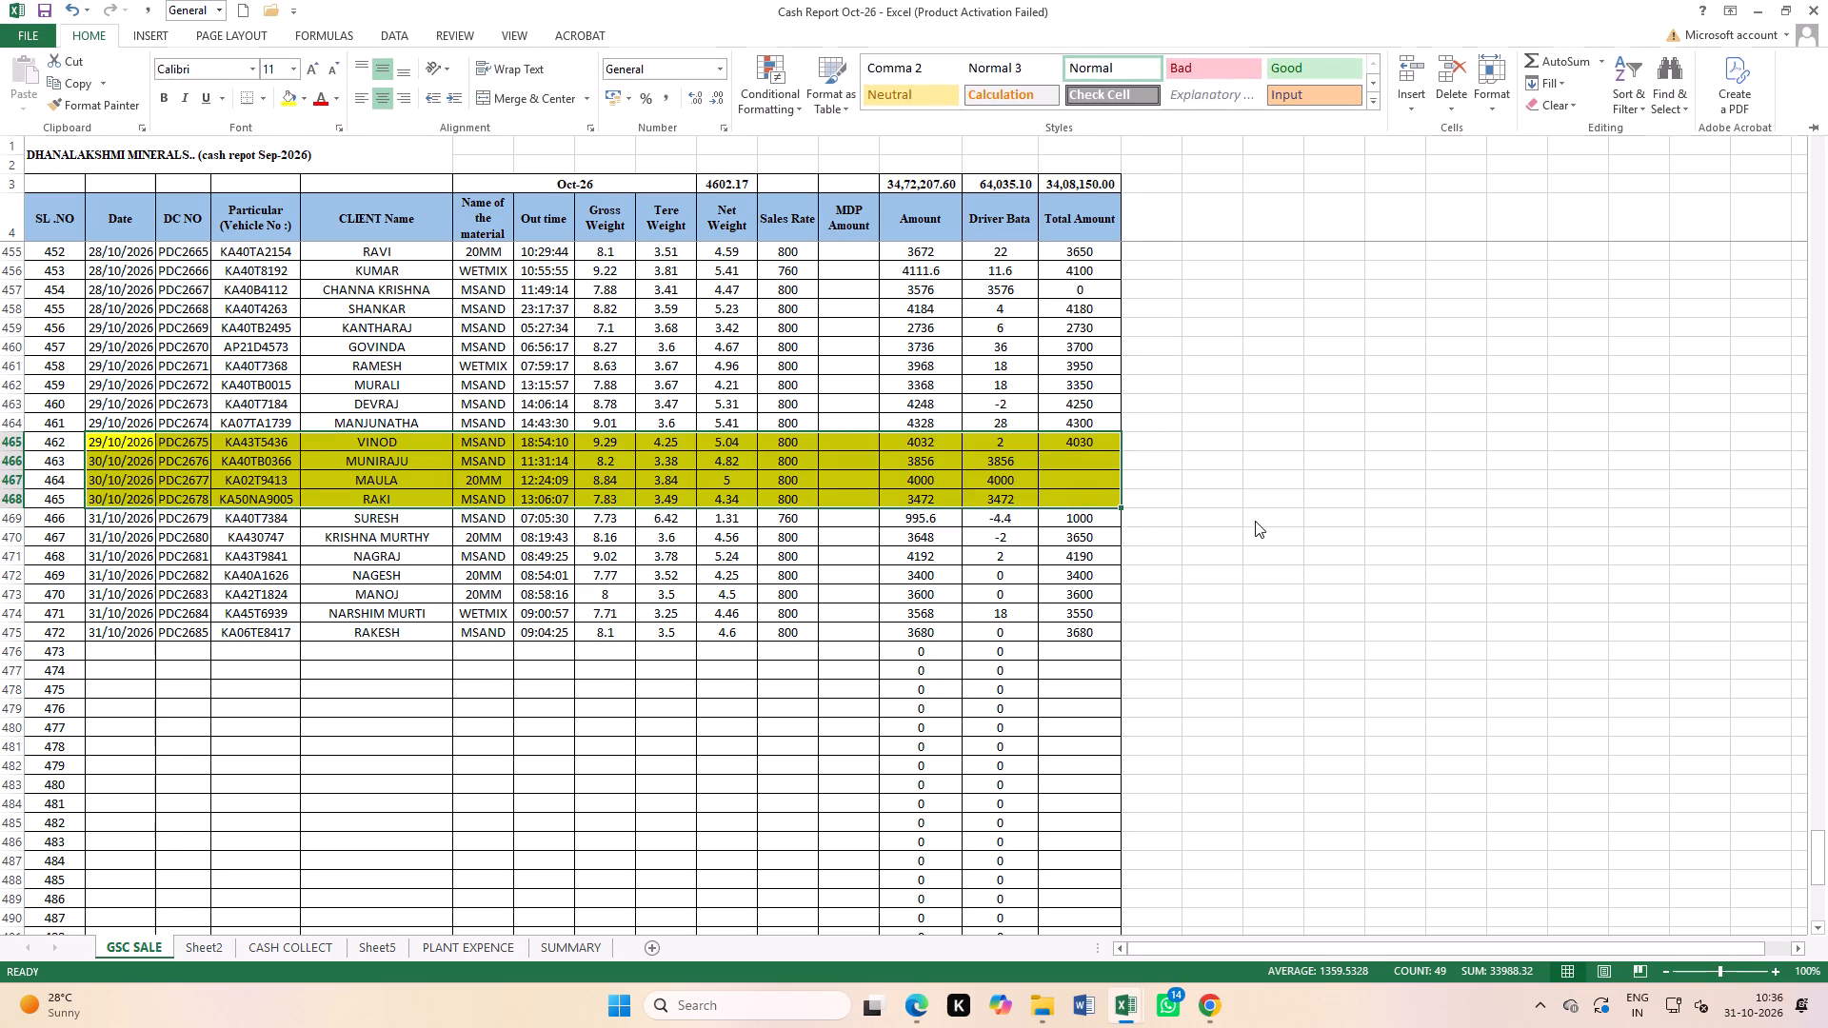
left_click(1255, 521)
left_click(1228, 506)
Enter the Total Amount for PDC2676 to PDC2678 in order: 3850, 4000 and 3450, and save the workbook.
left_click(1068, 452)
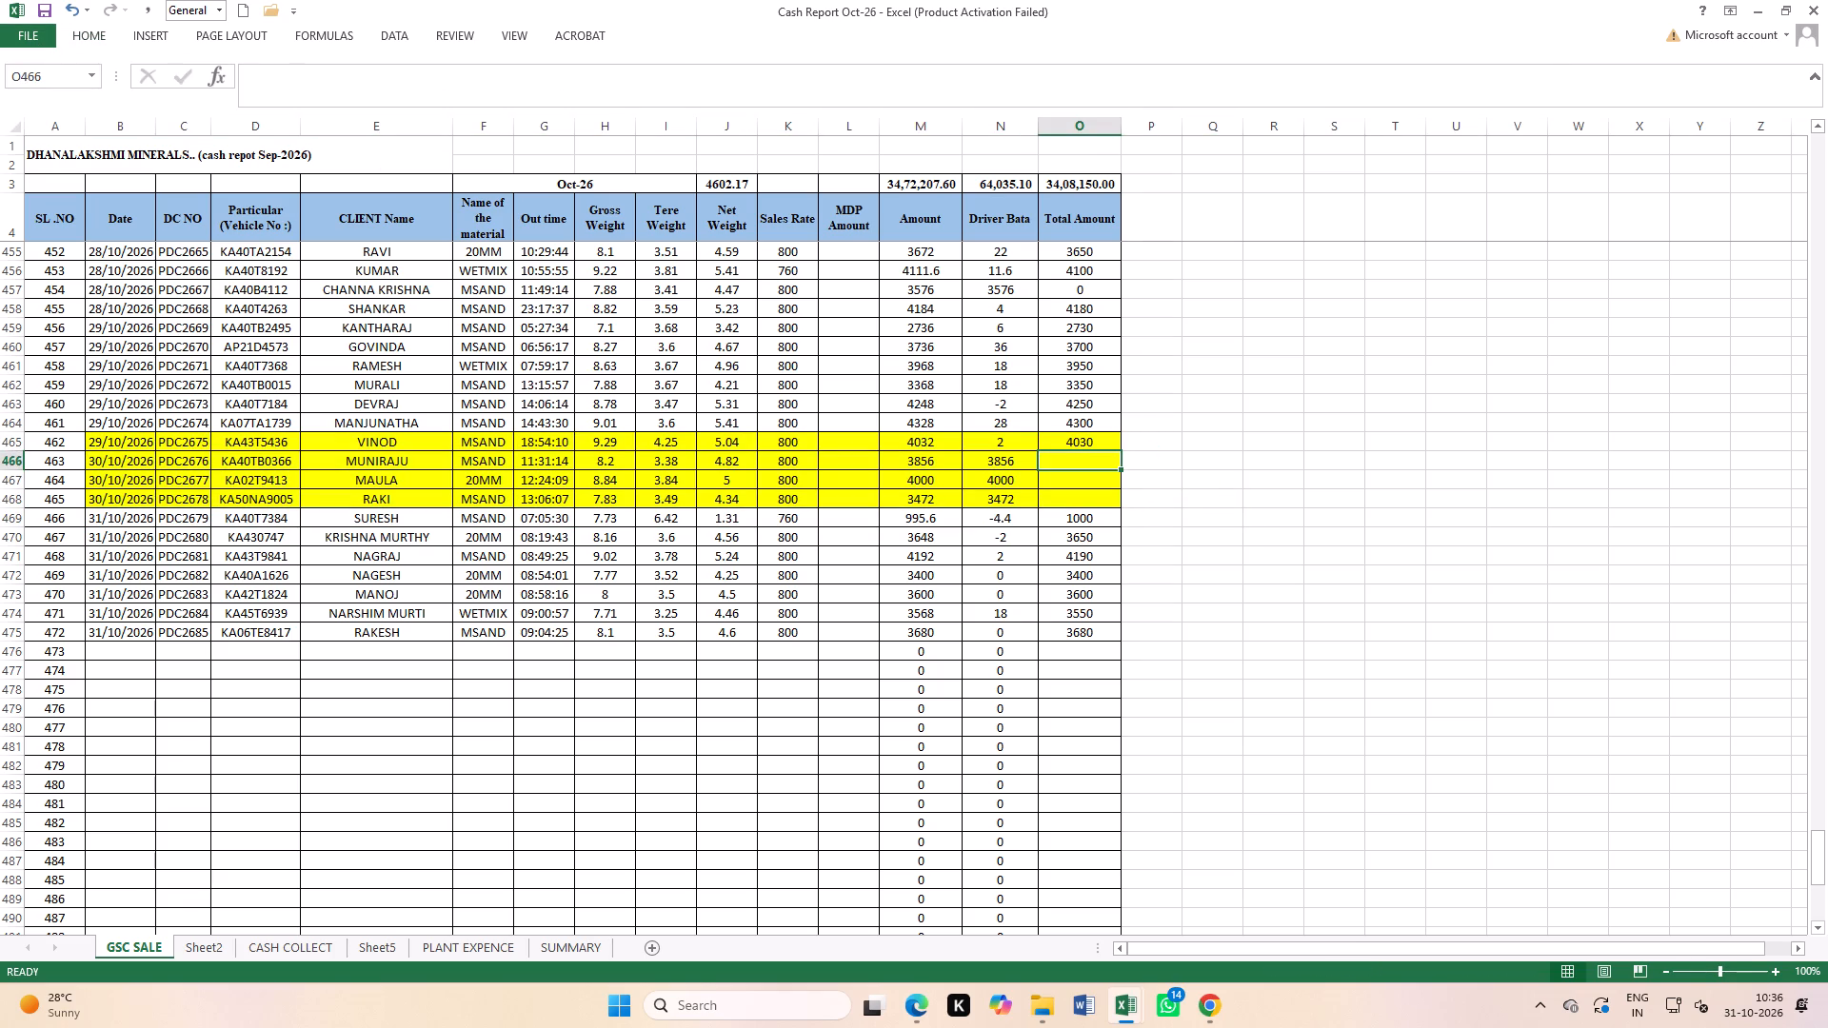
key("3")
type("850")
key("Return")
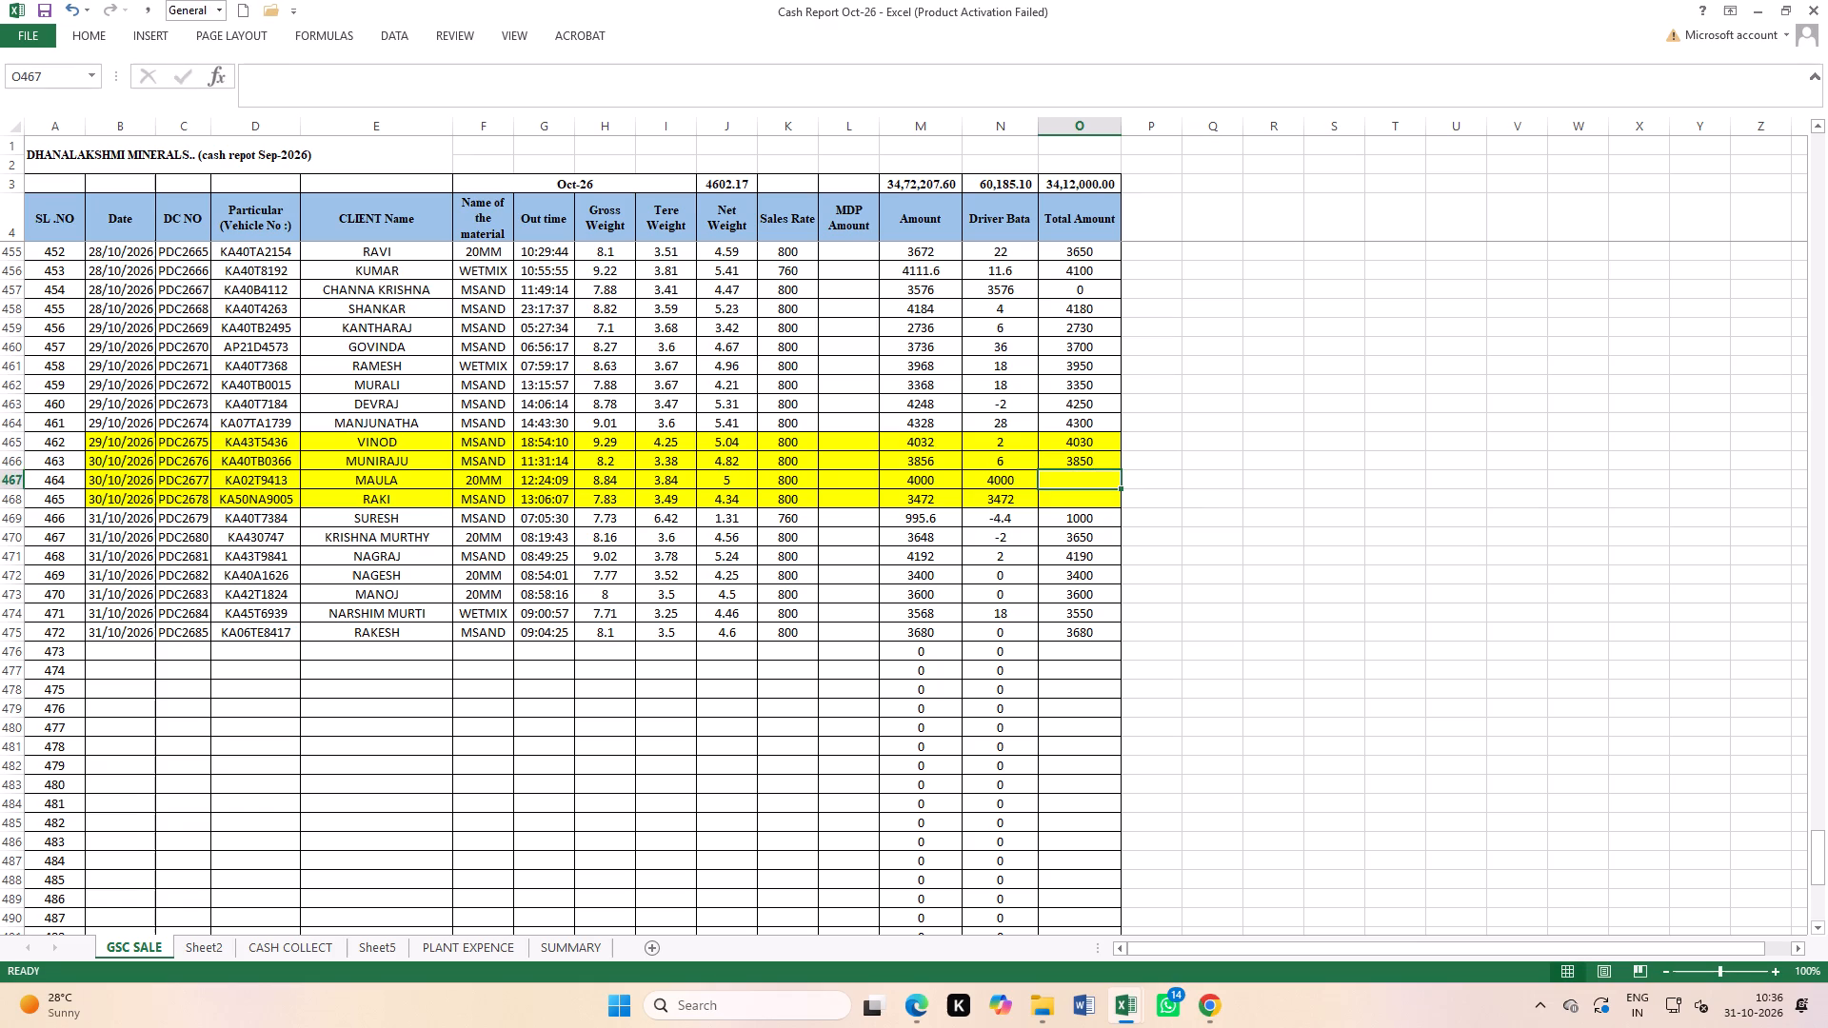
type("4000")
key("Return")
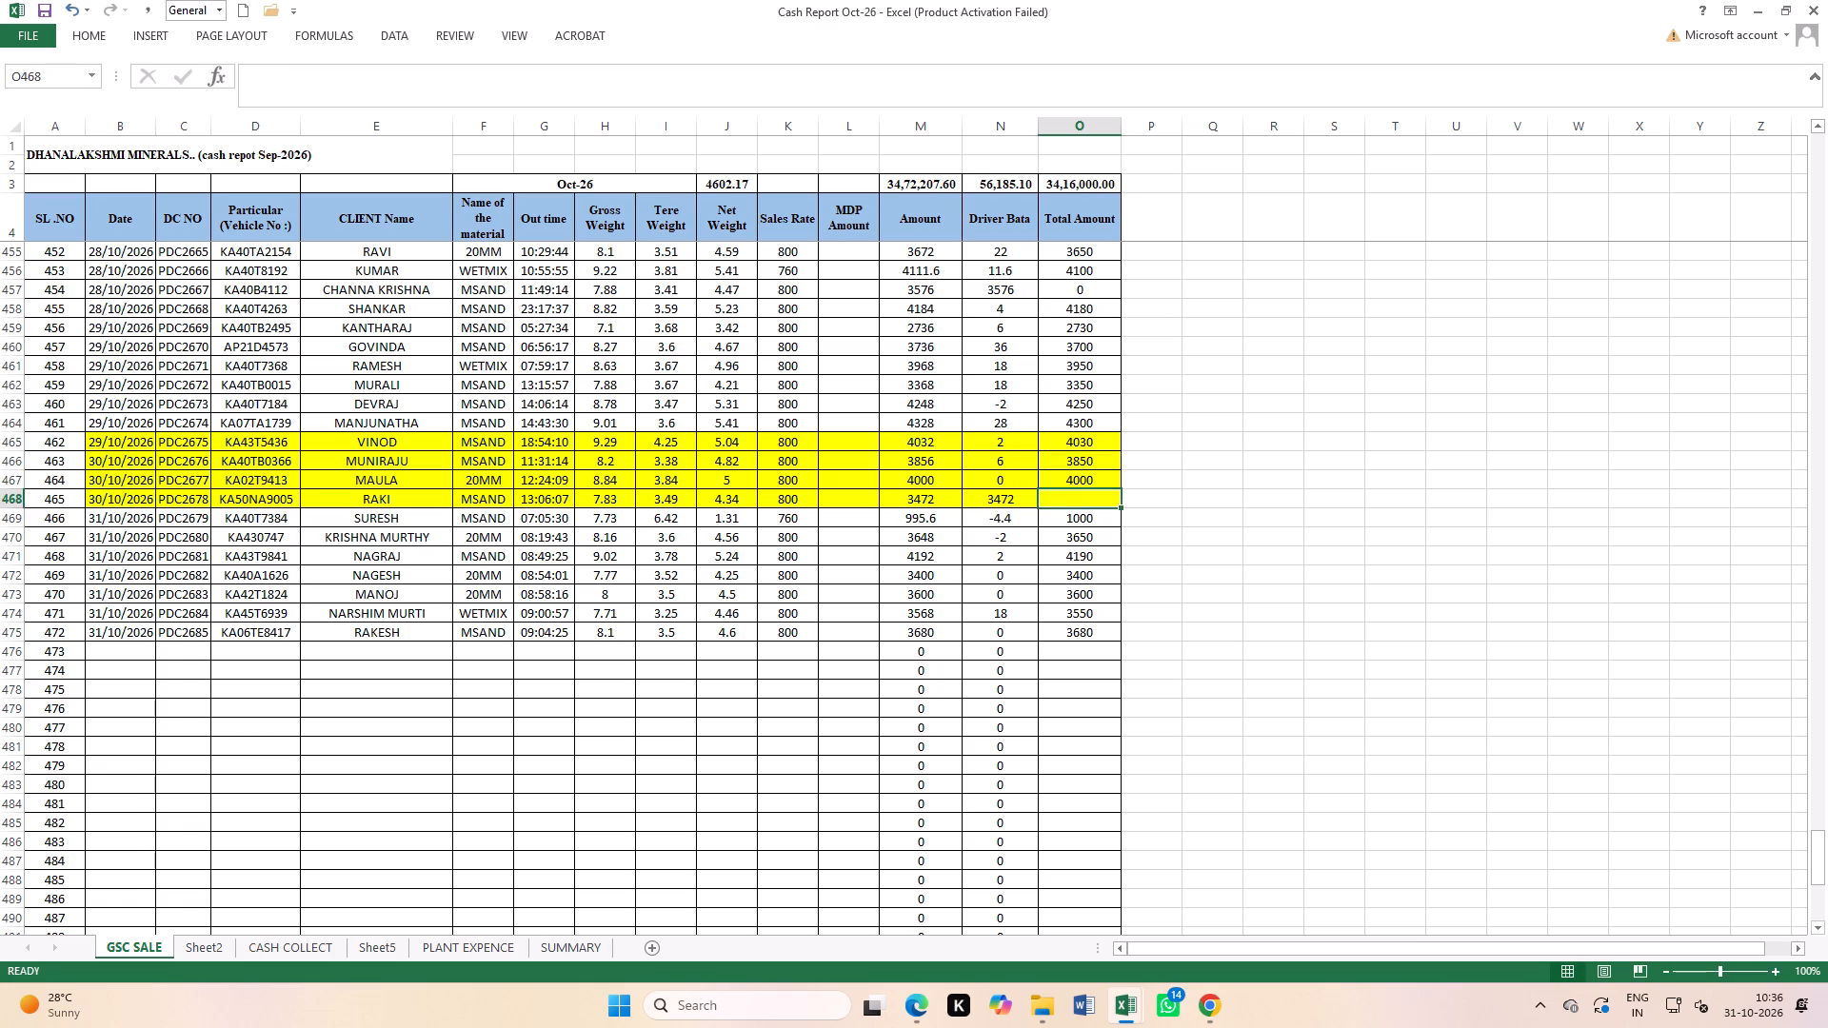
type("3450")
key("Return")
left_click(1225, 408)
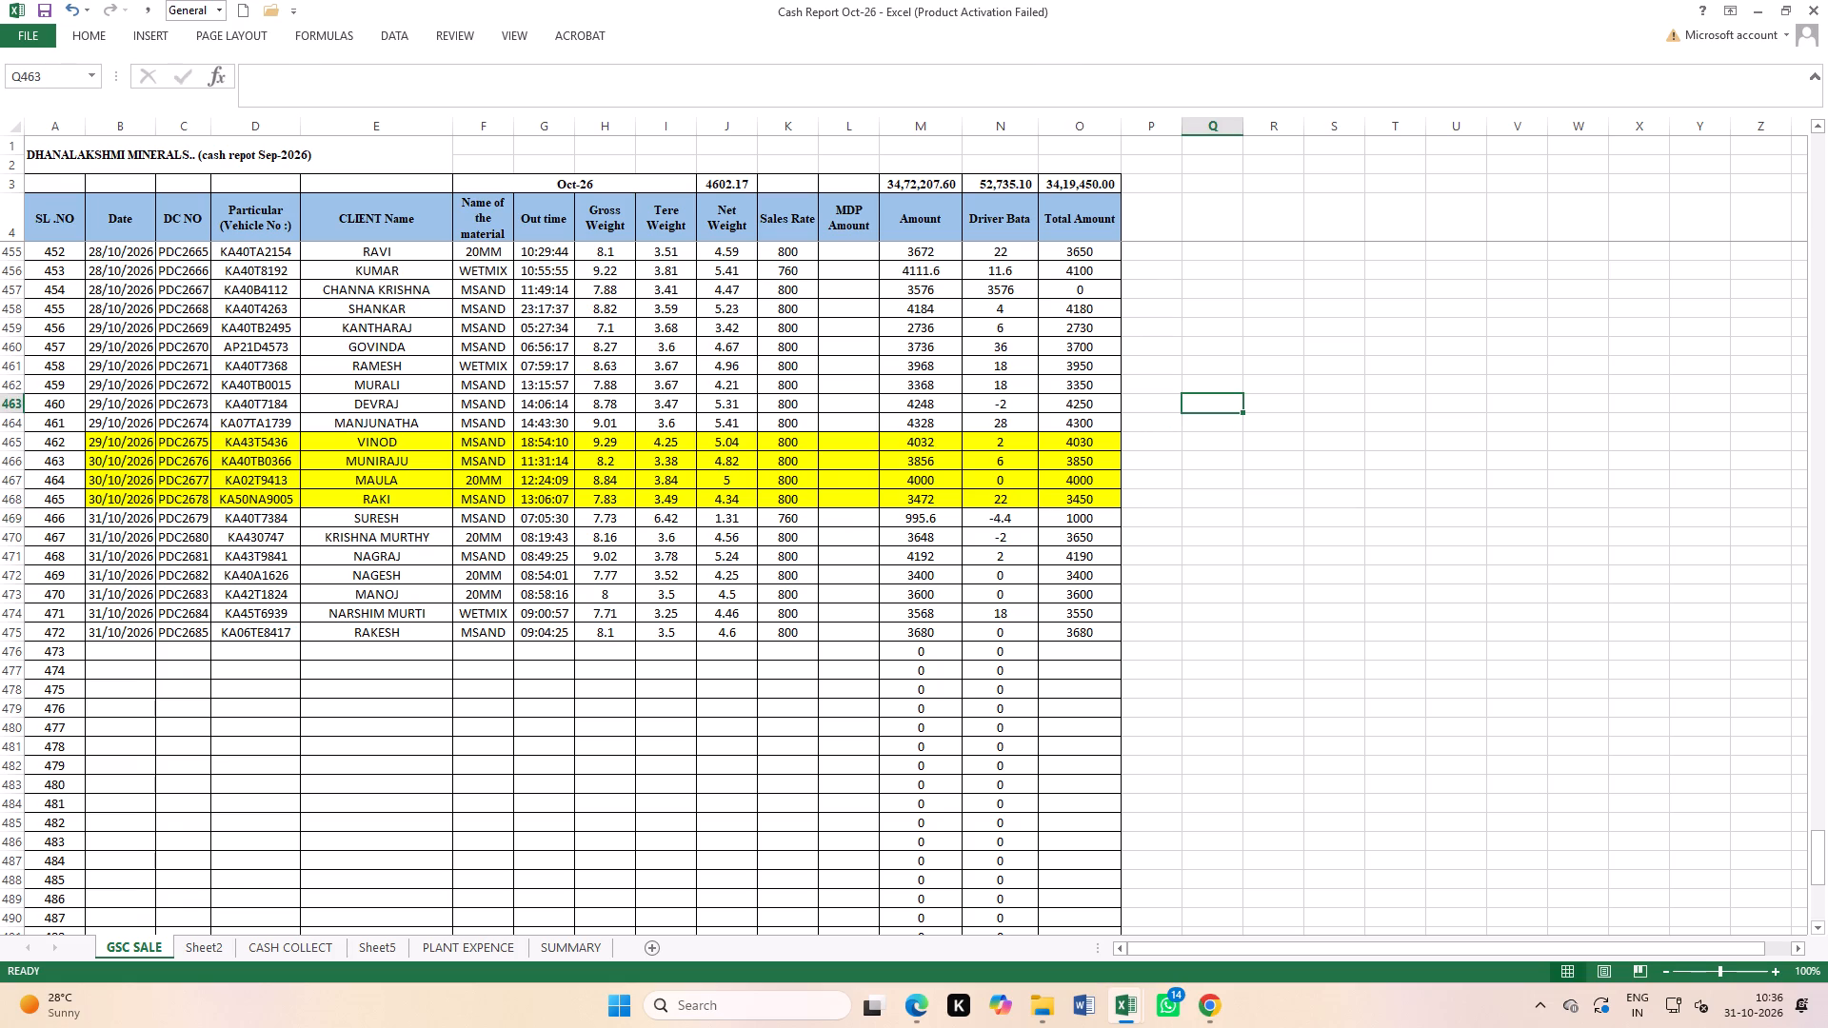
double_click(42, 4)
Add filters to the GSC SALE header row and filter the Date column to 29/10/2026 only.
scroll(350, 296, "up", 4)
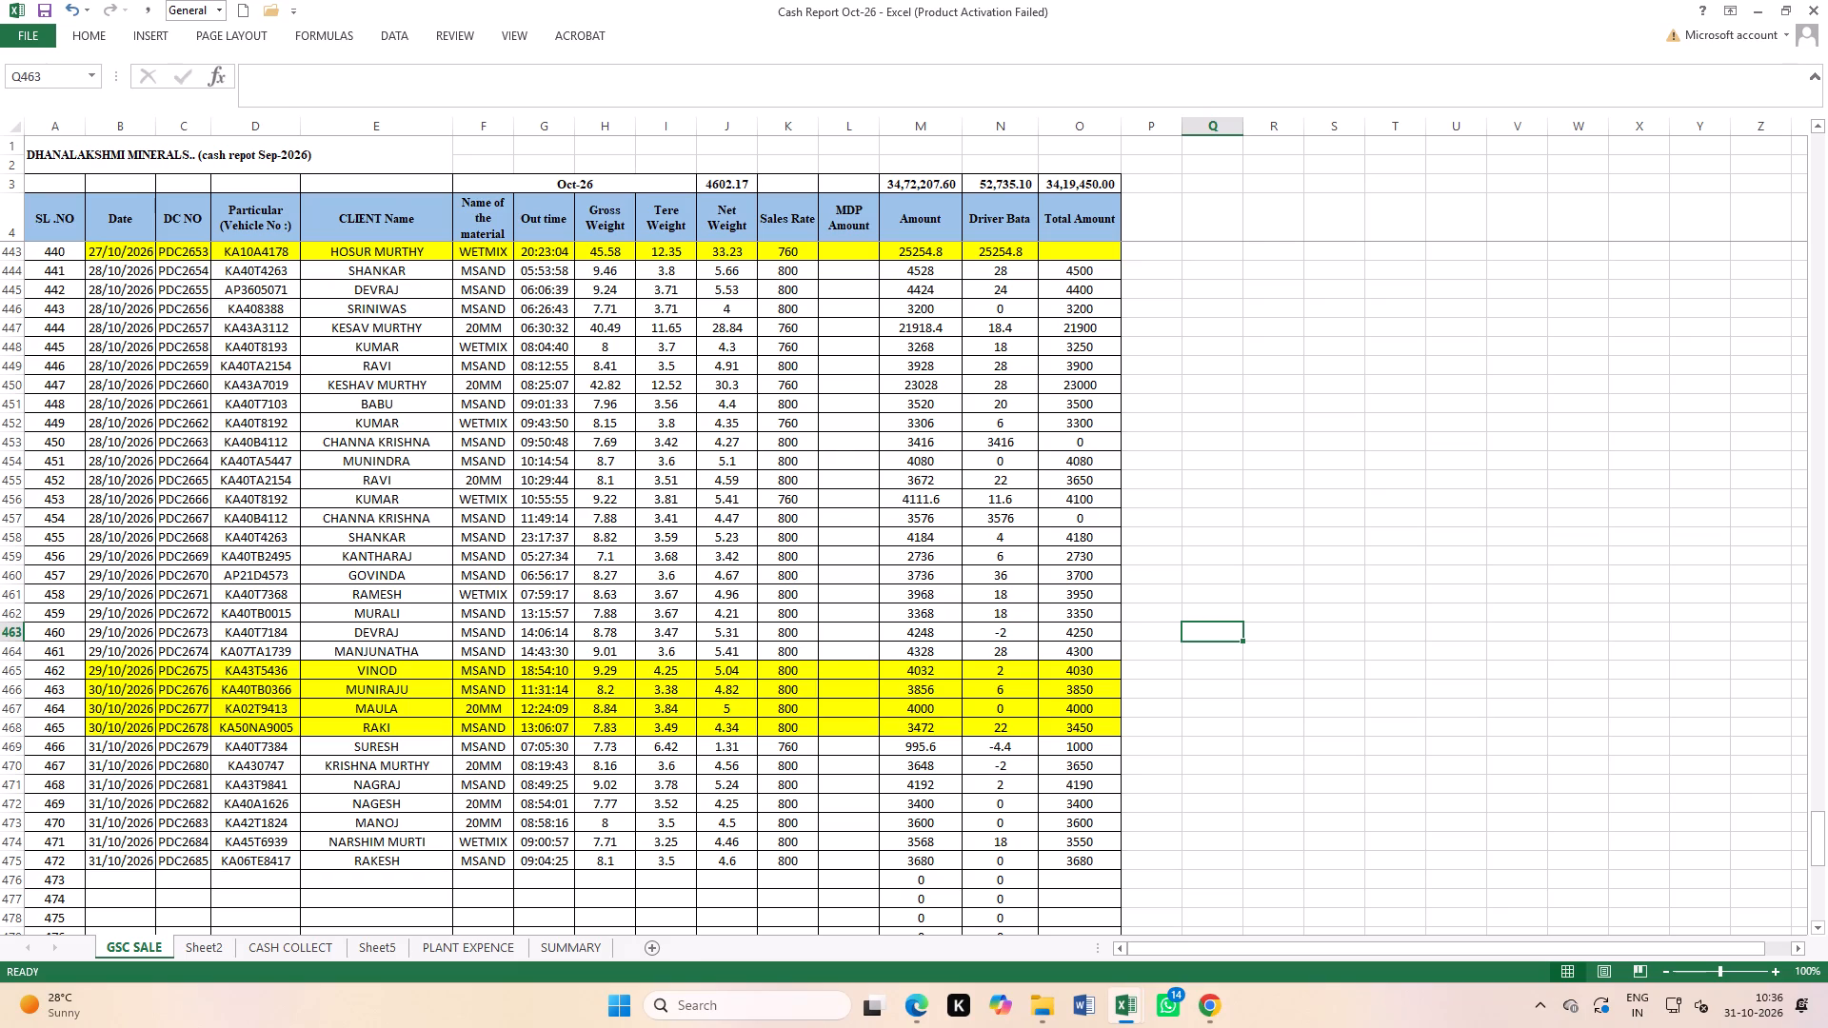
left_click(217, 944)
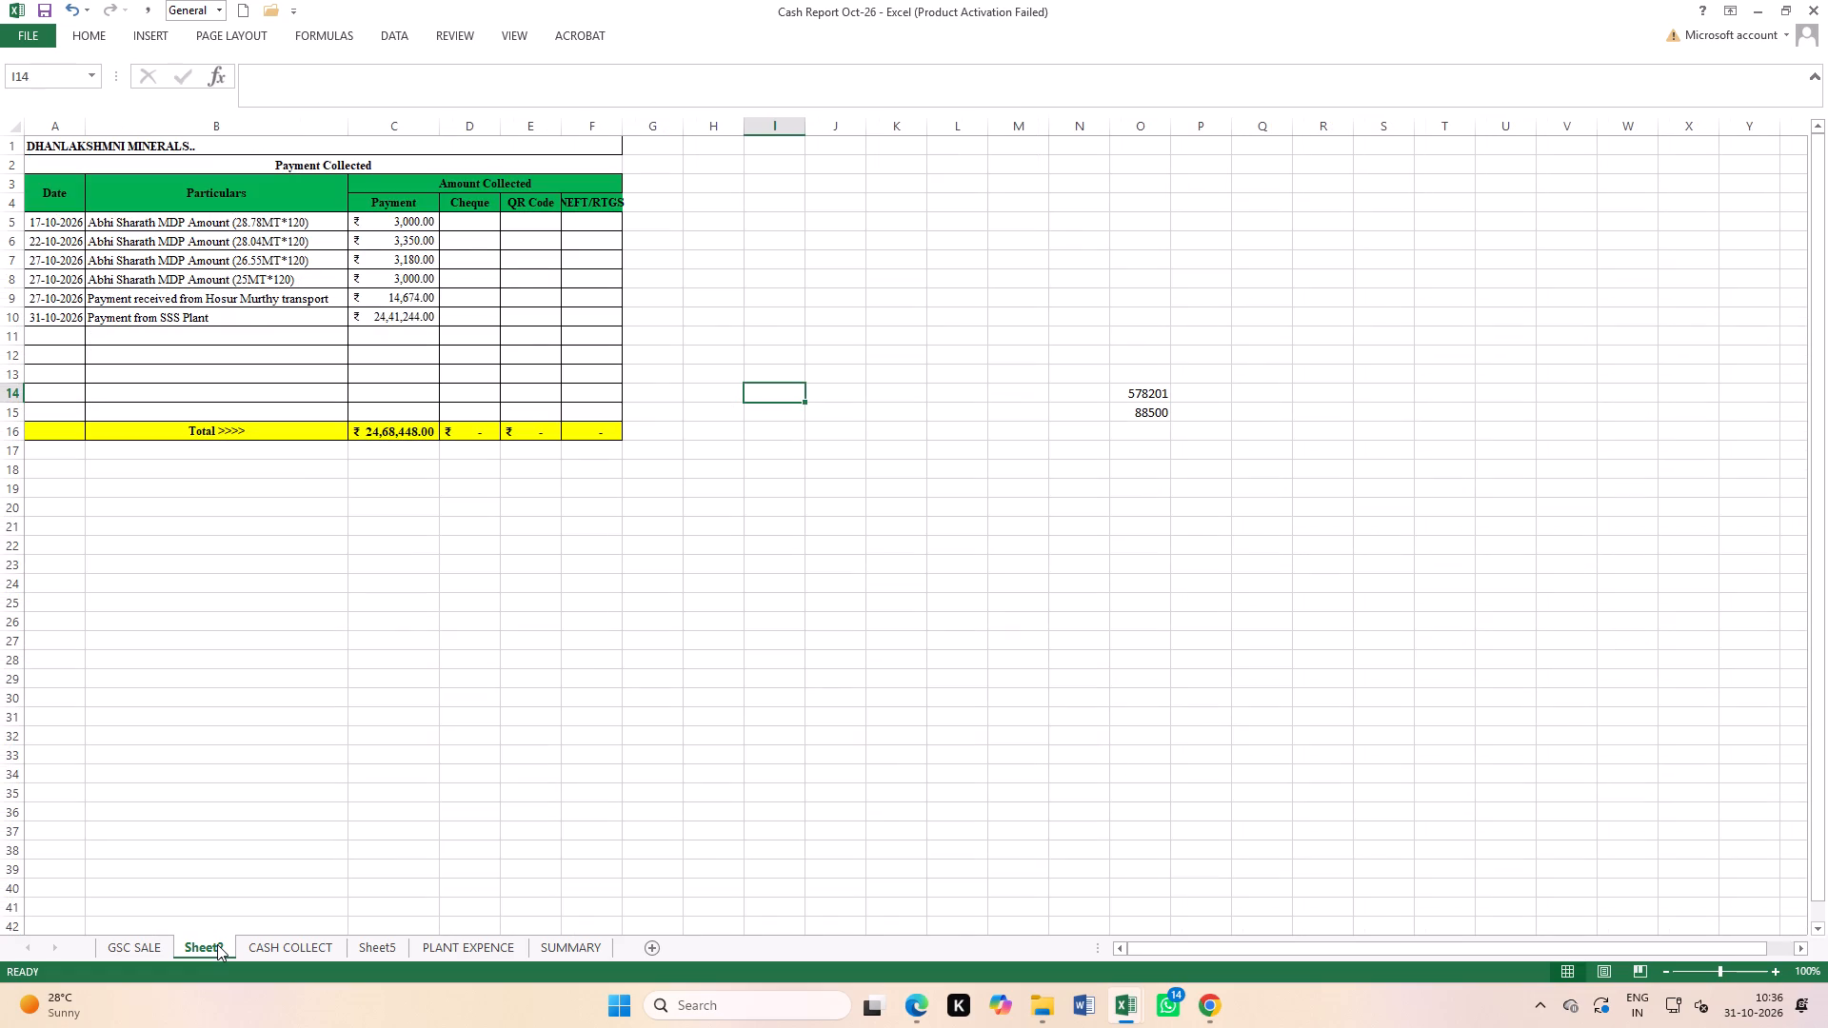
left_click(294, 949)
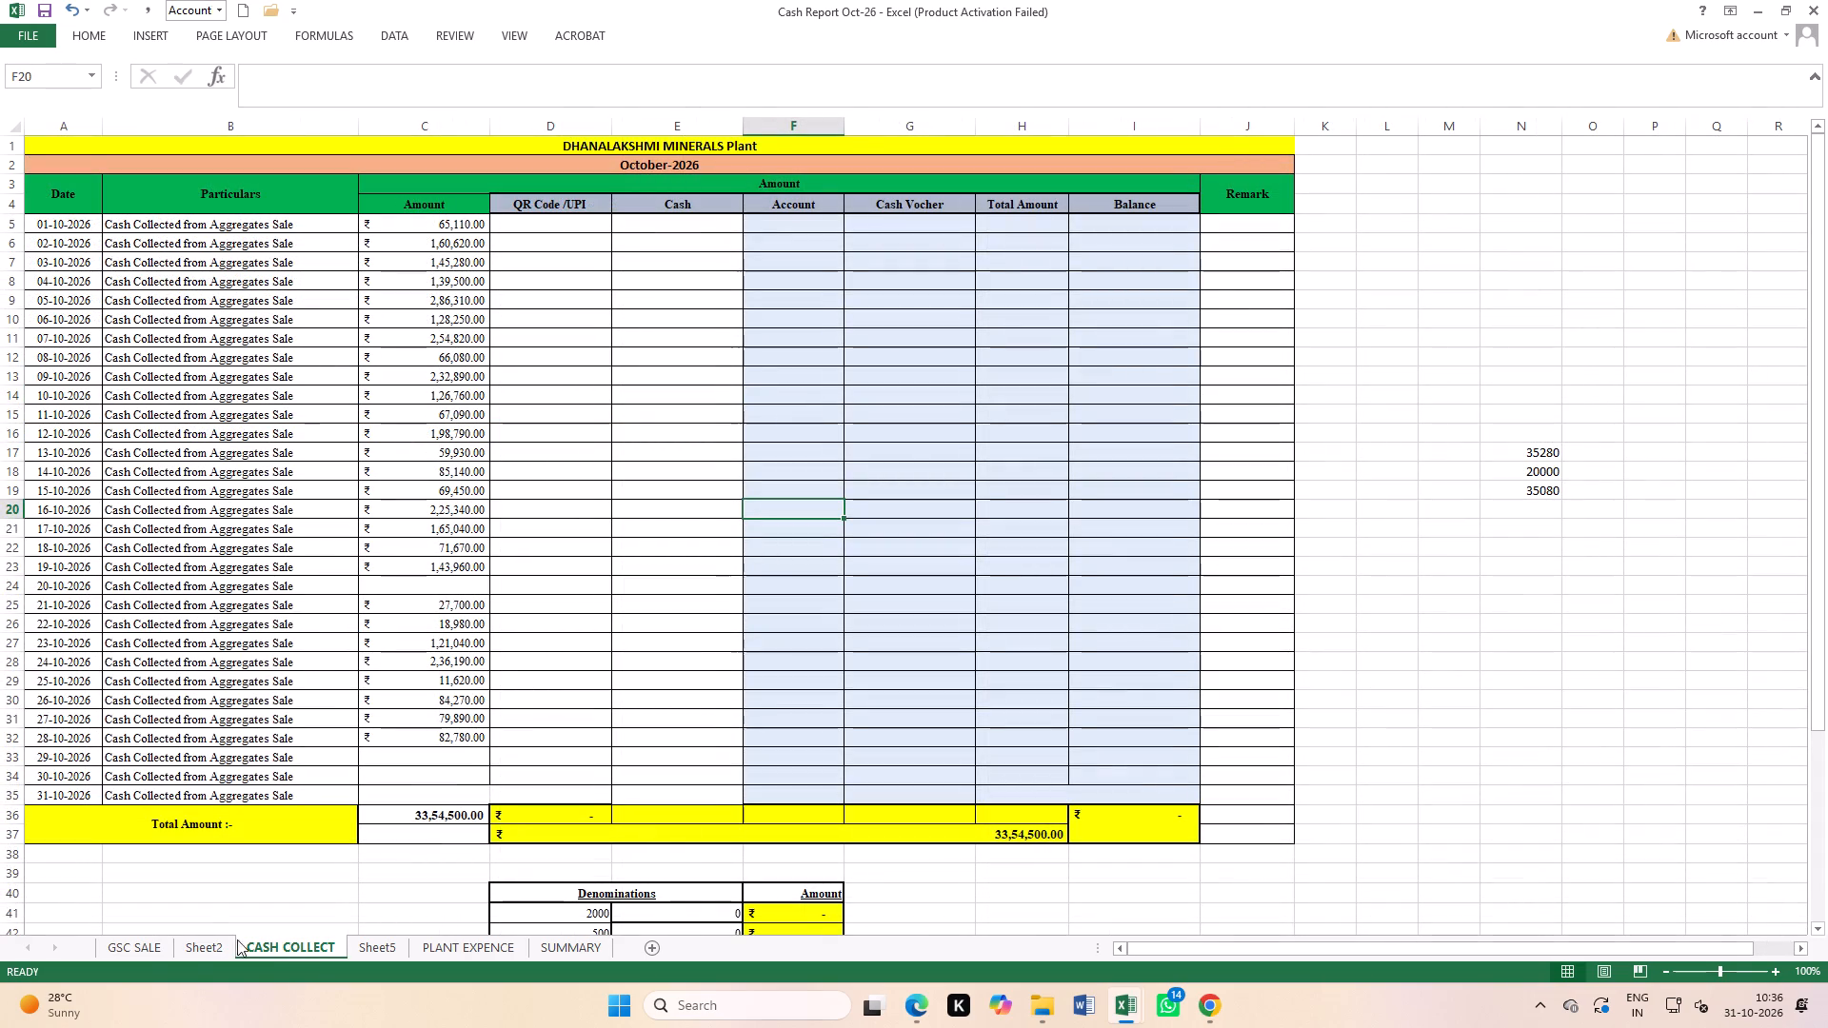
left_click(165, 943)
left_click(0, 214)
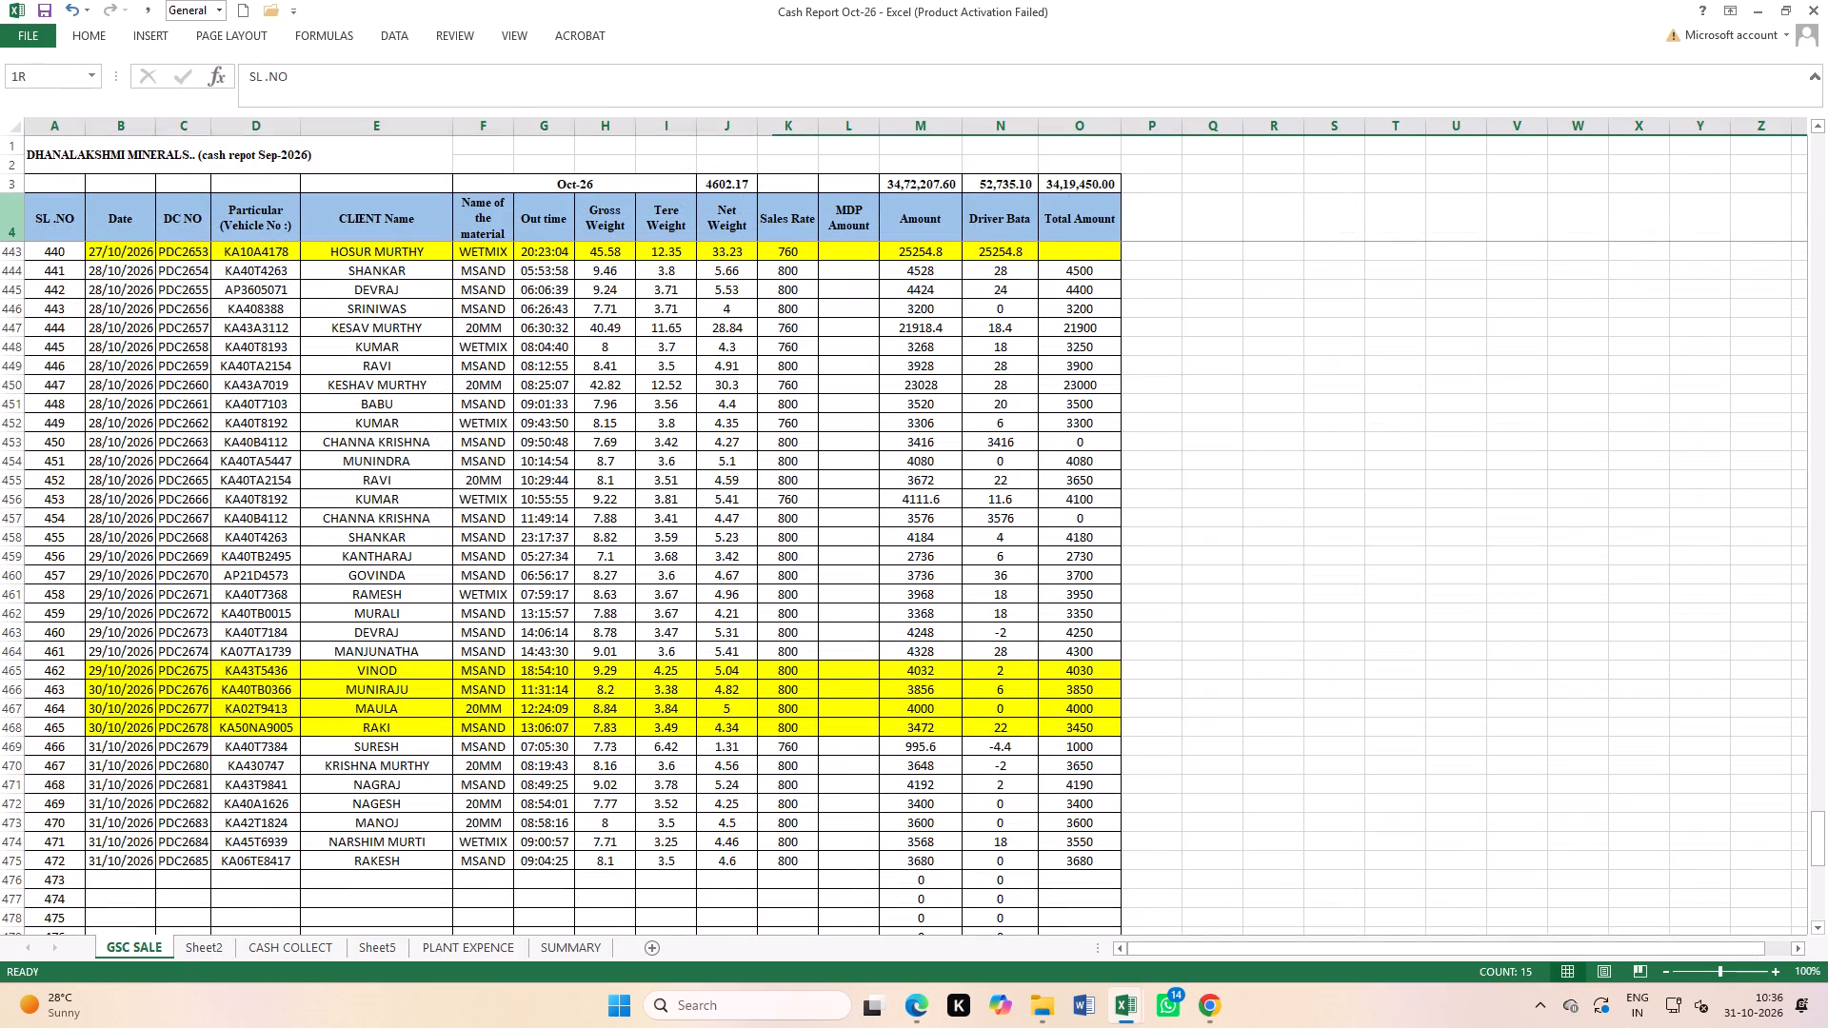
left_click(406, 38)
left_click(498, 73)
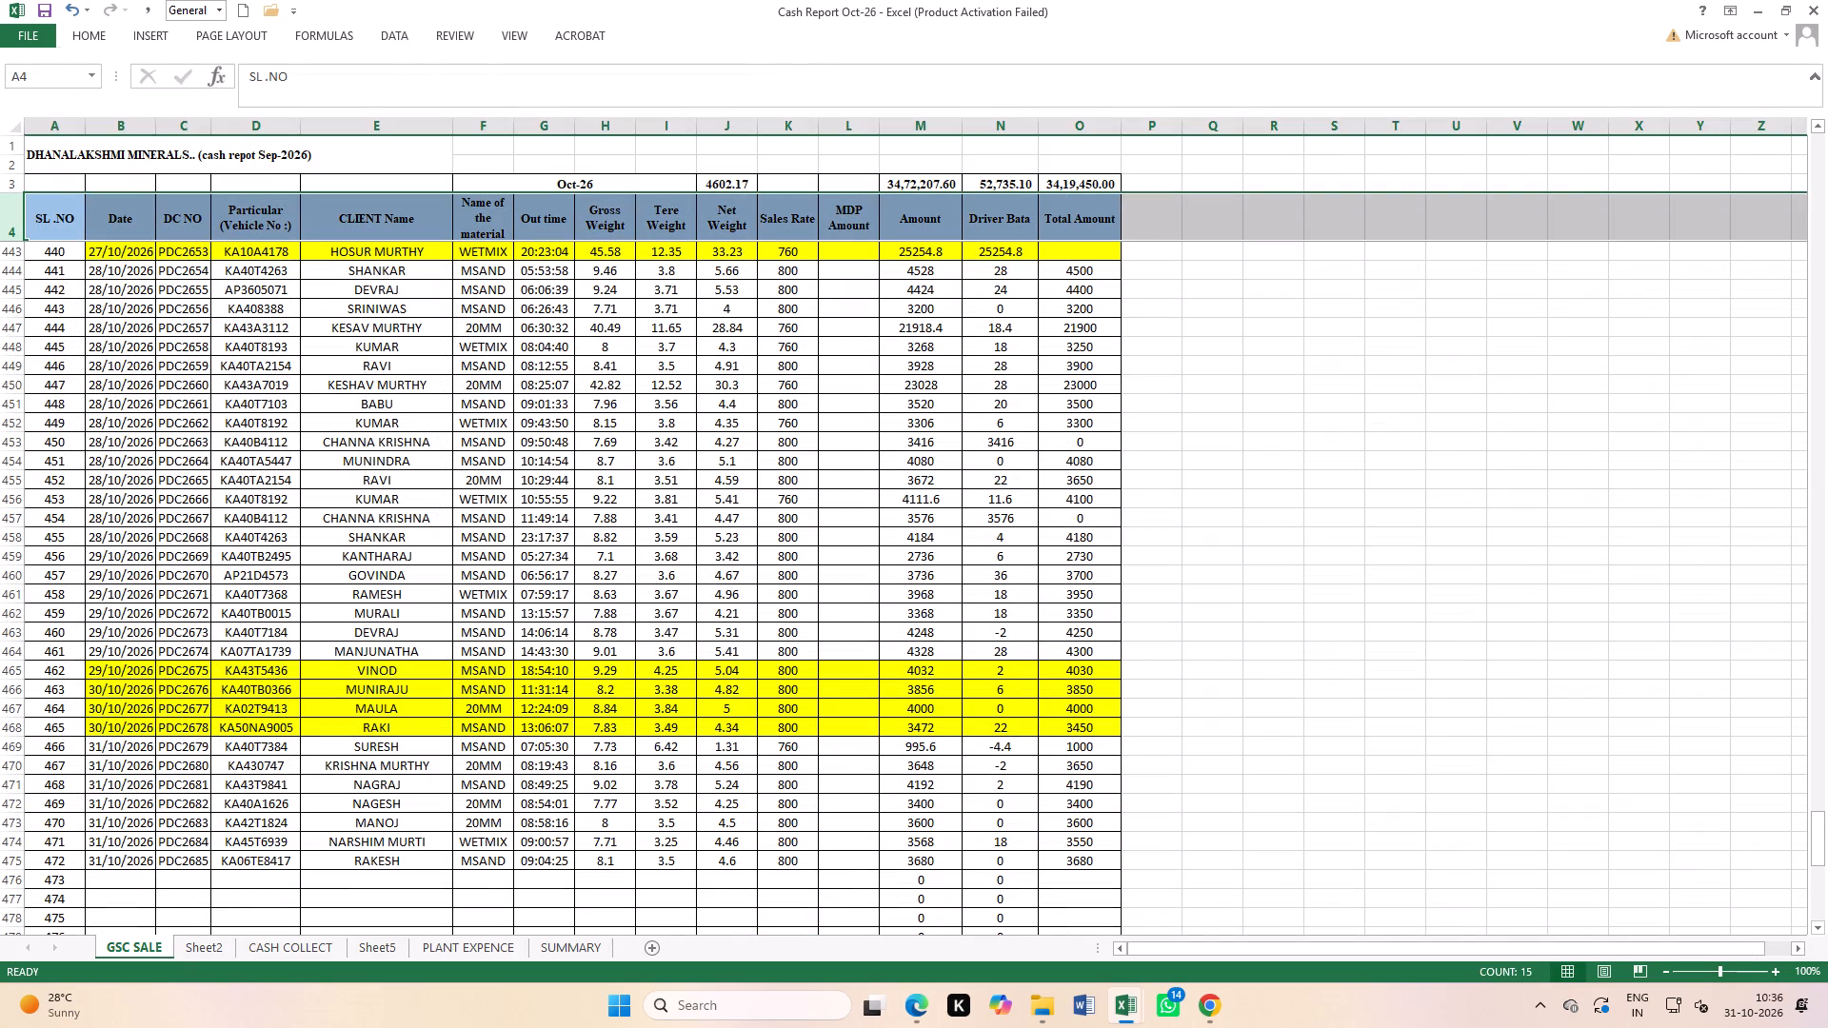
left_click(374, 519)
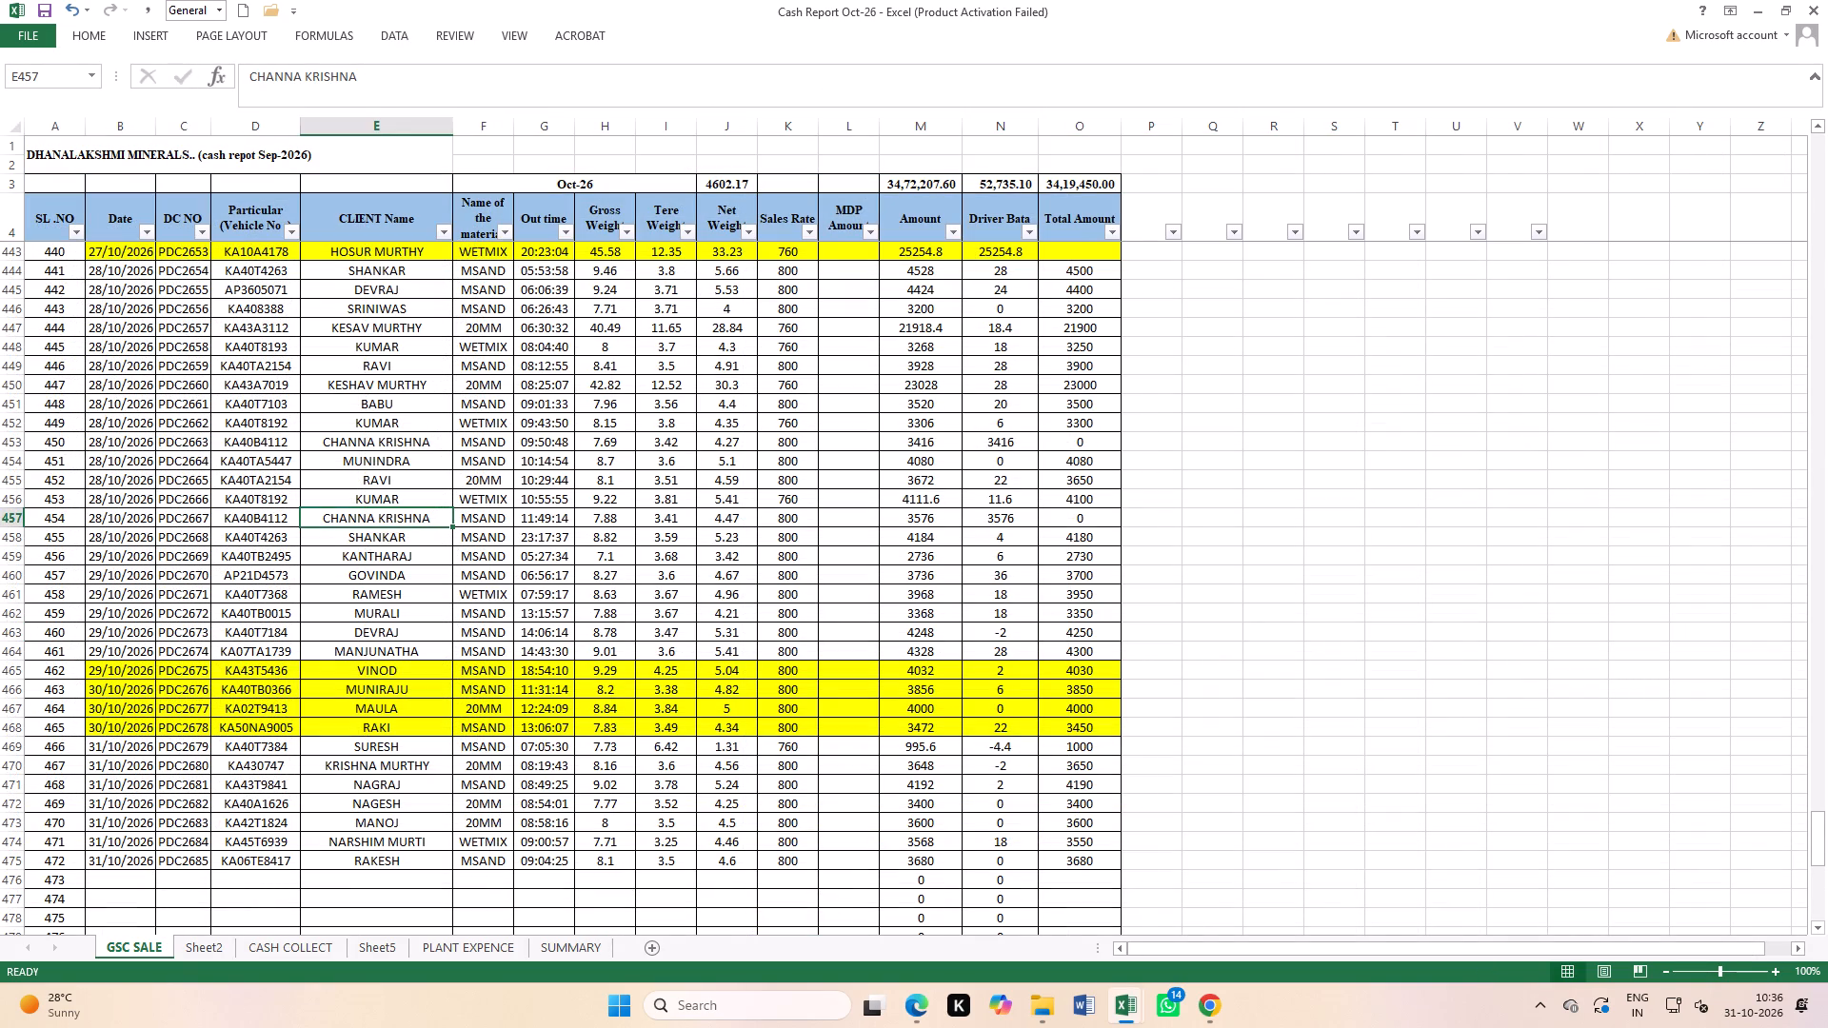
left_click(145, 229)
left_click(109, 415)
scroll(90, 575, "down", 5)
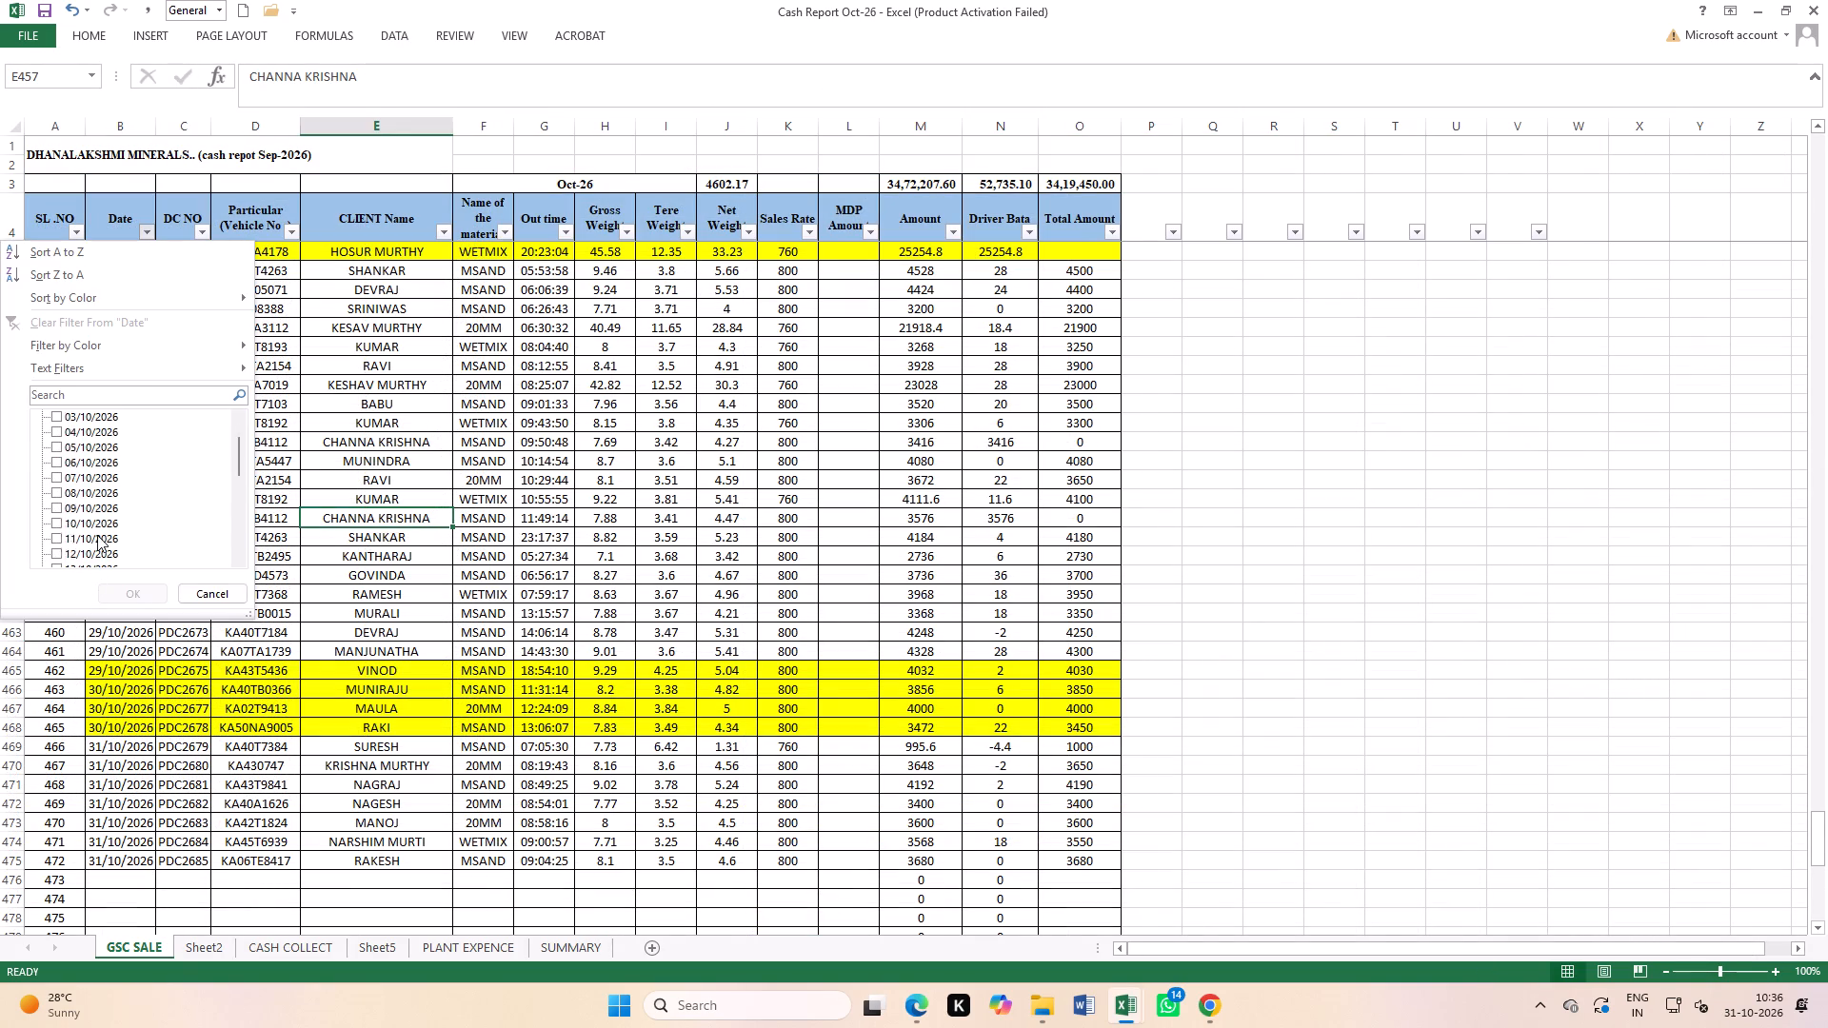
scroll(97, 535, "down", 12)
left_click(95, 509)
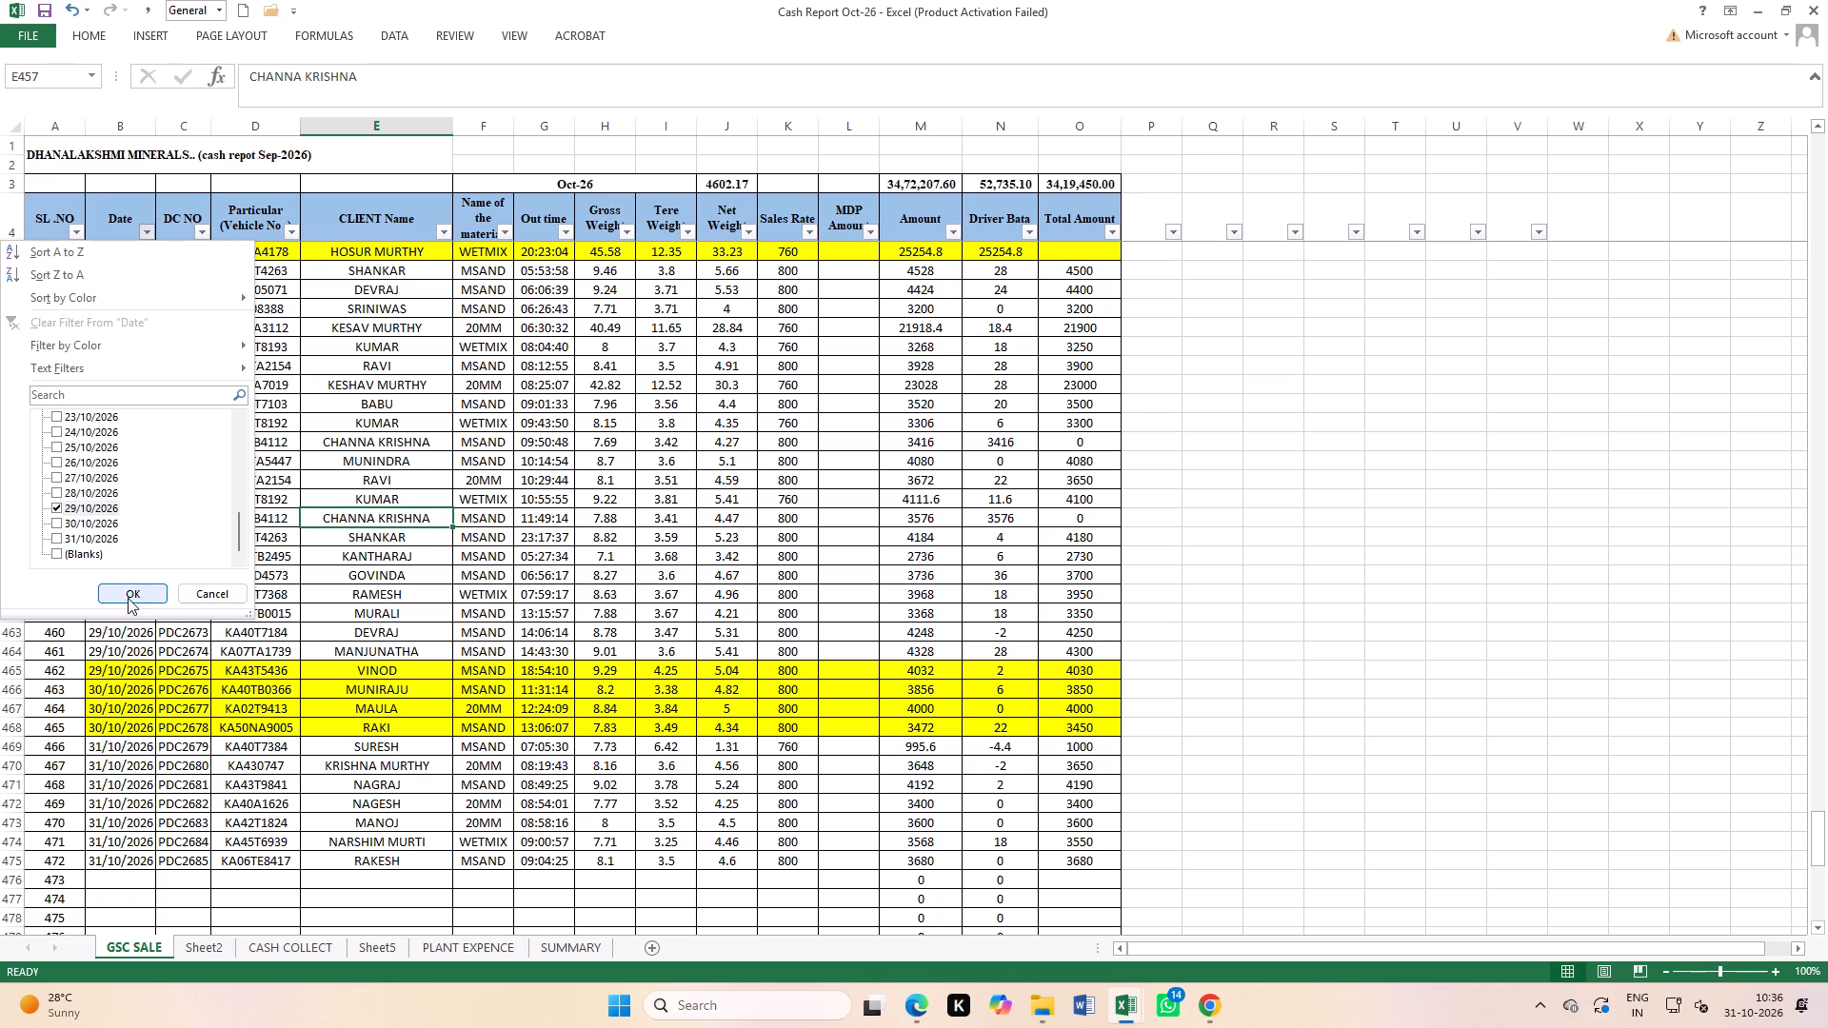
left_click(128, 593)
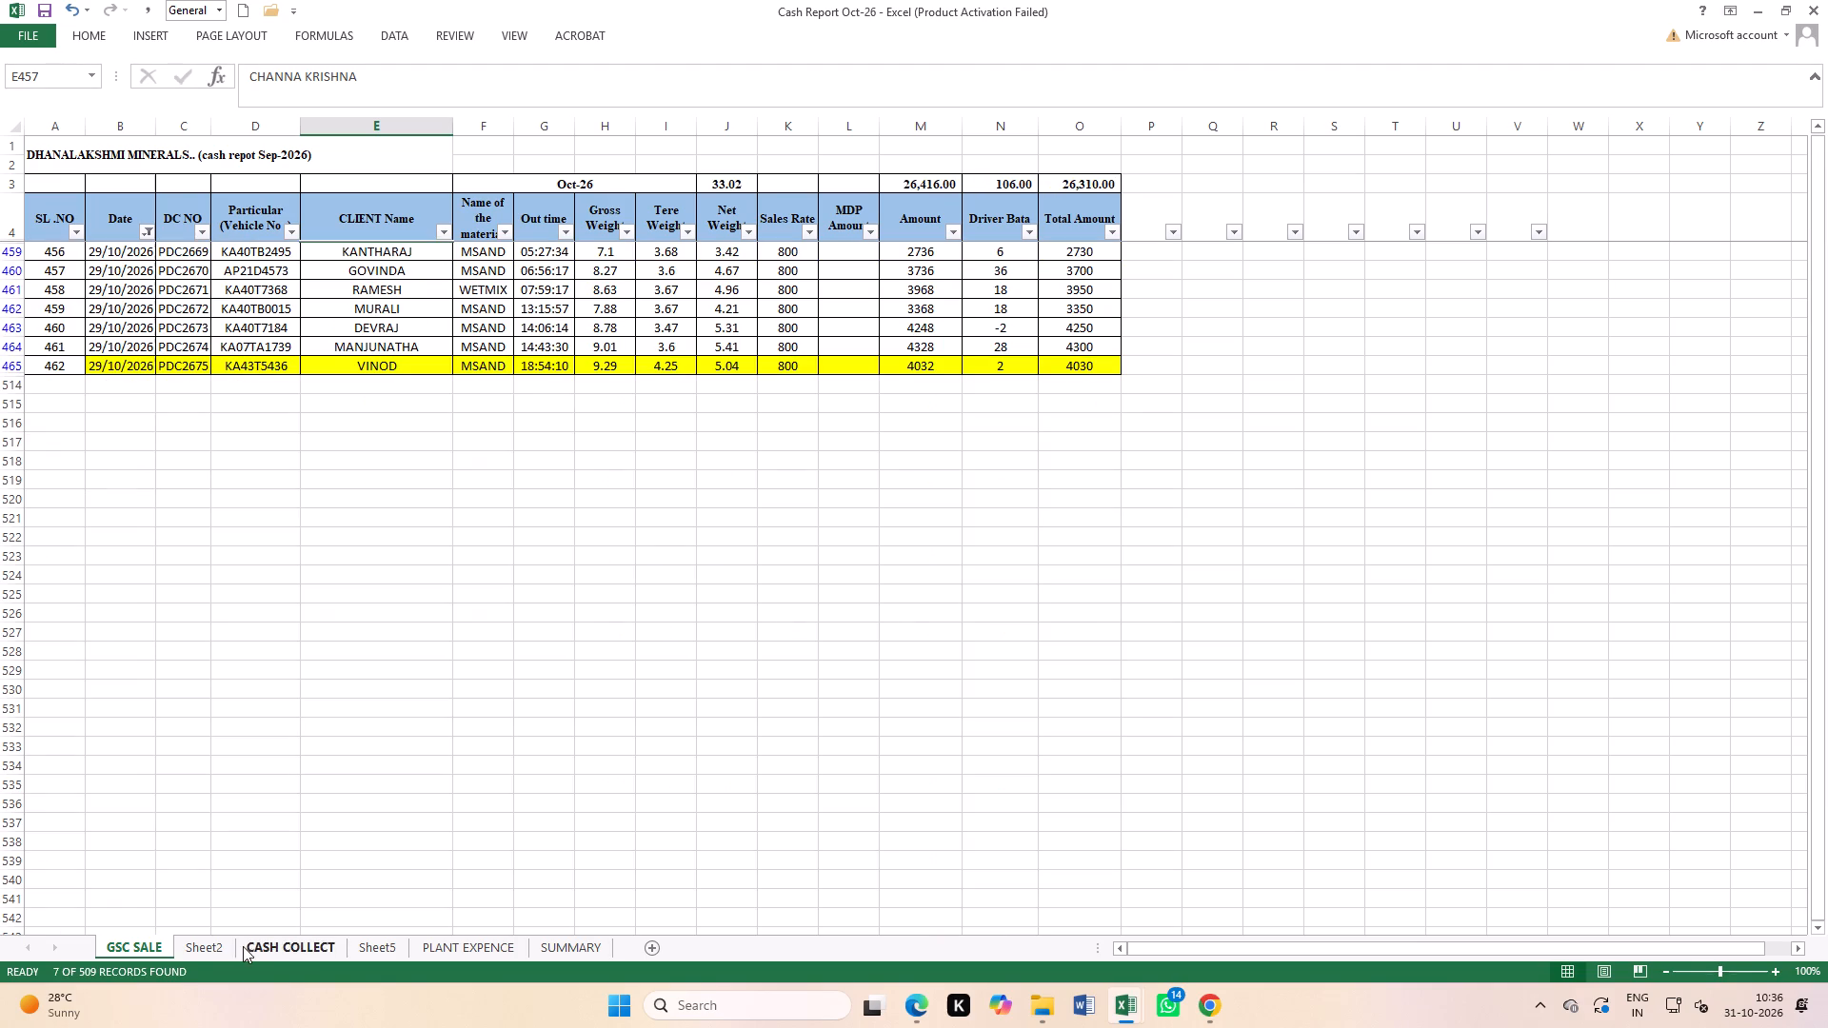
Enter 26310 as the Amount for 29-10-2026 on the CASH COLLECT sheet.
left_click(215, 949)
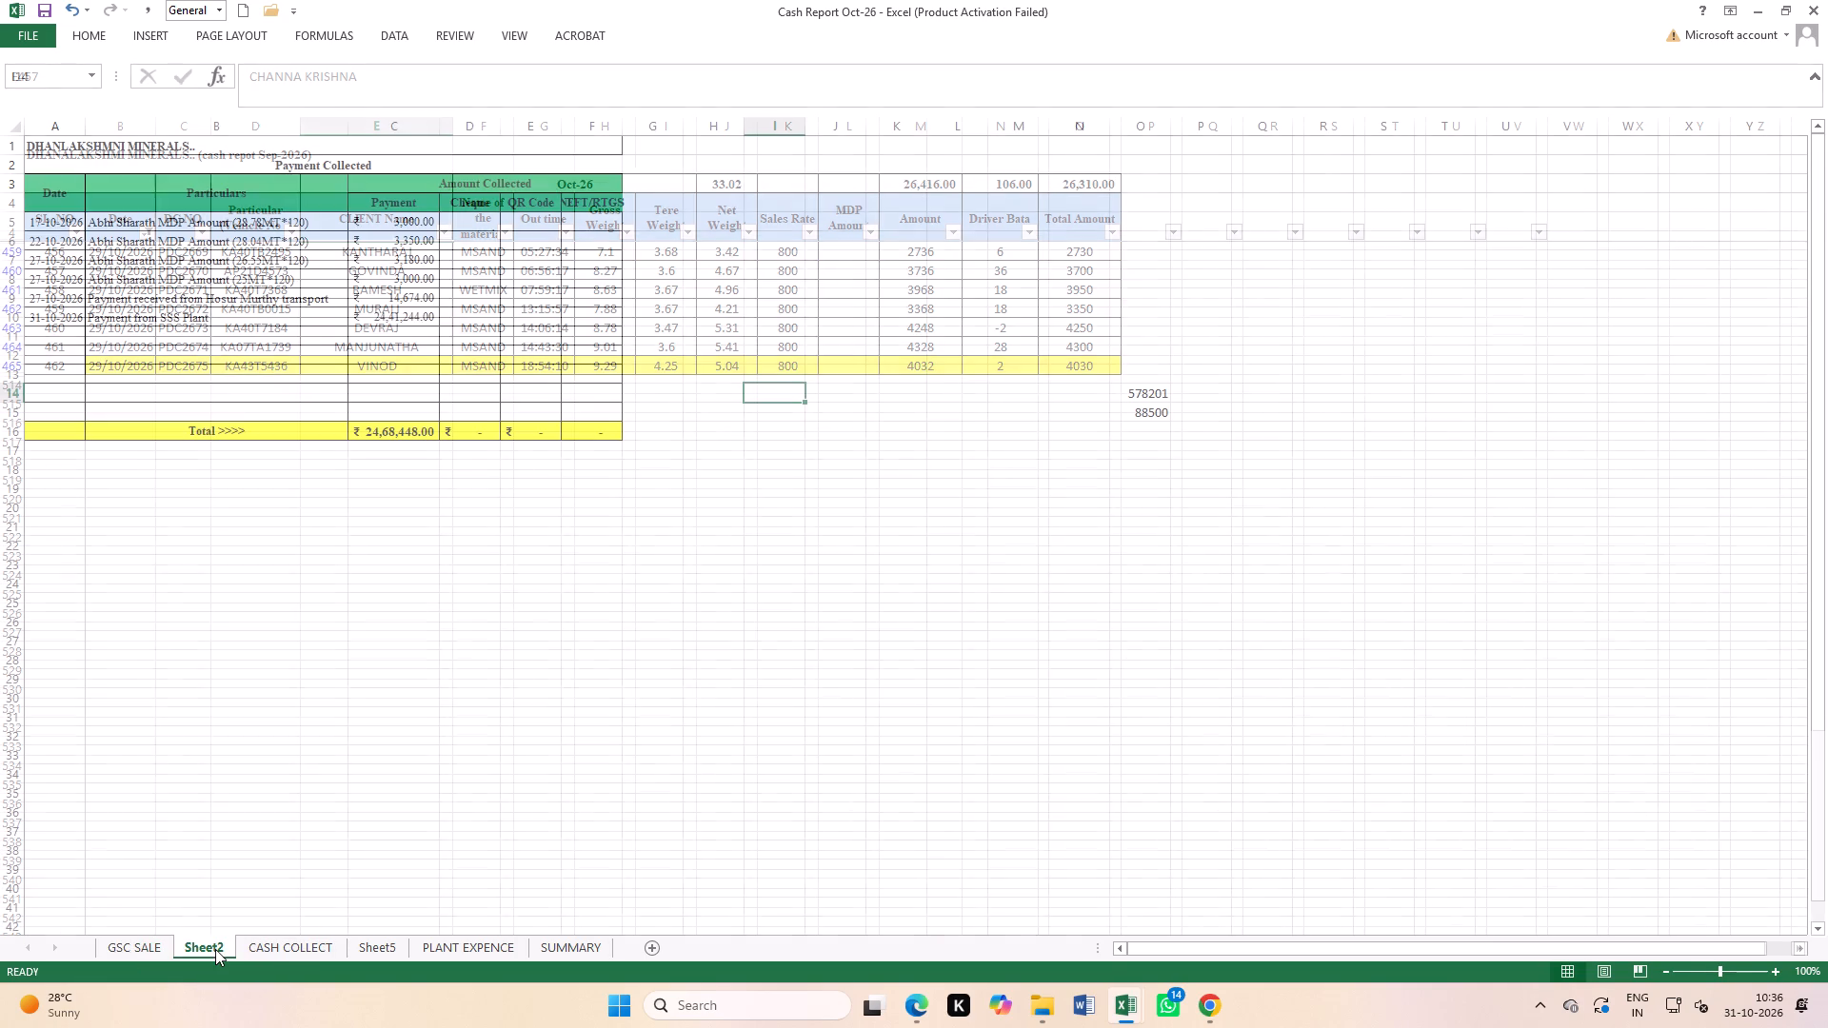
left_click(254, 949)
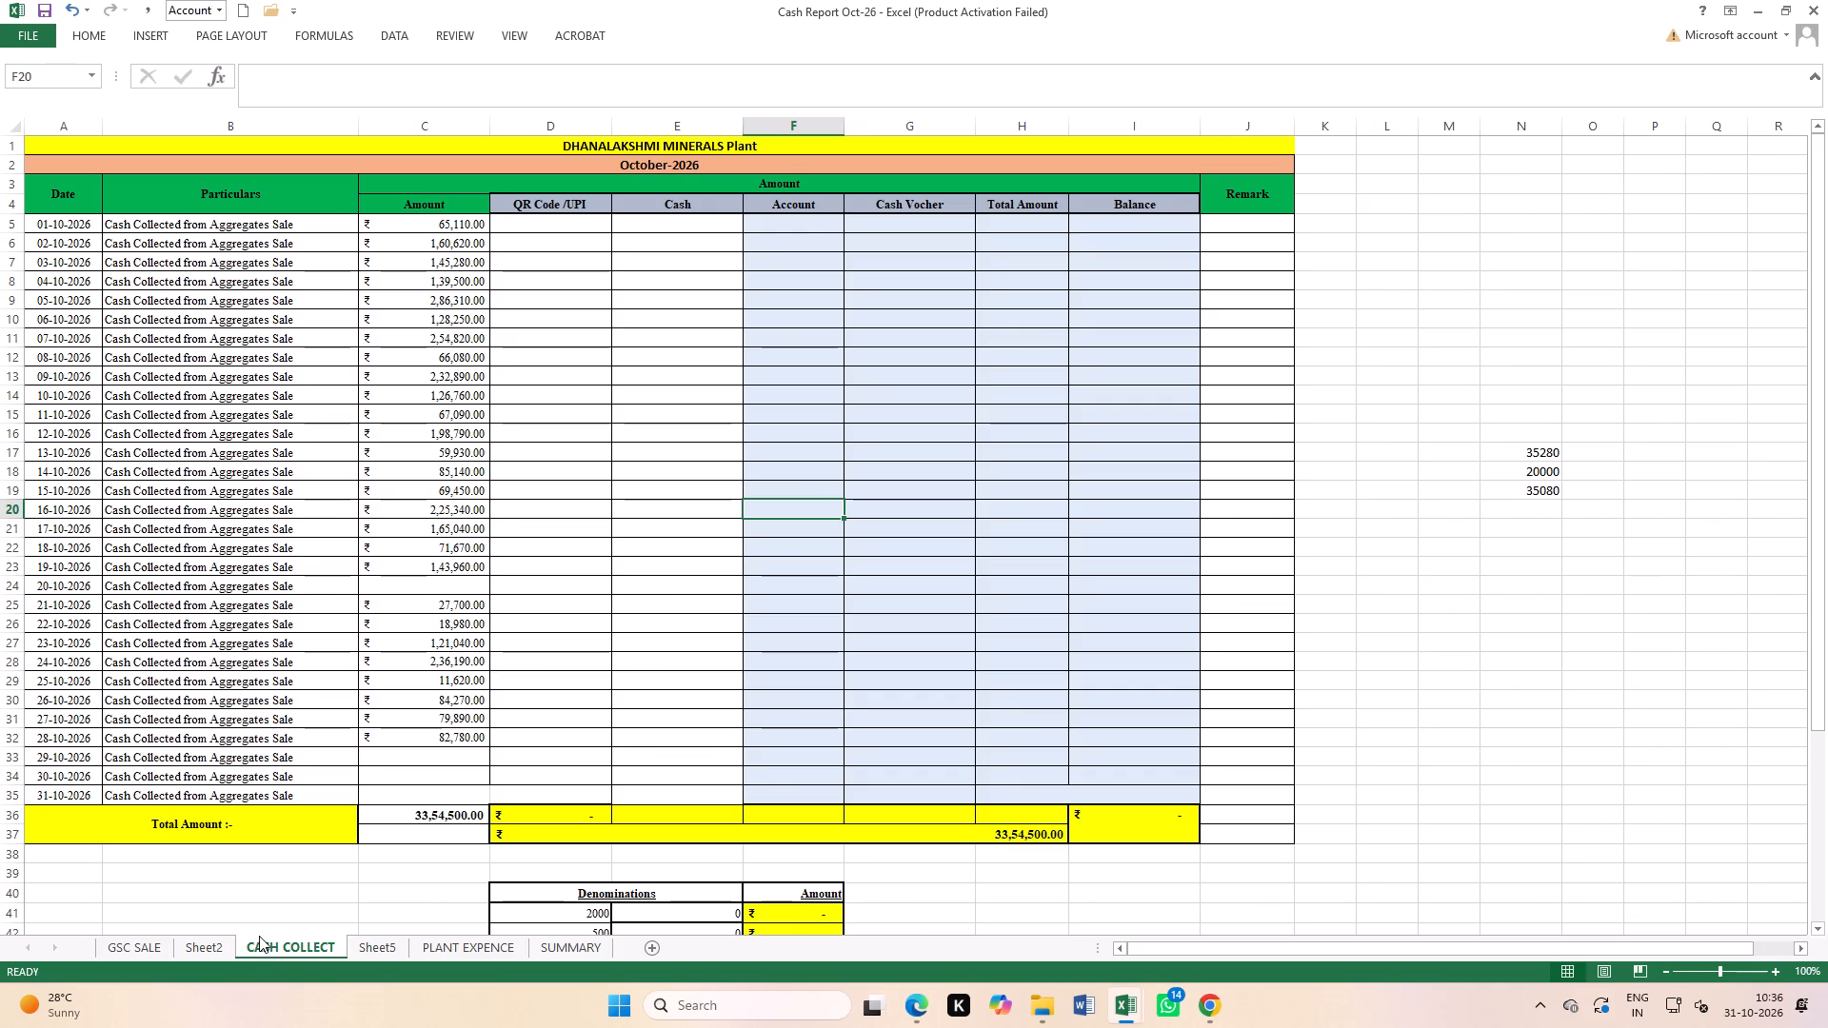
left_click(414, 761)
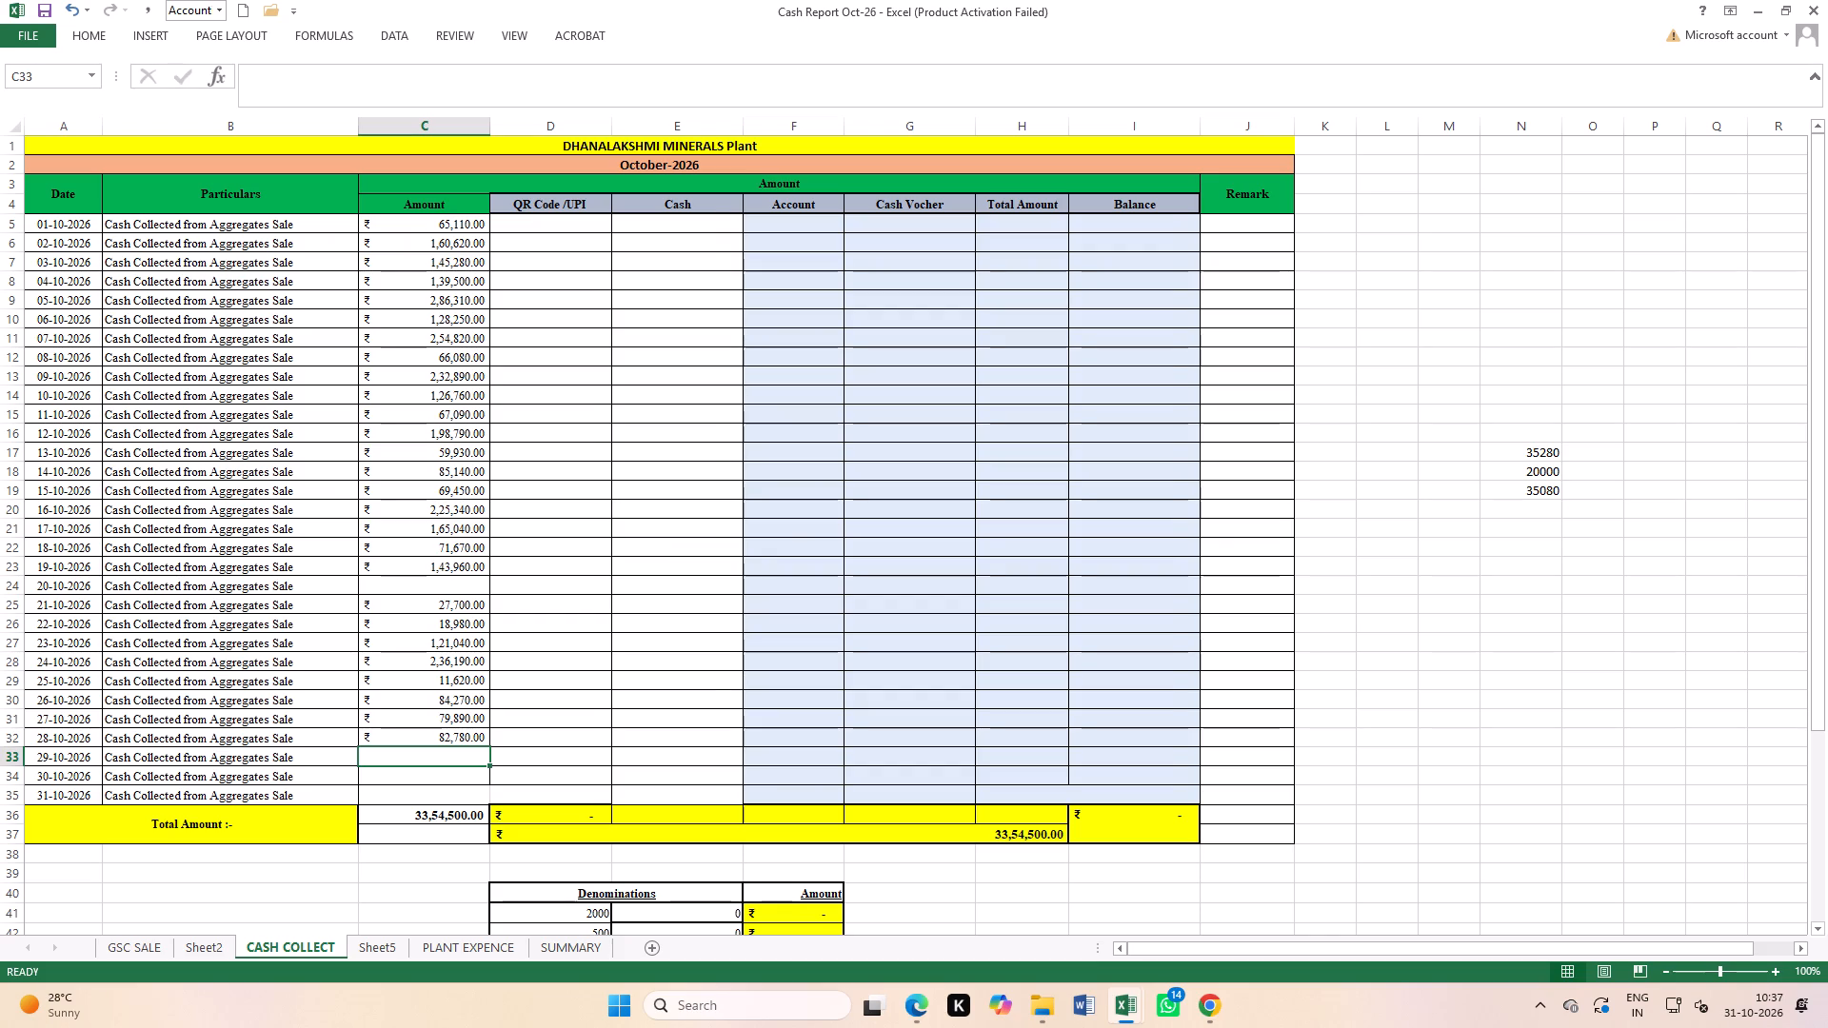
left_click(134, 949)
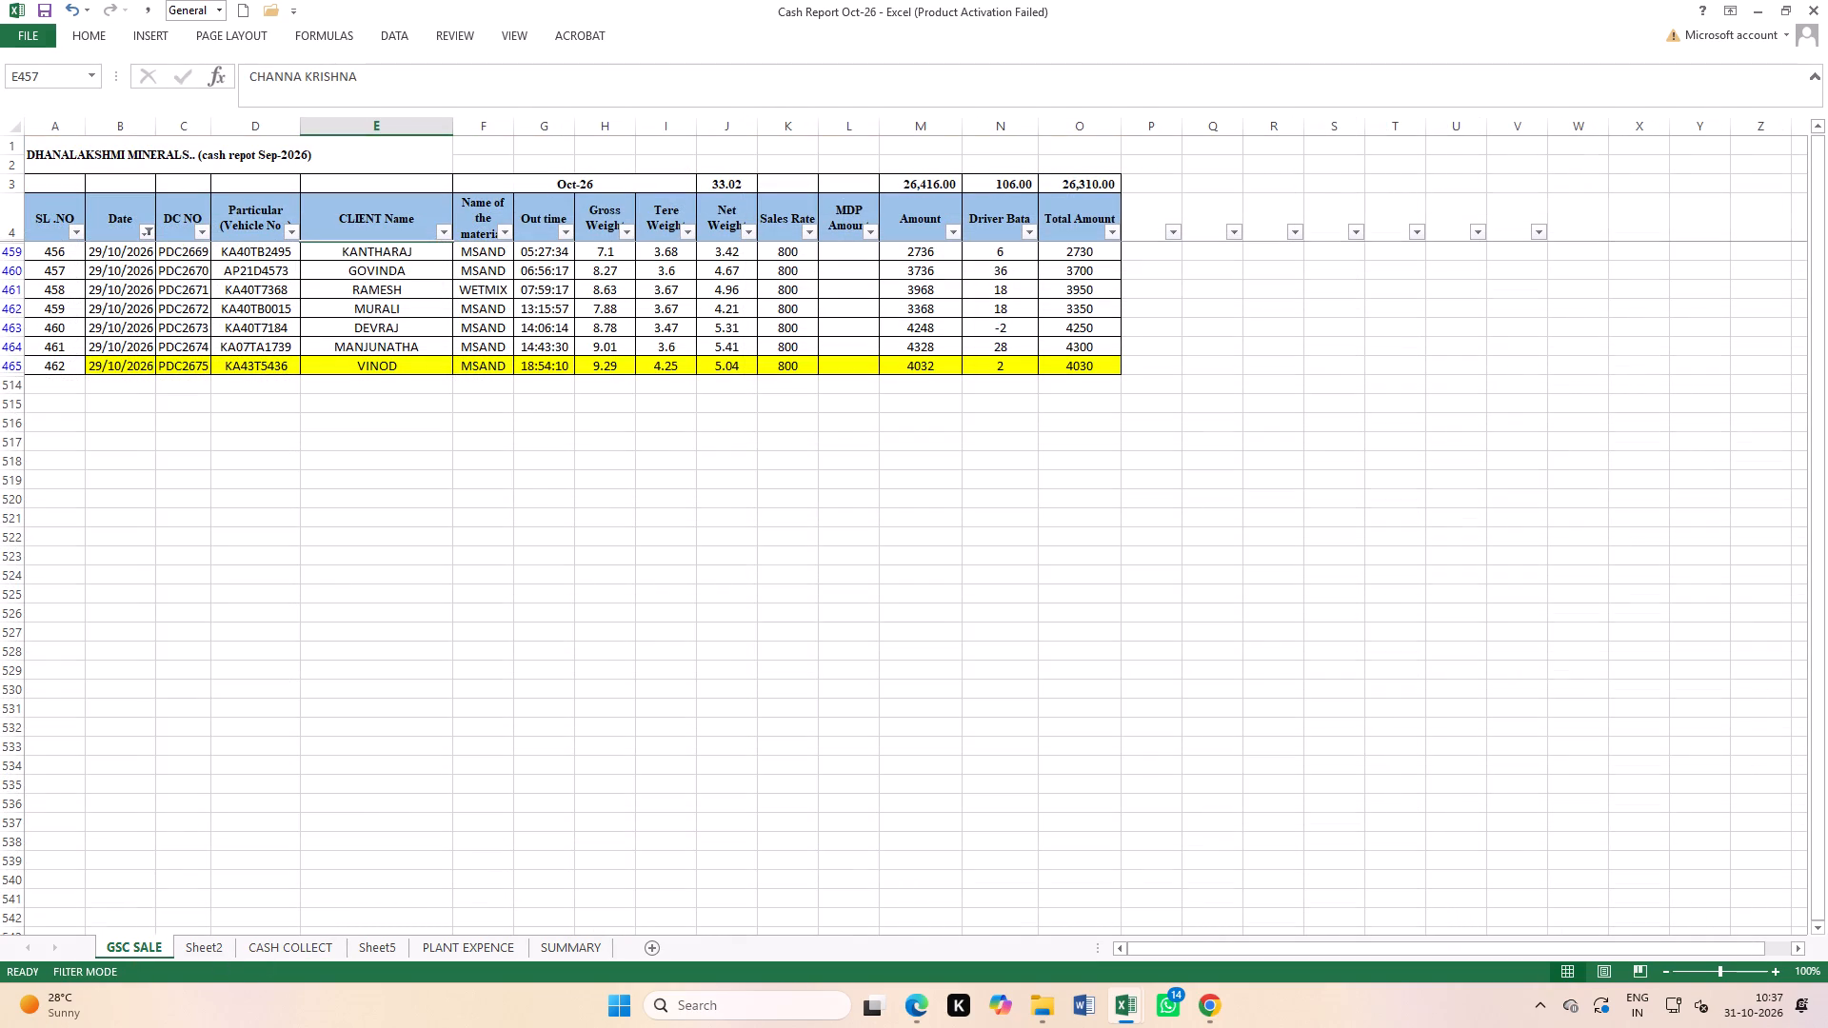
left_click(252, 943)
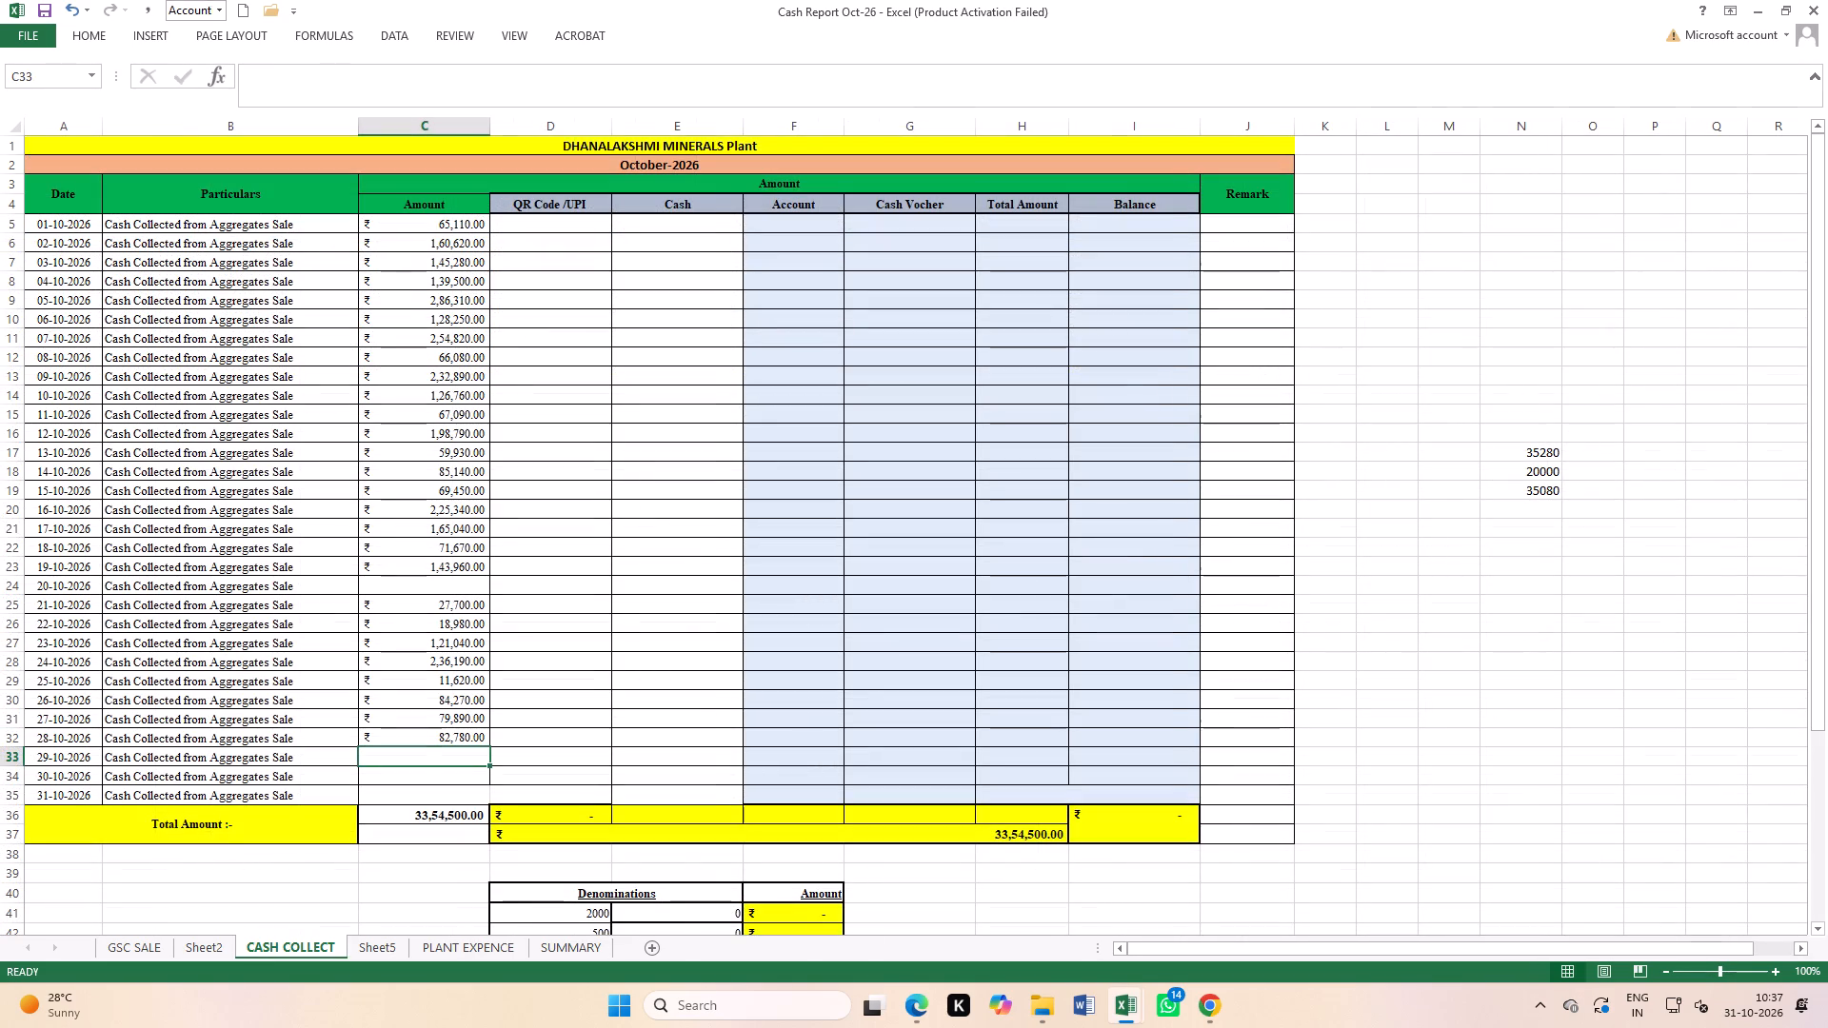
type("26310")
key("Return")
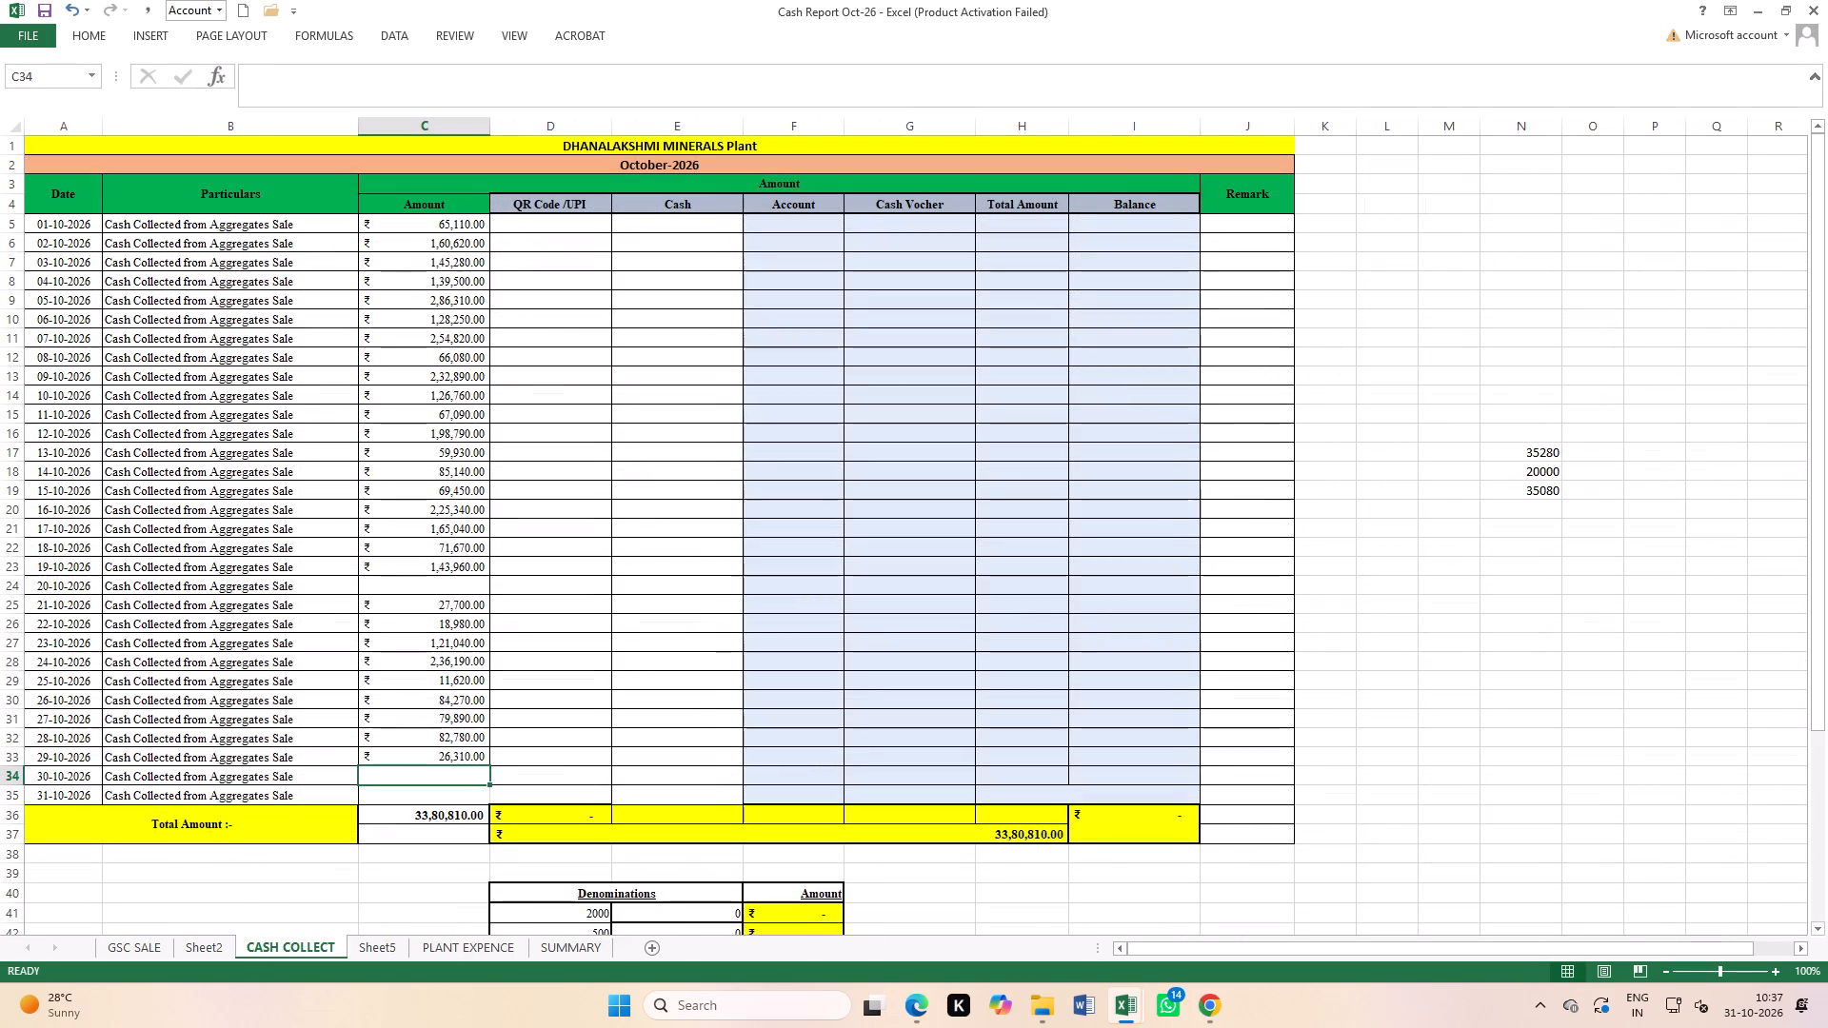
Change the Date filter on the GSC SALE sheet to show only 30/10/2026.
left_click(145, 940)
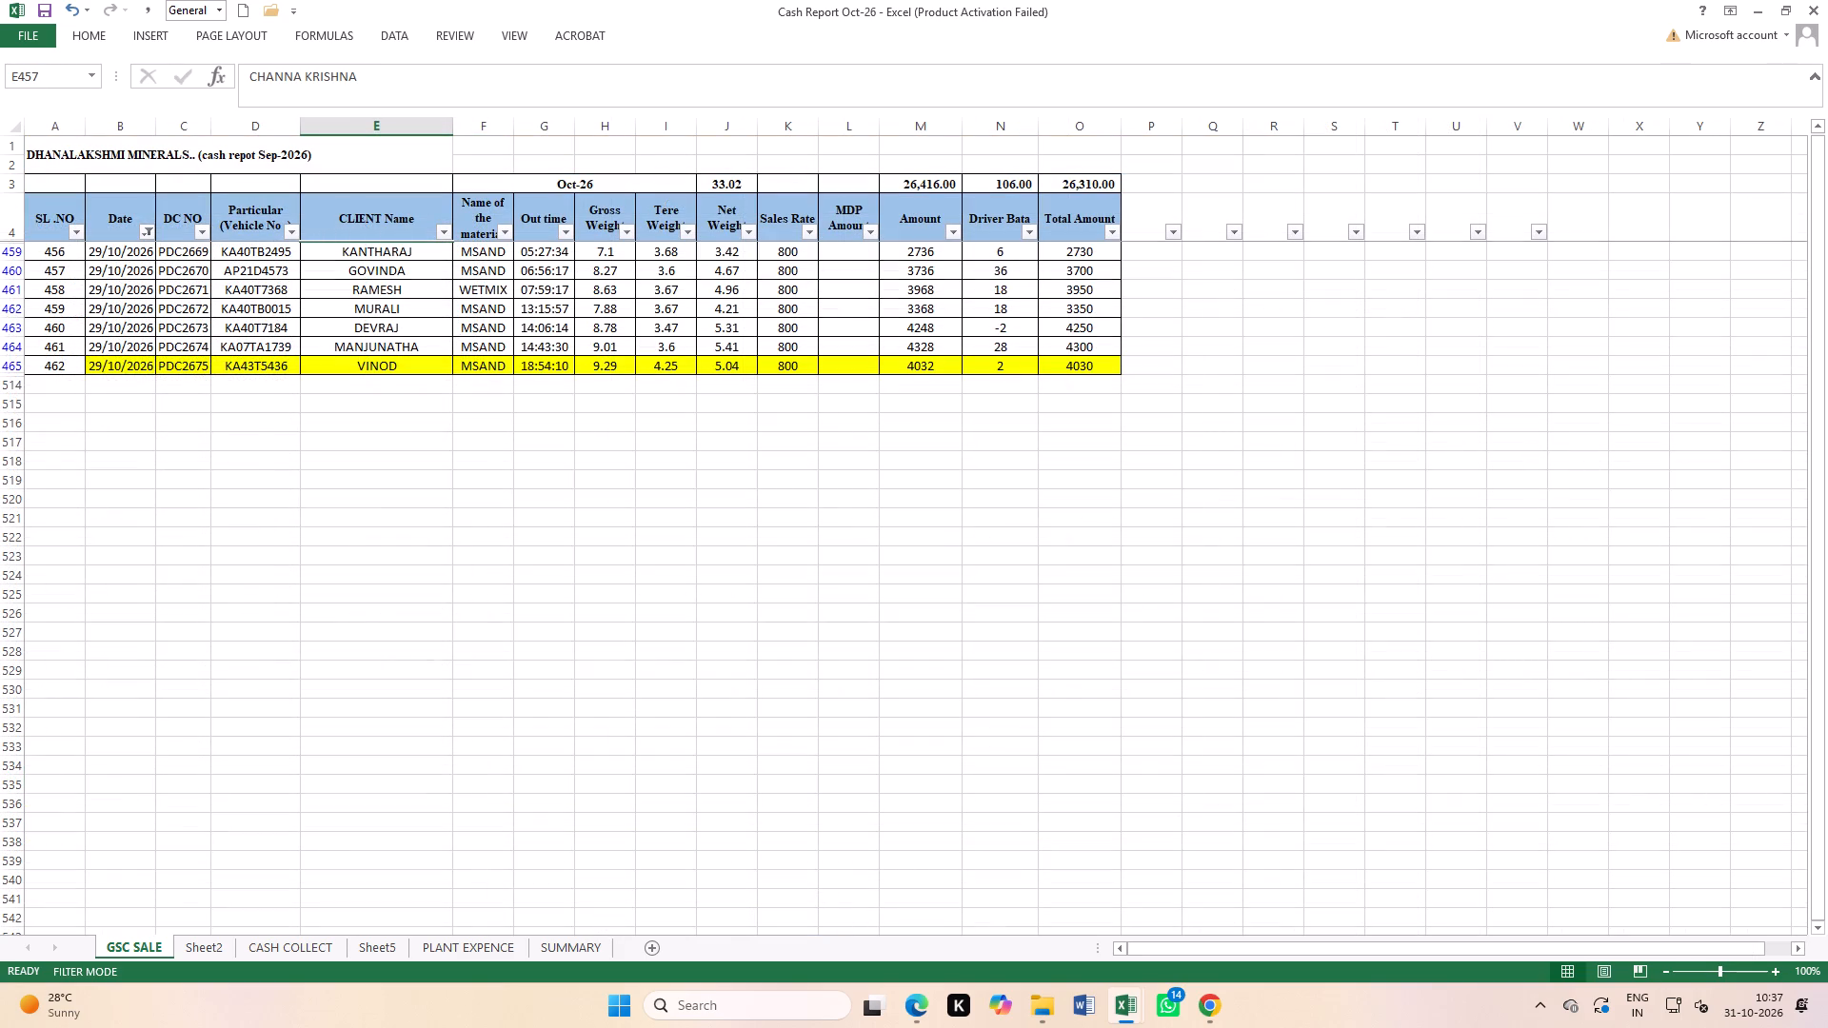
left_click(144, 228)
scroll(104, 530, "down", 7)
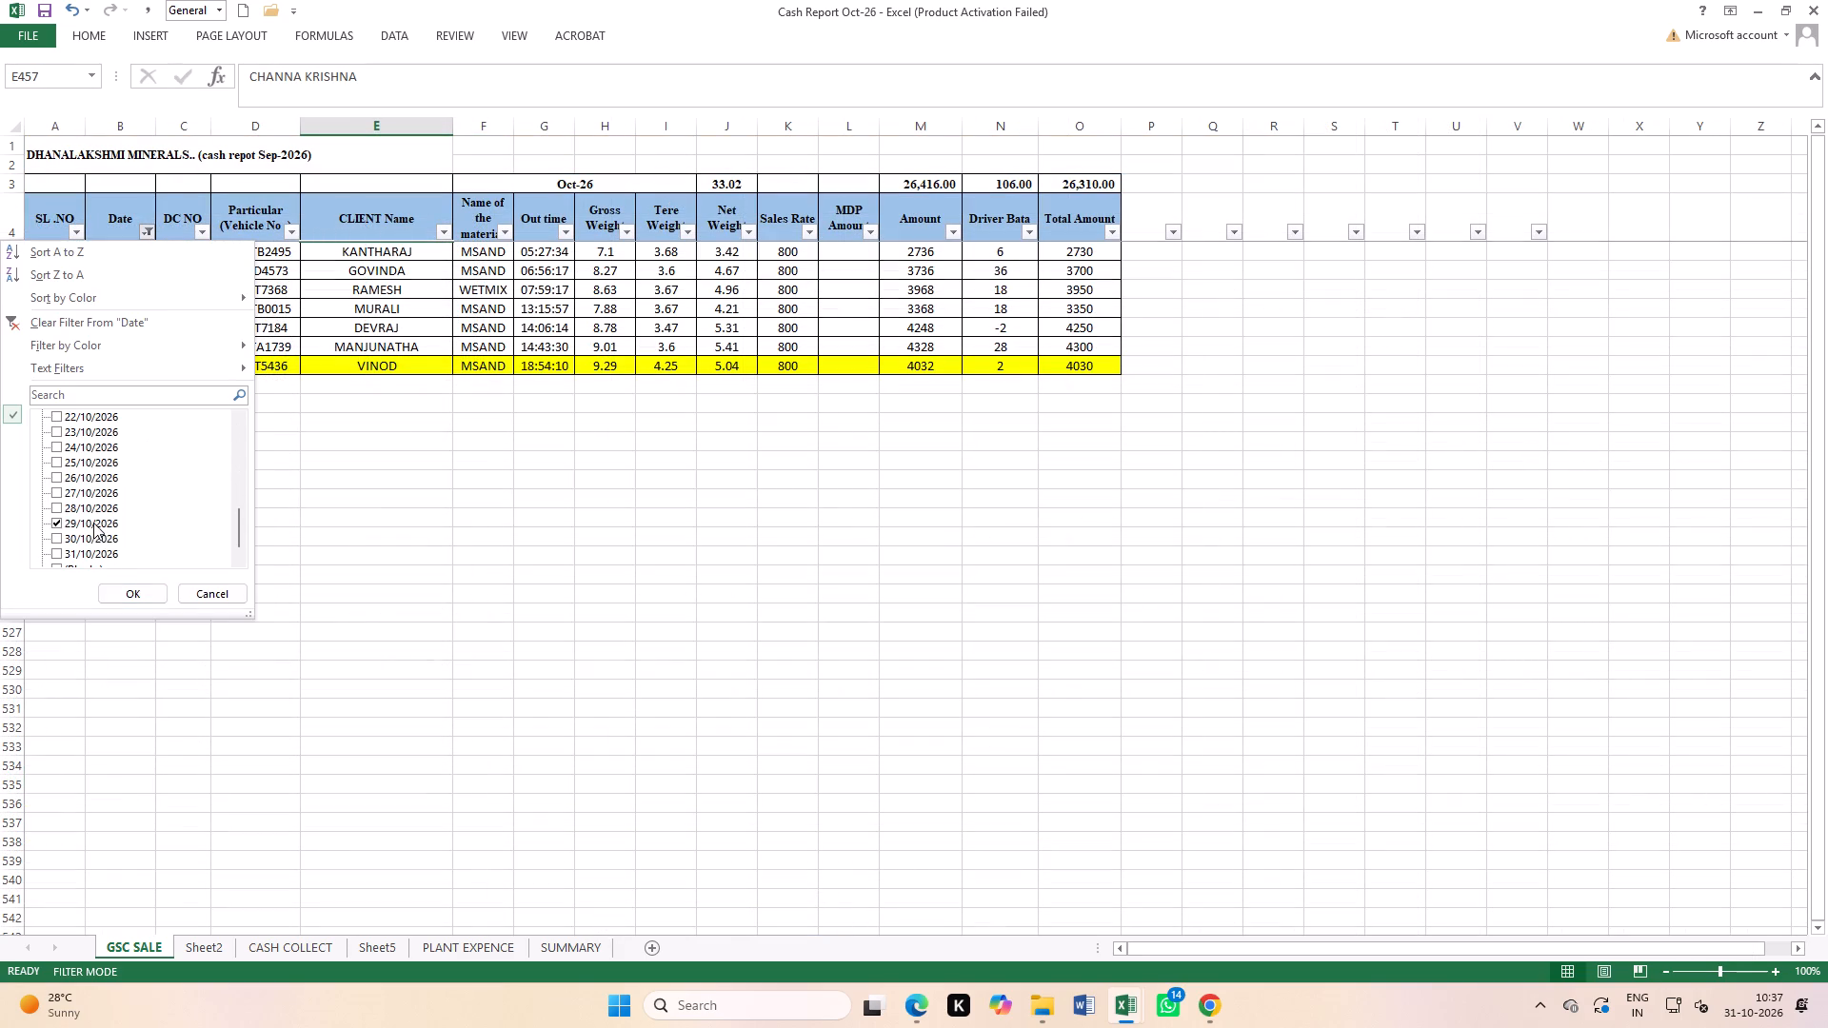
left_click(93, 523)
left_click(96, 540)
left_click(124, 590)
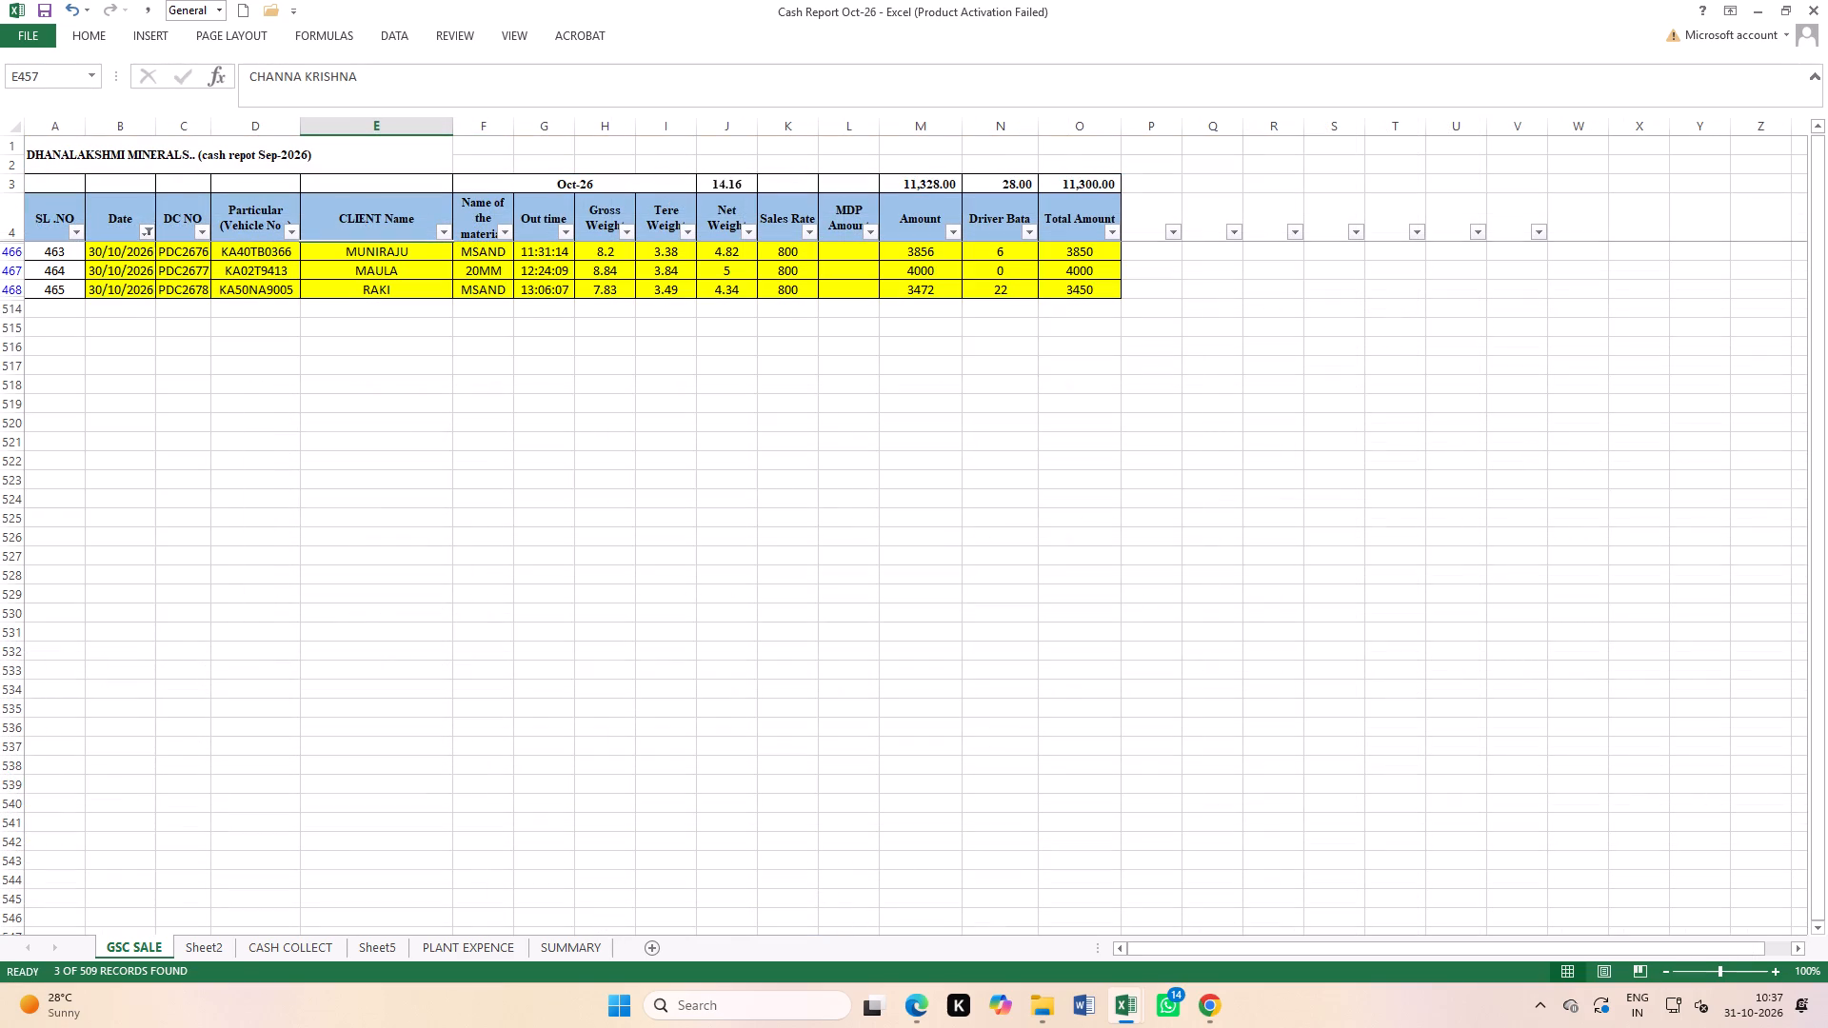
Enter 11300 as the Amount for 30-10-2026 on the CASH COLLECT sheet.
left_click(224, 953)
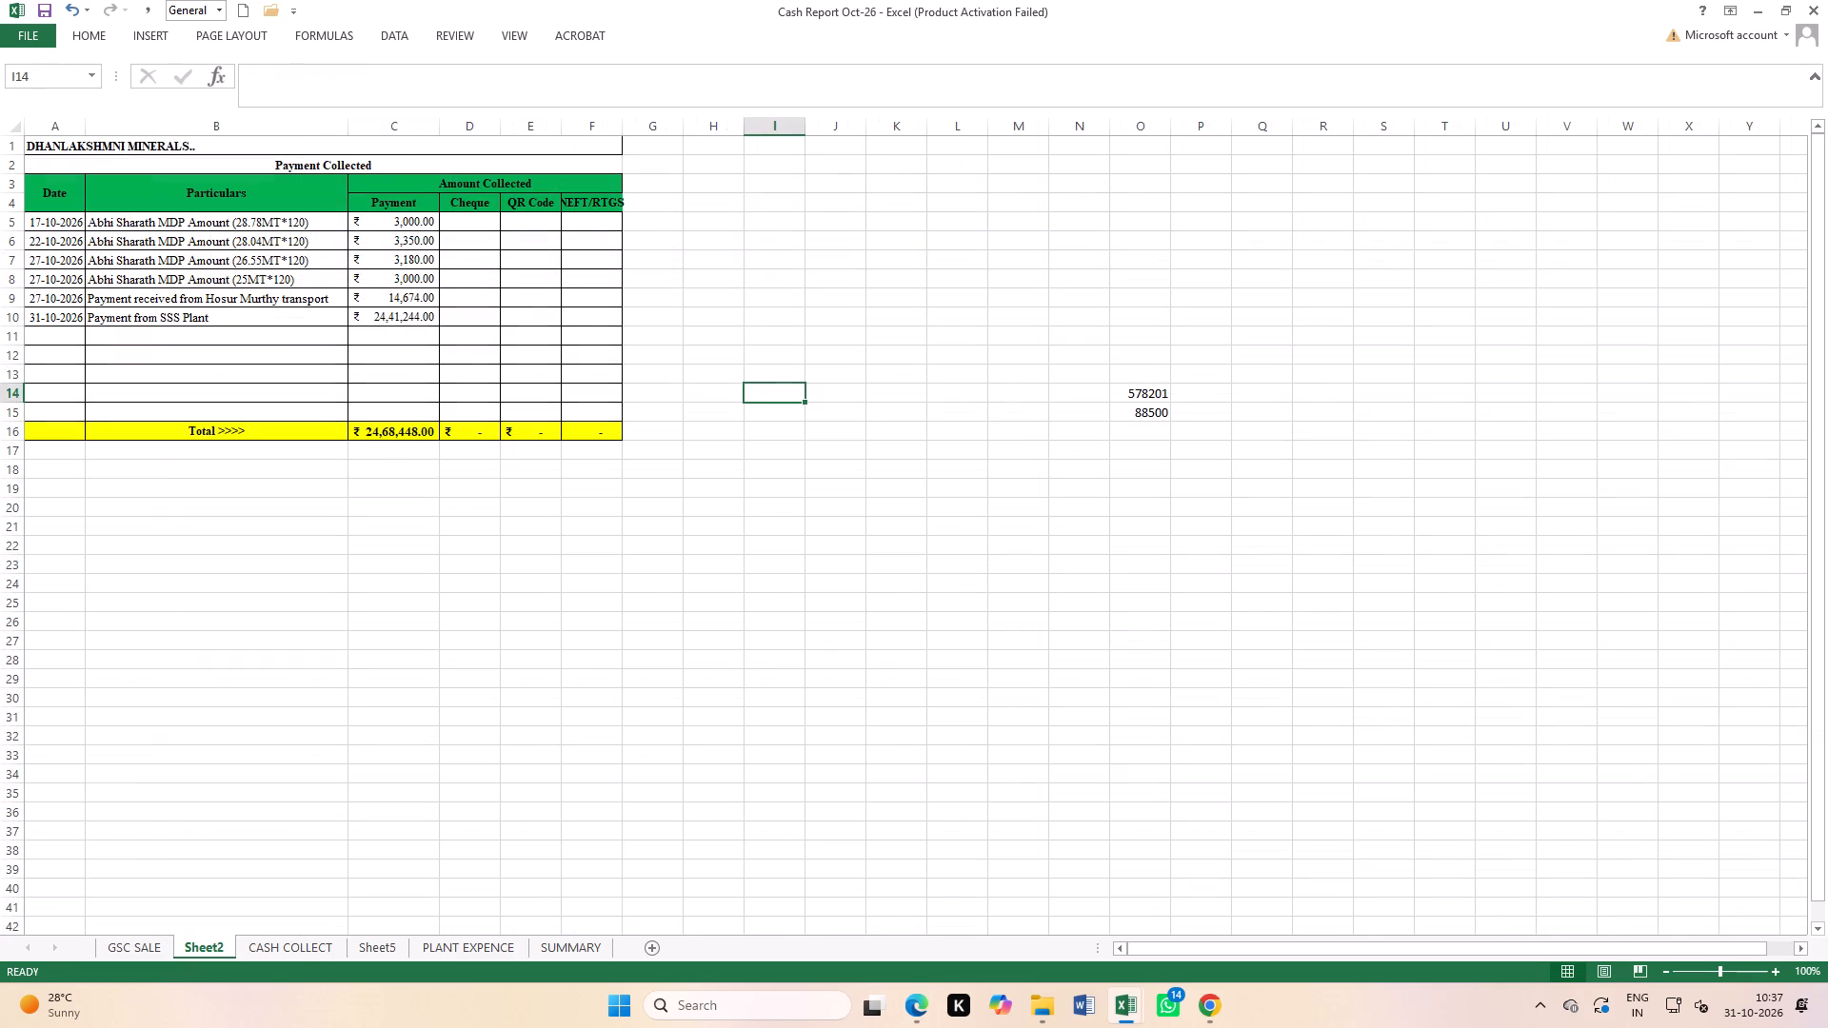
left_click(291, 953)
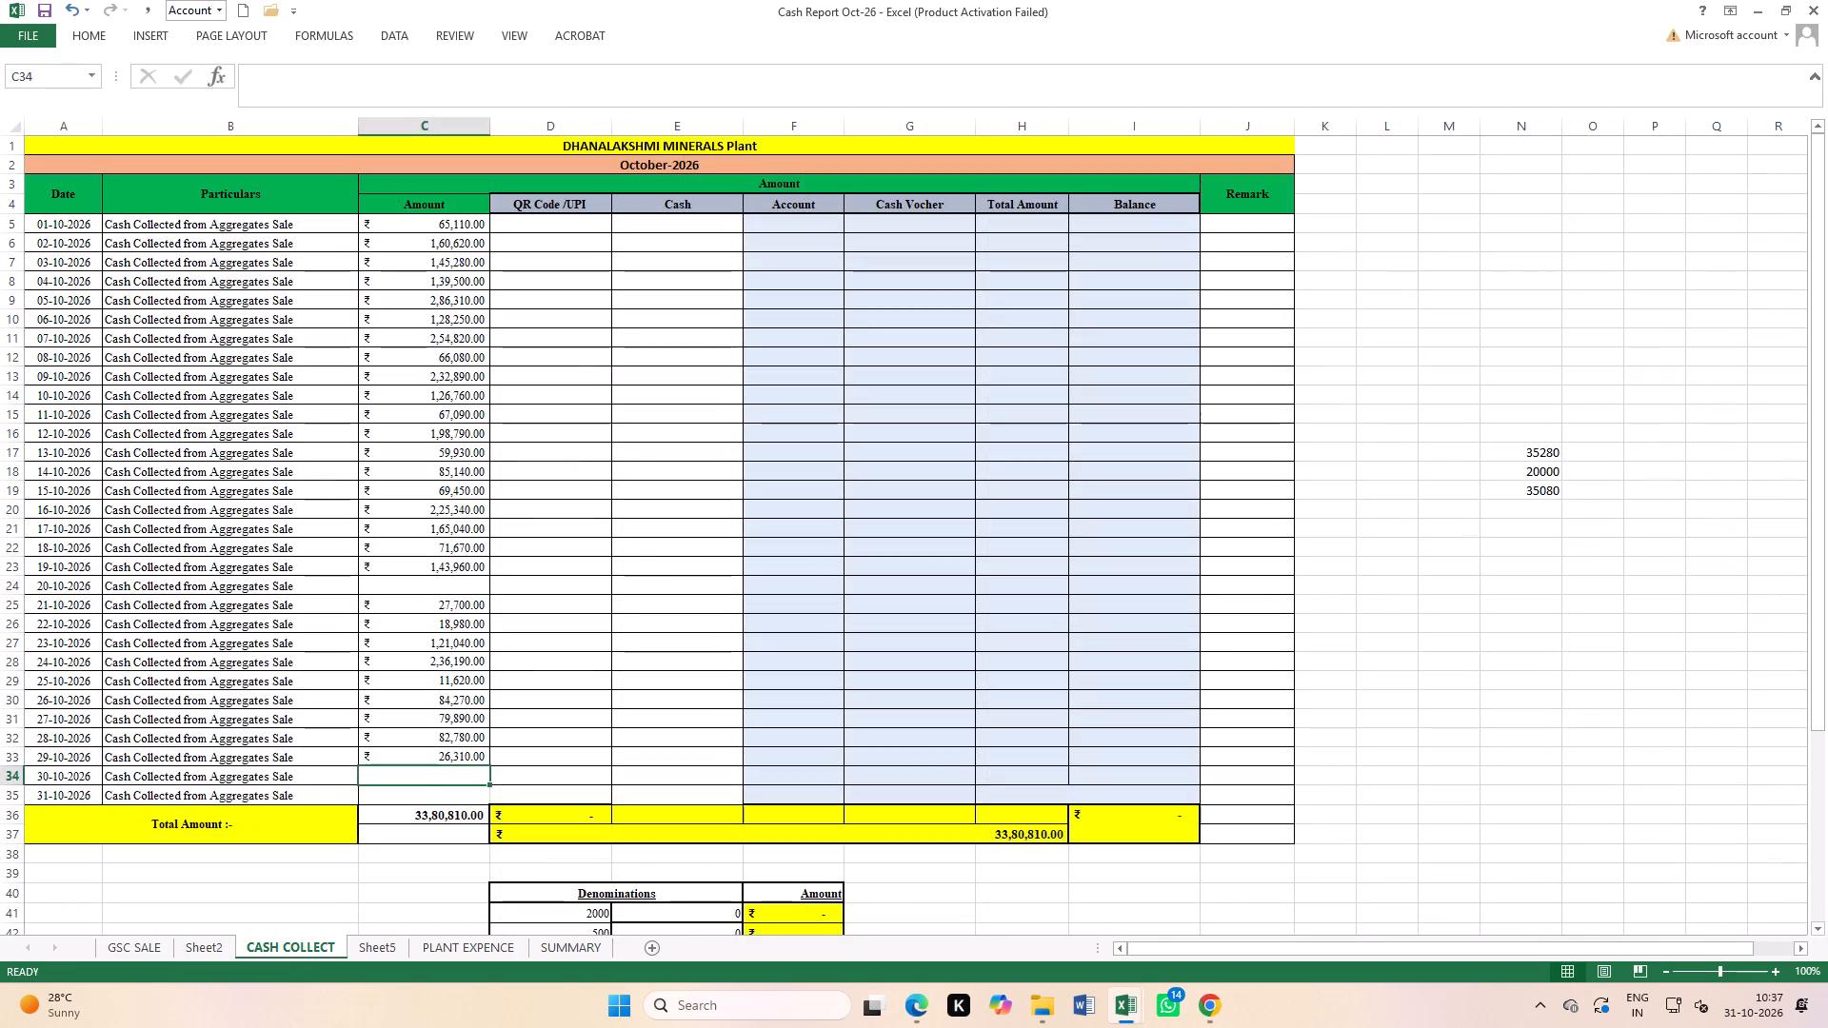
type("11300")
key("Return")
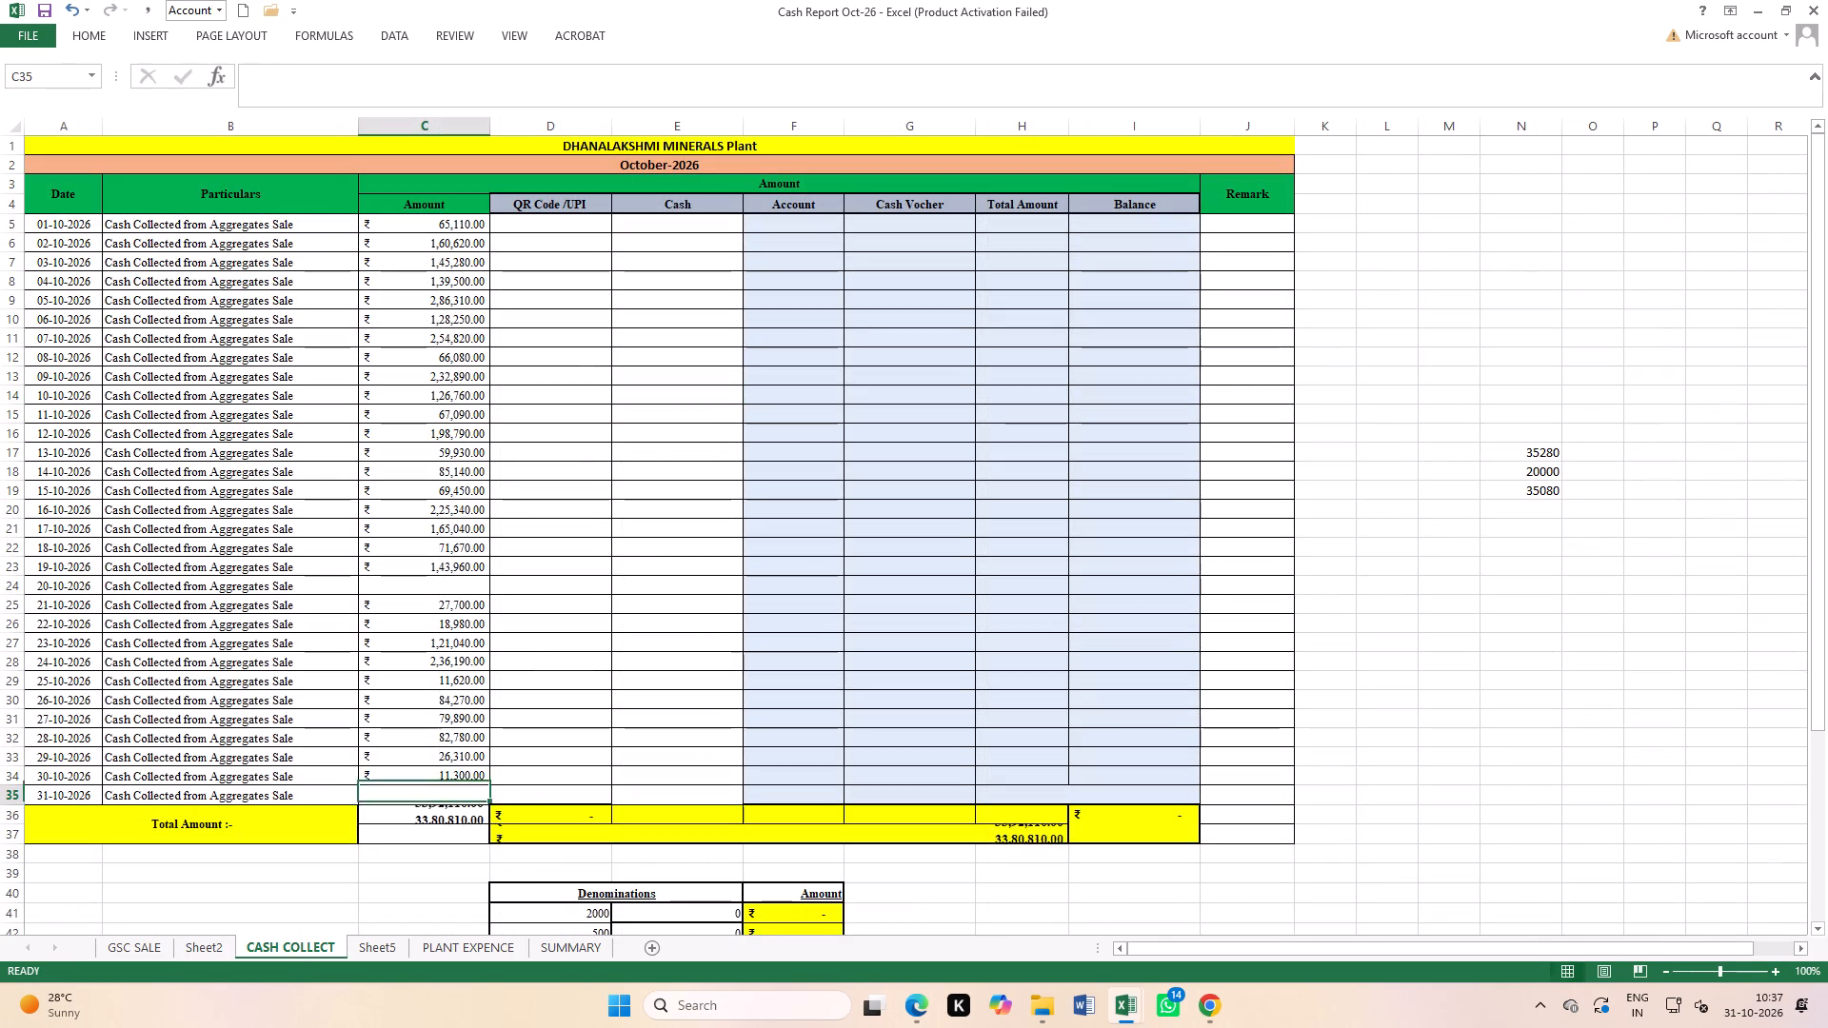
Change the Date filter on the GSC SALE sheet to show only 31/10/2026.
left_click(137, 945)
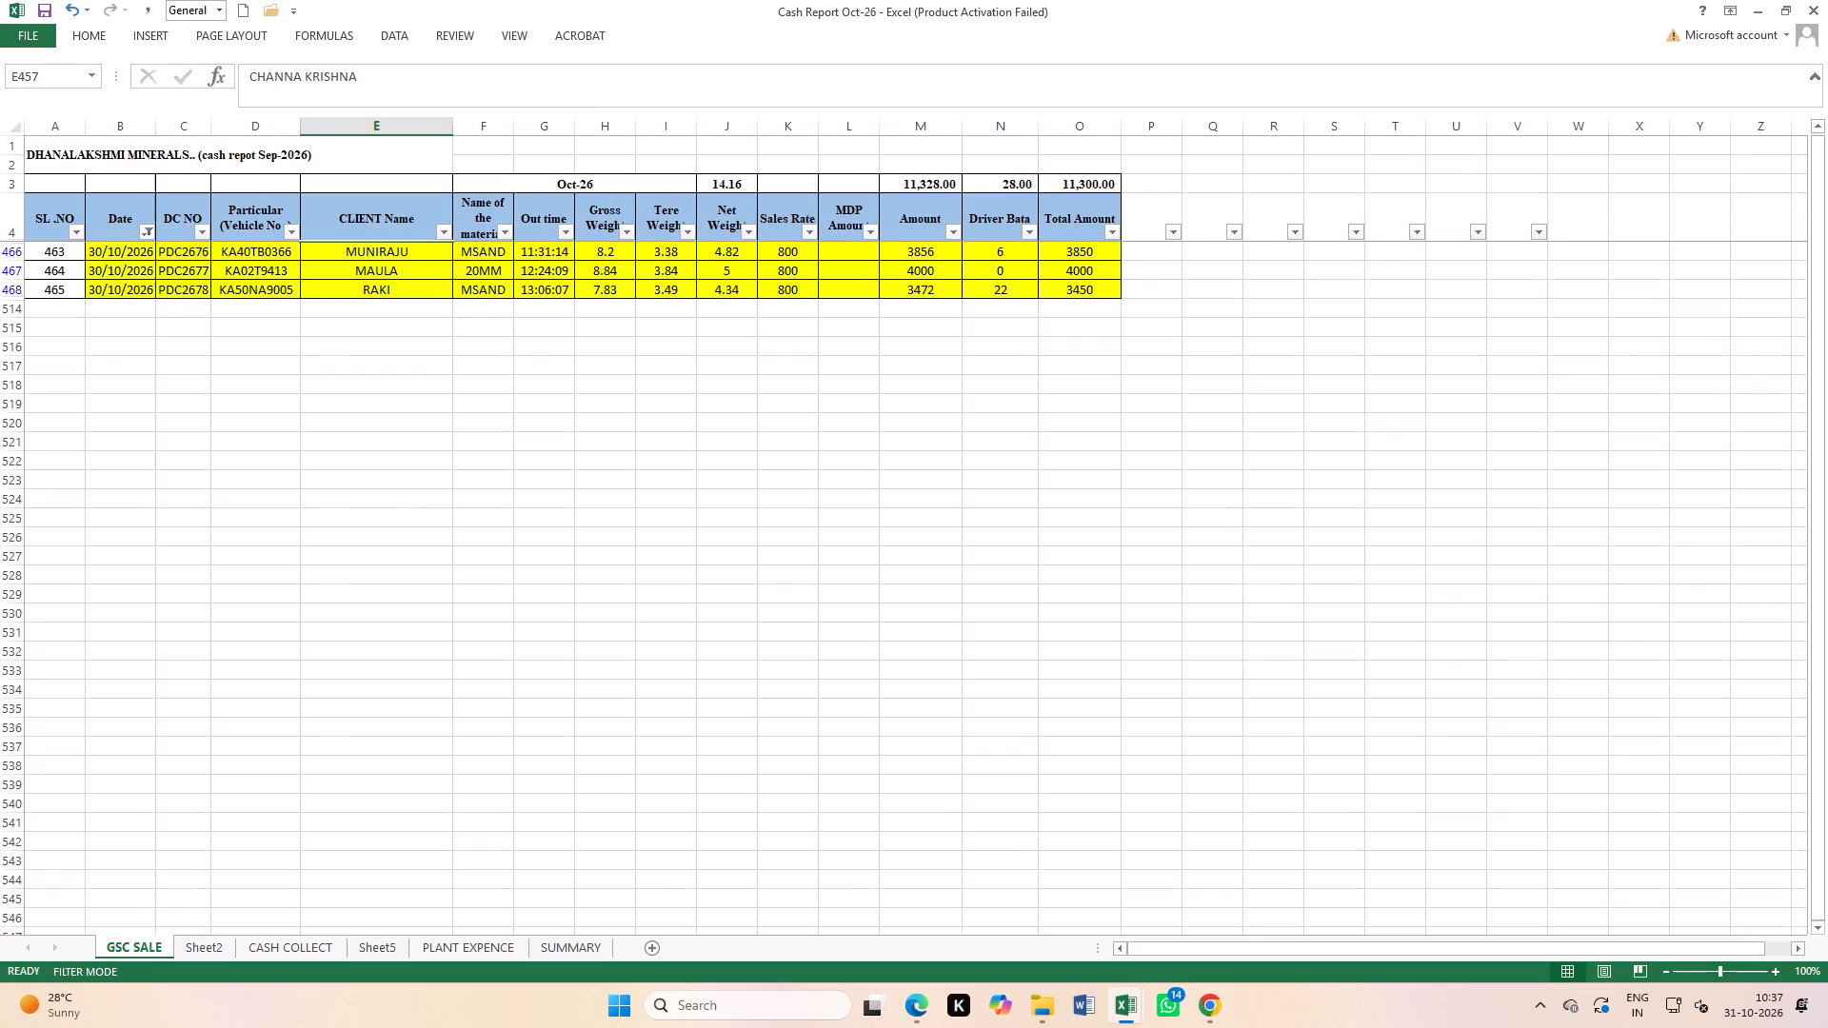
left_click(145, 227)
scroll(99, 536, "down", 4)
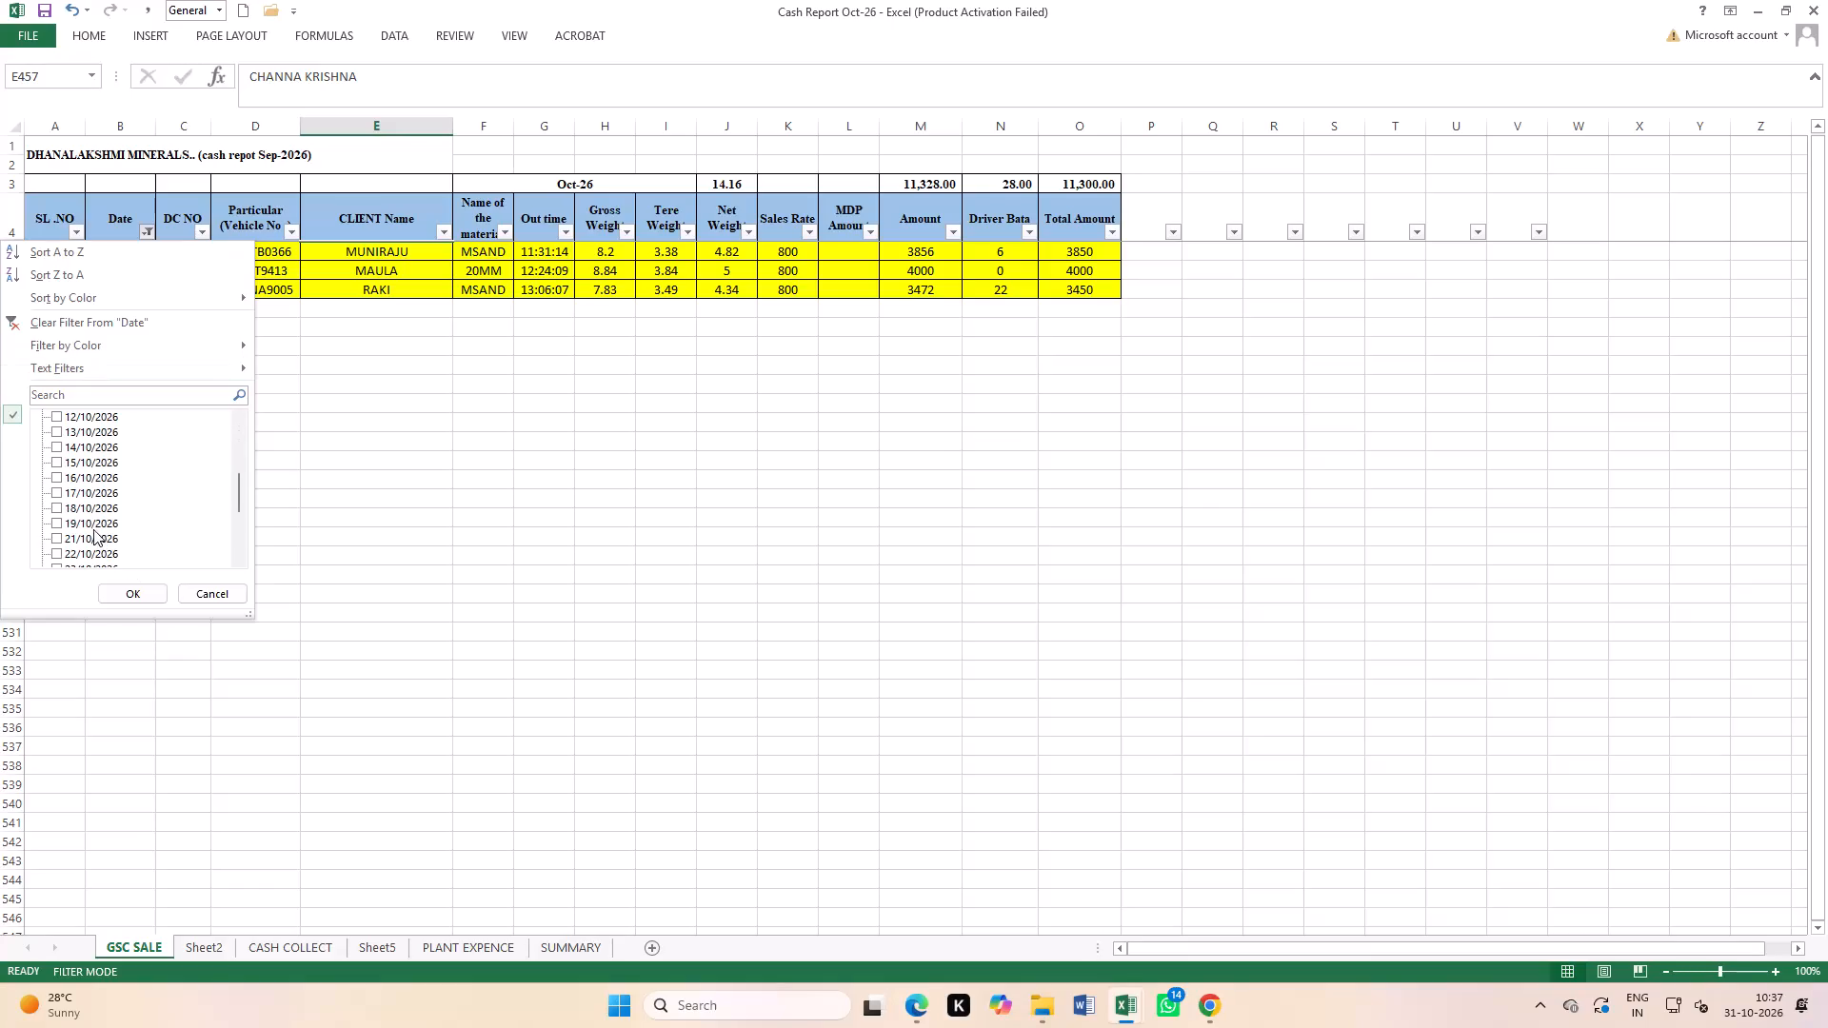
scroll(89, 526, "down", 4)
left_click(89, 525)
left_click(92, 542)
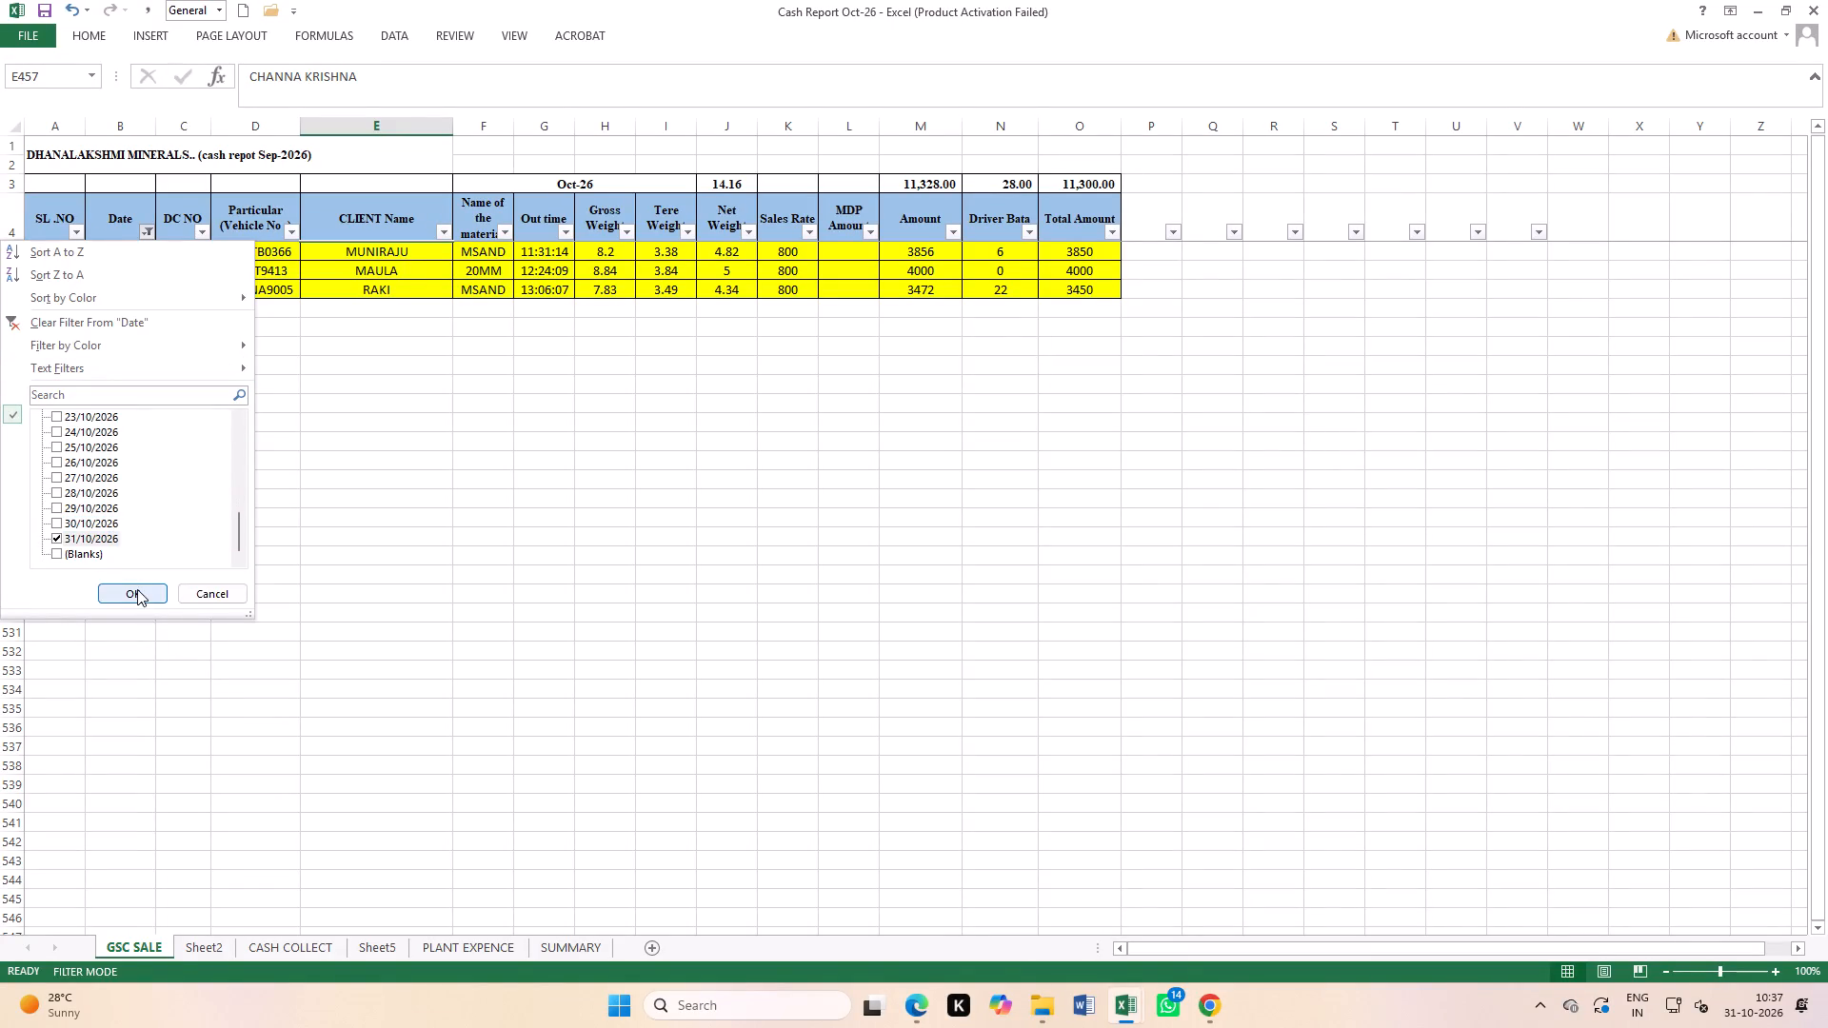
left_click(137, 589)
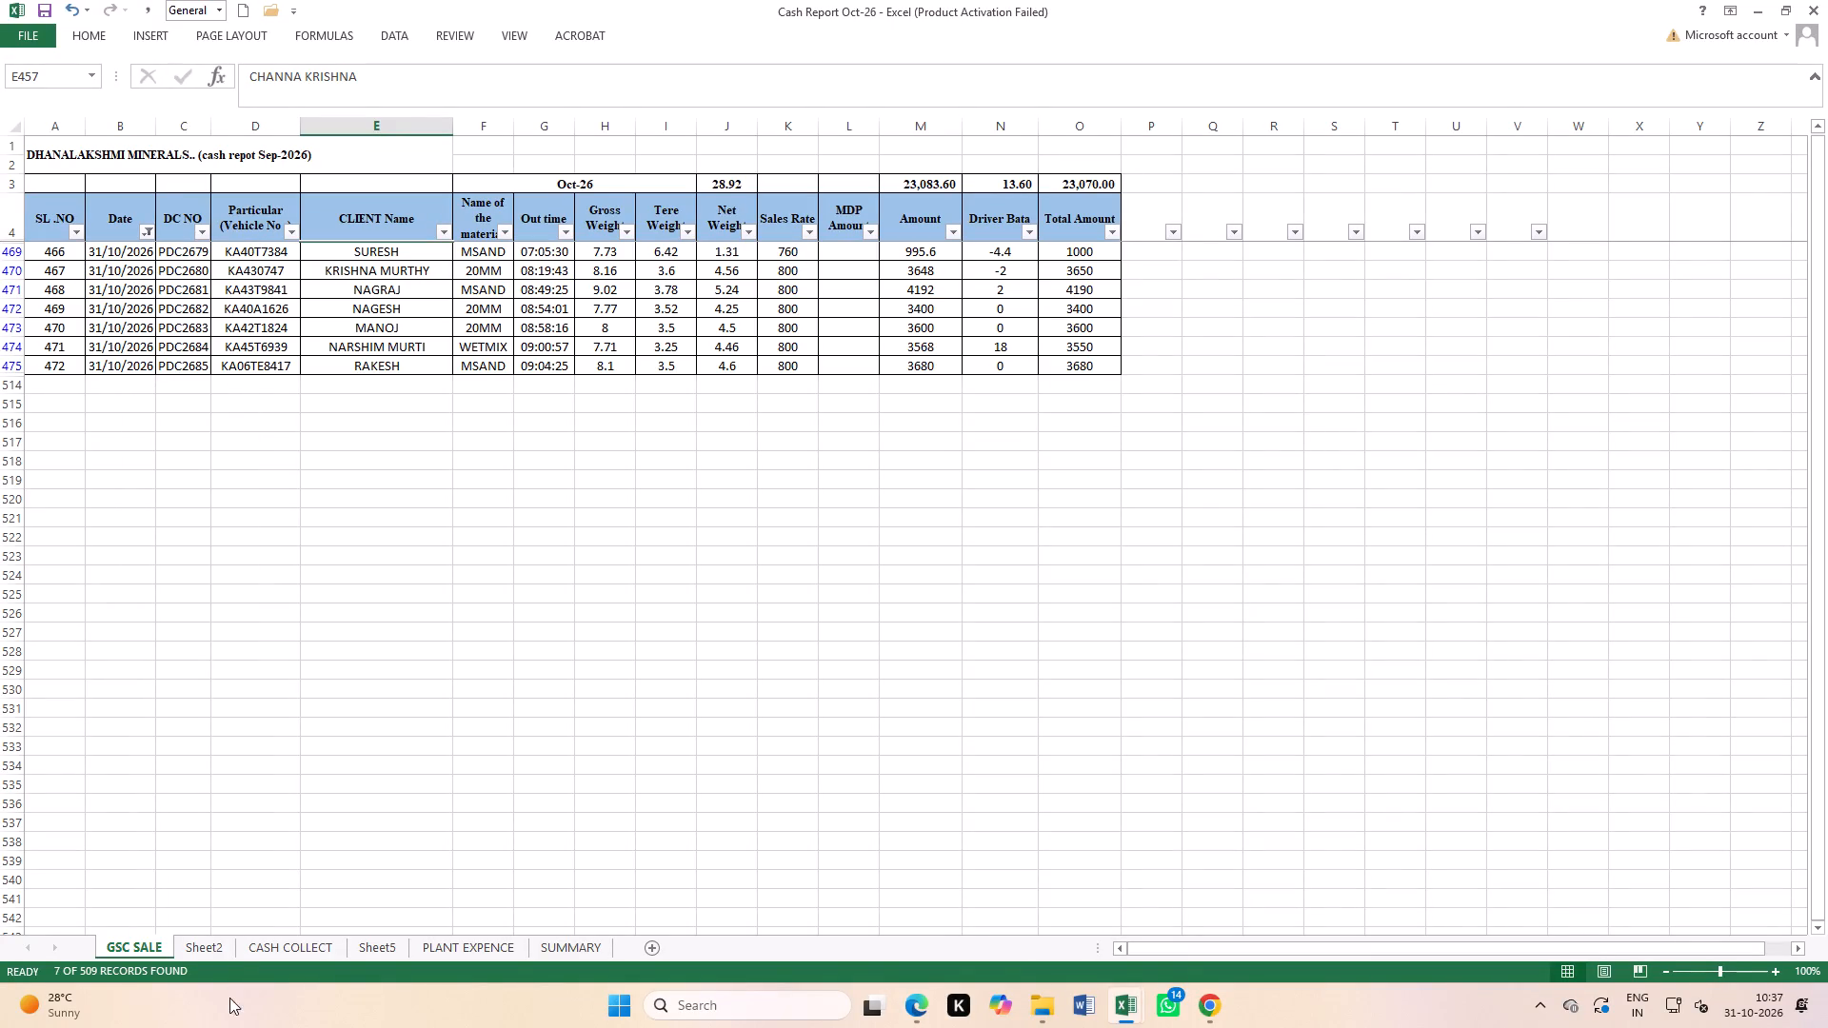
Enter 23070 as the Amount for 31-10-2026 on the CASH COLLECT sheet.
left_click(260, 948)
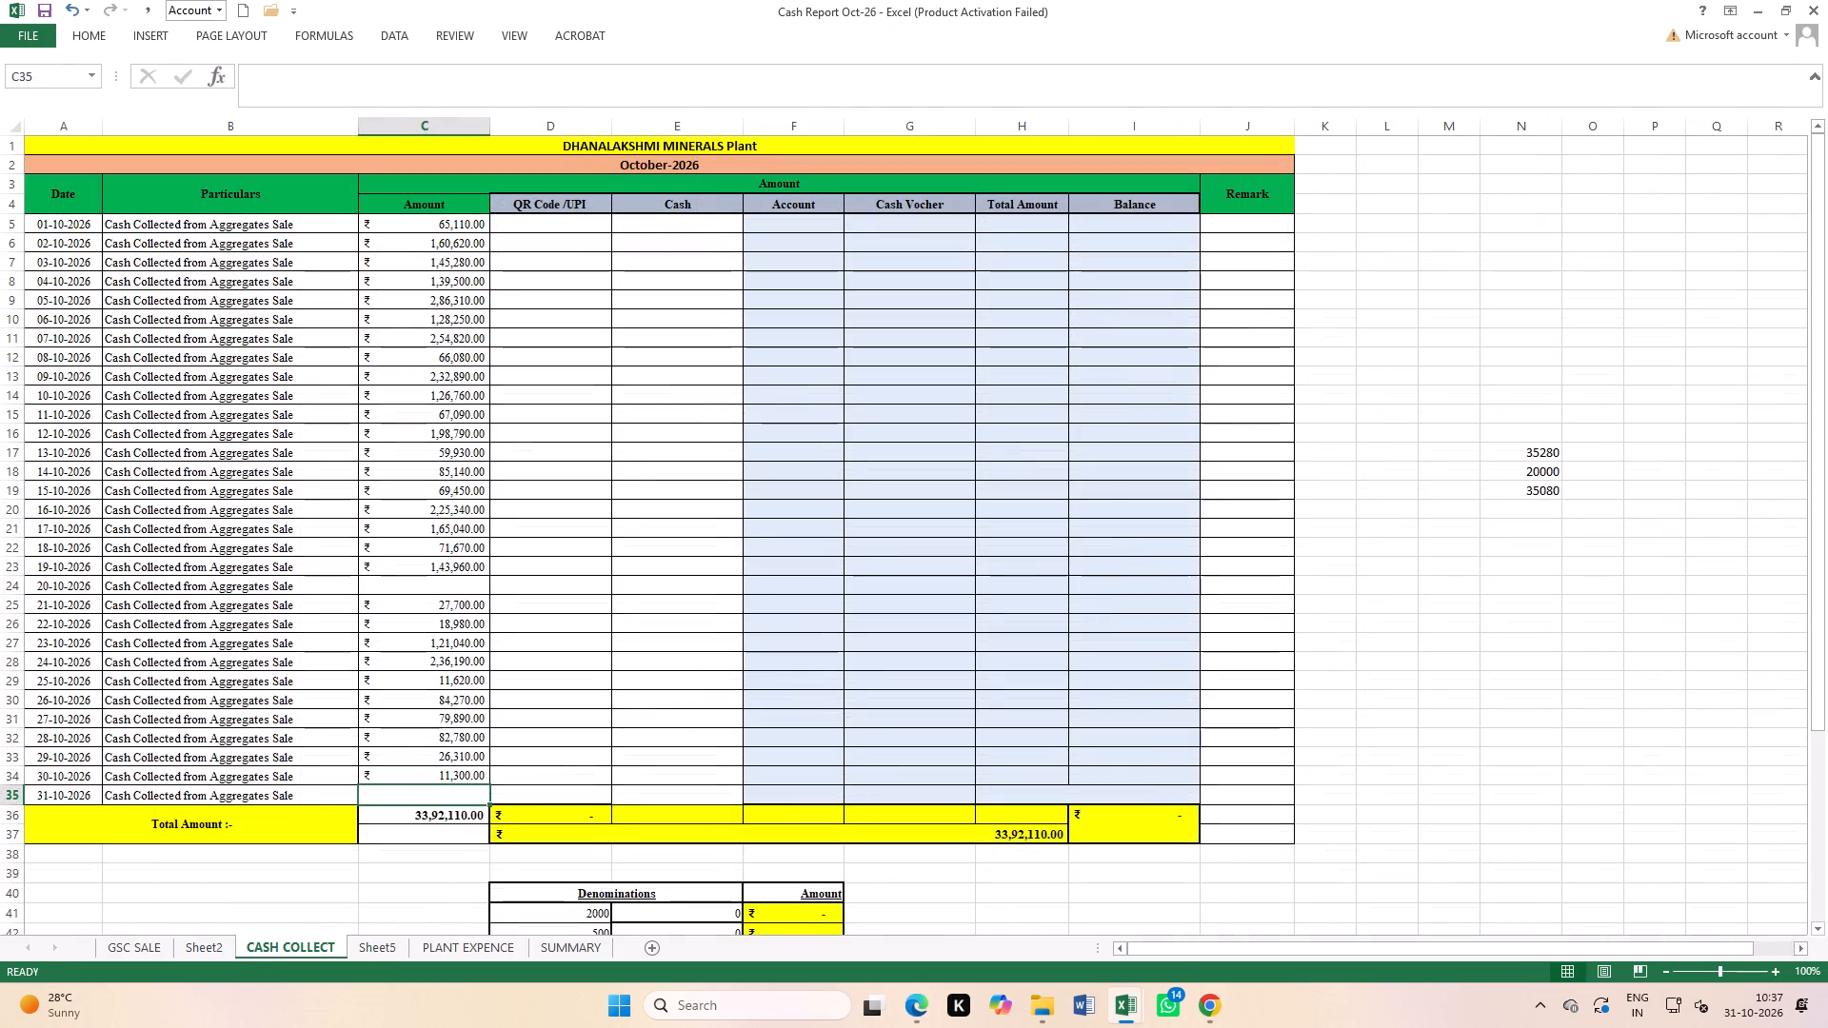
type("23070")
key("Return")
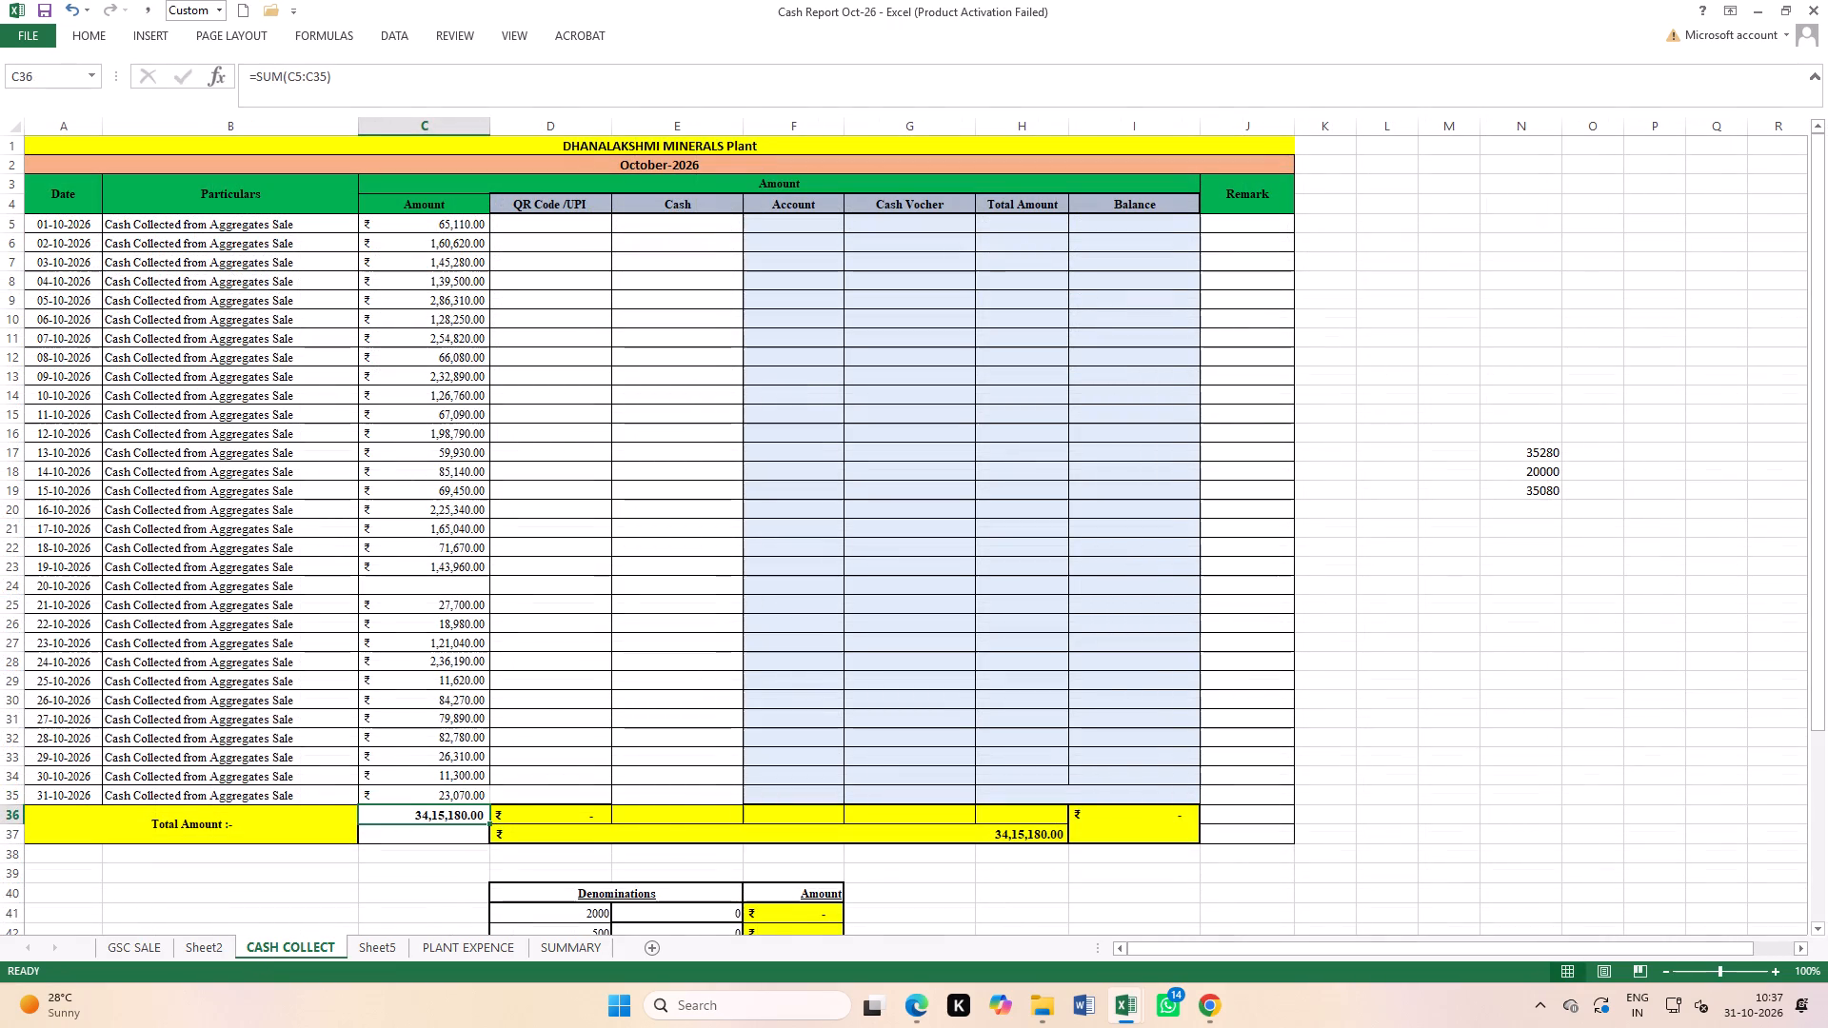
left_click(620, 666)
Remove the filters from the GSC SALE sheet so that all sales entries are listed.
left_click(140, 953)
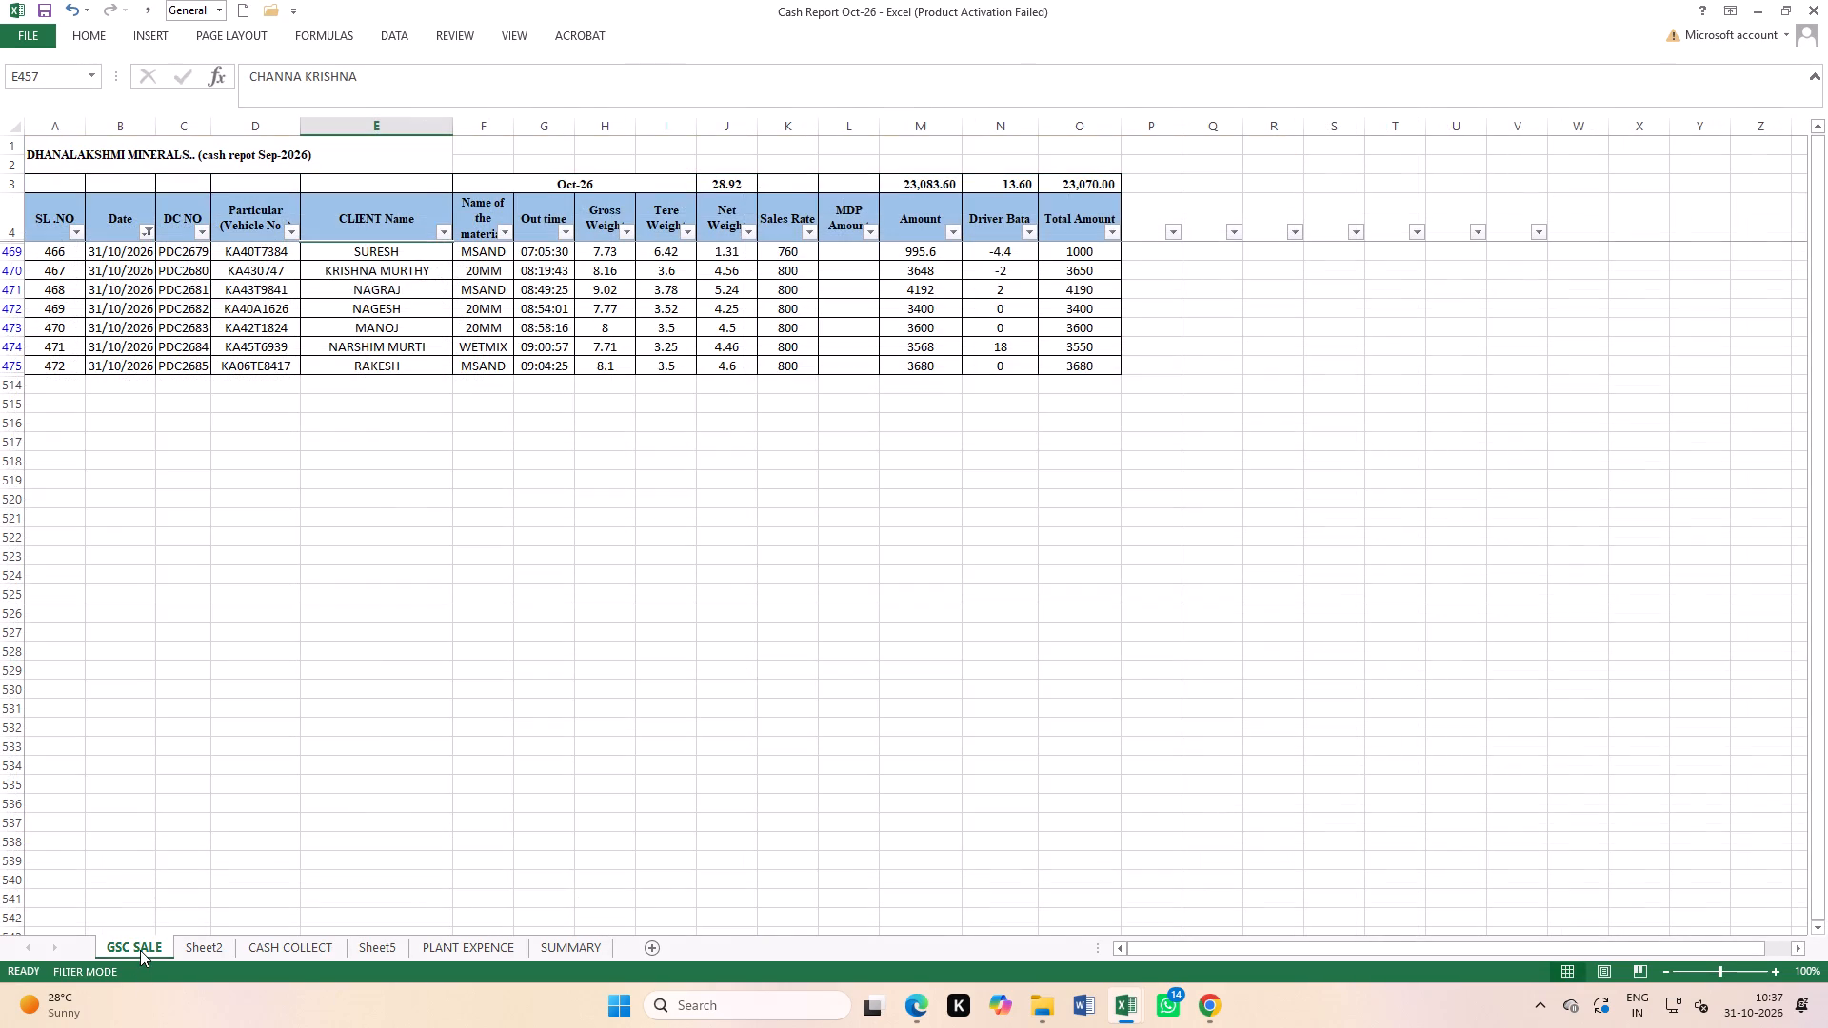
left_click(403, 39)
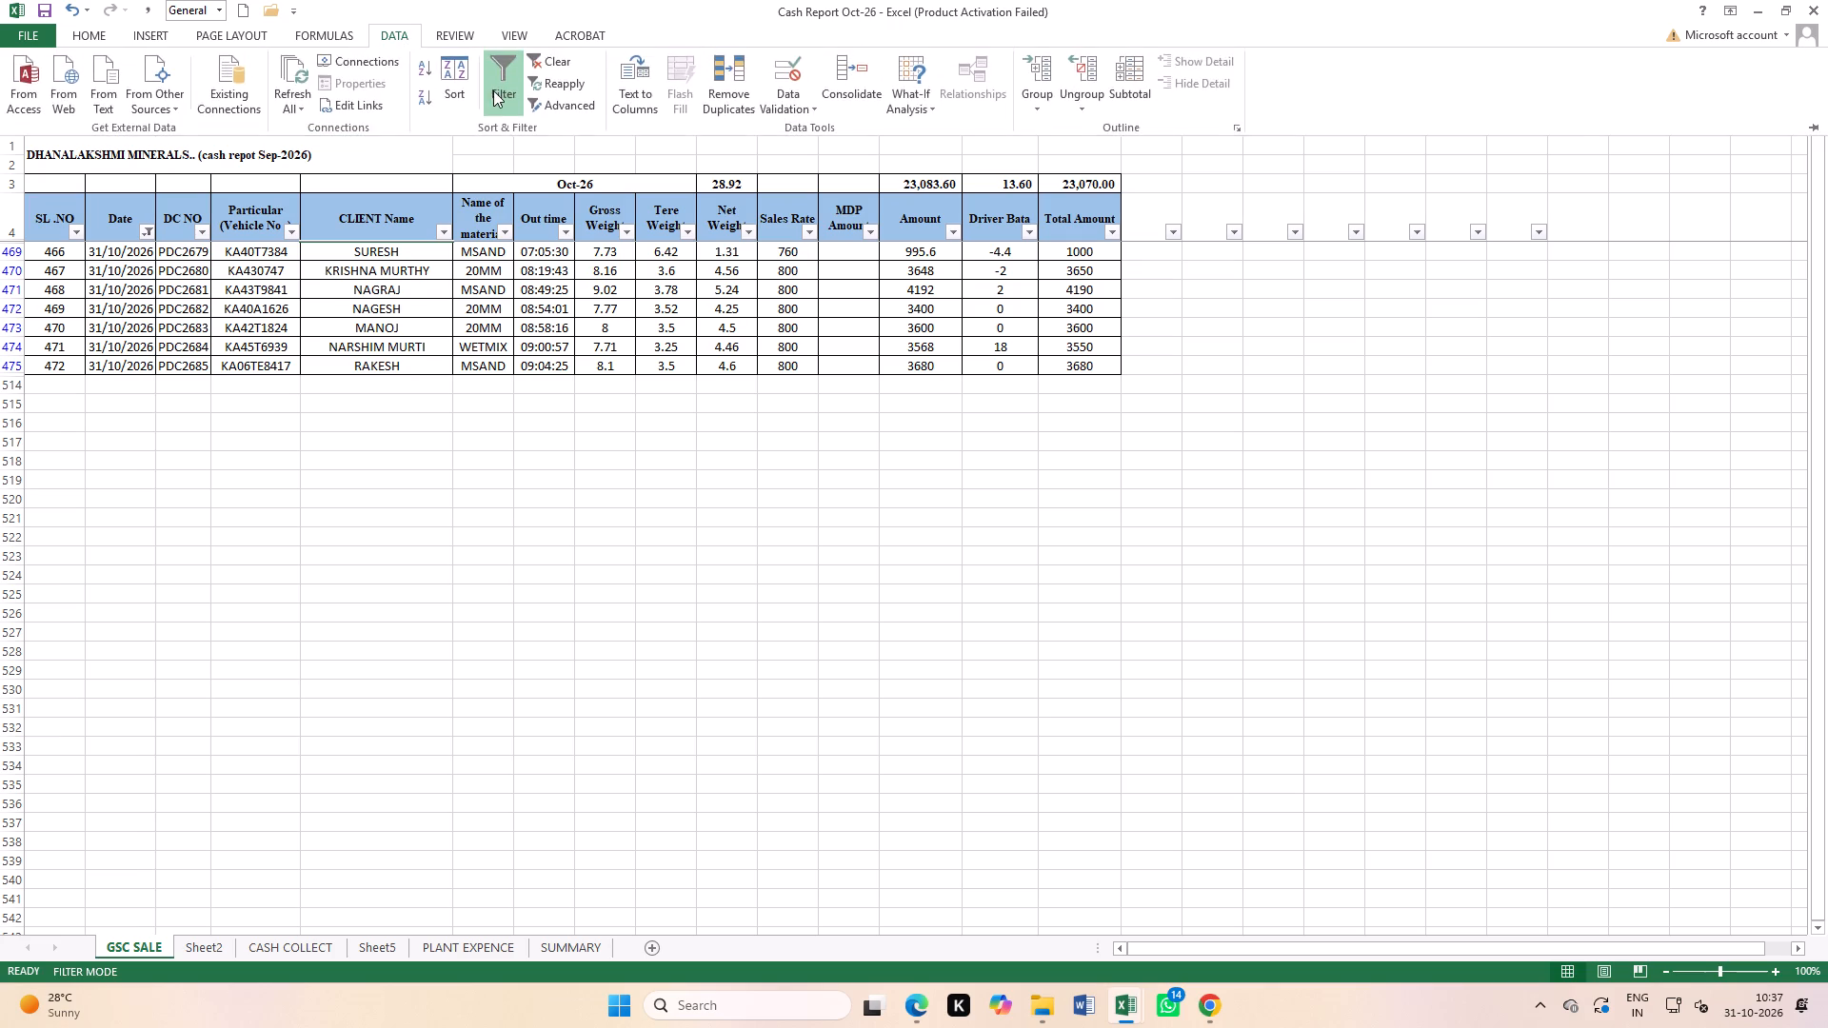
left_click(500, 88)
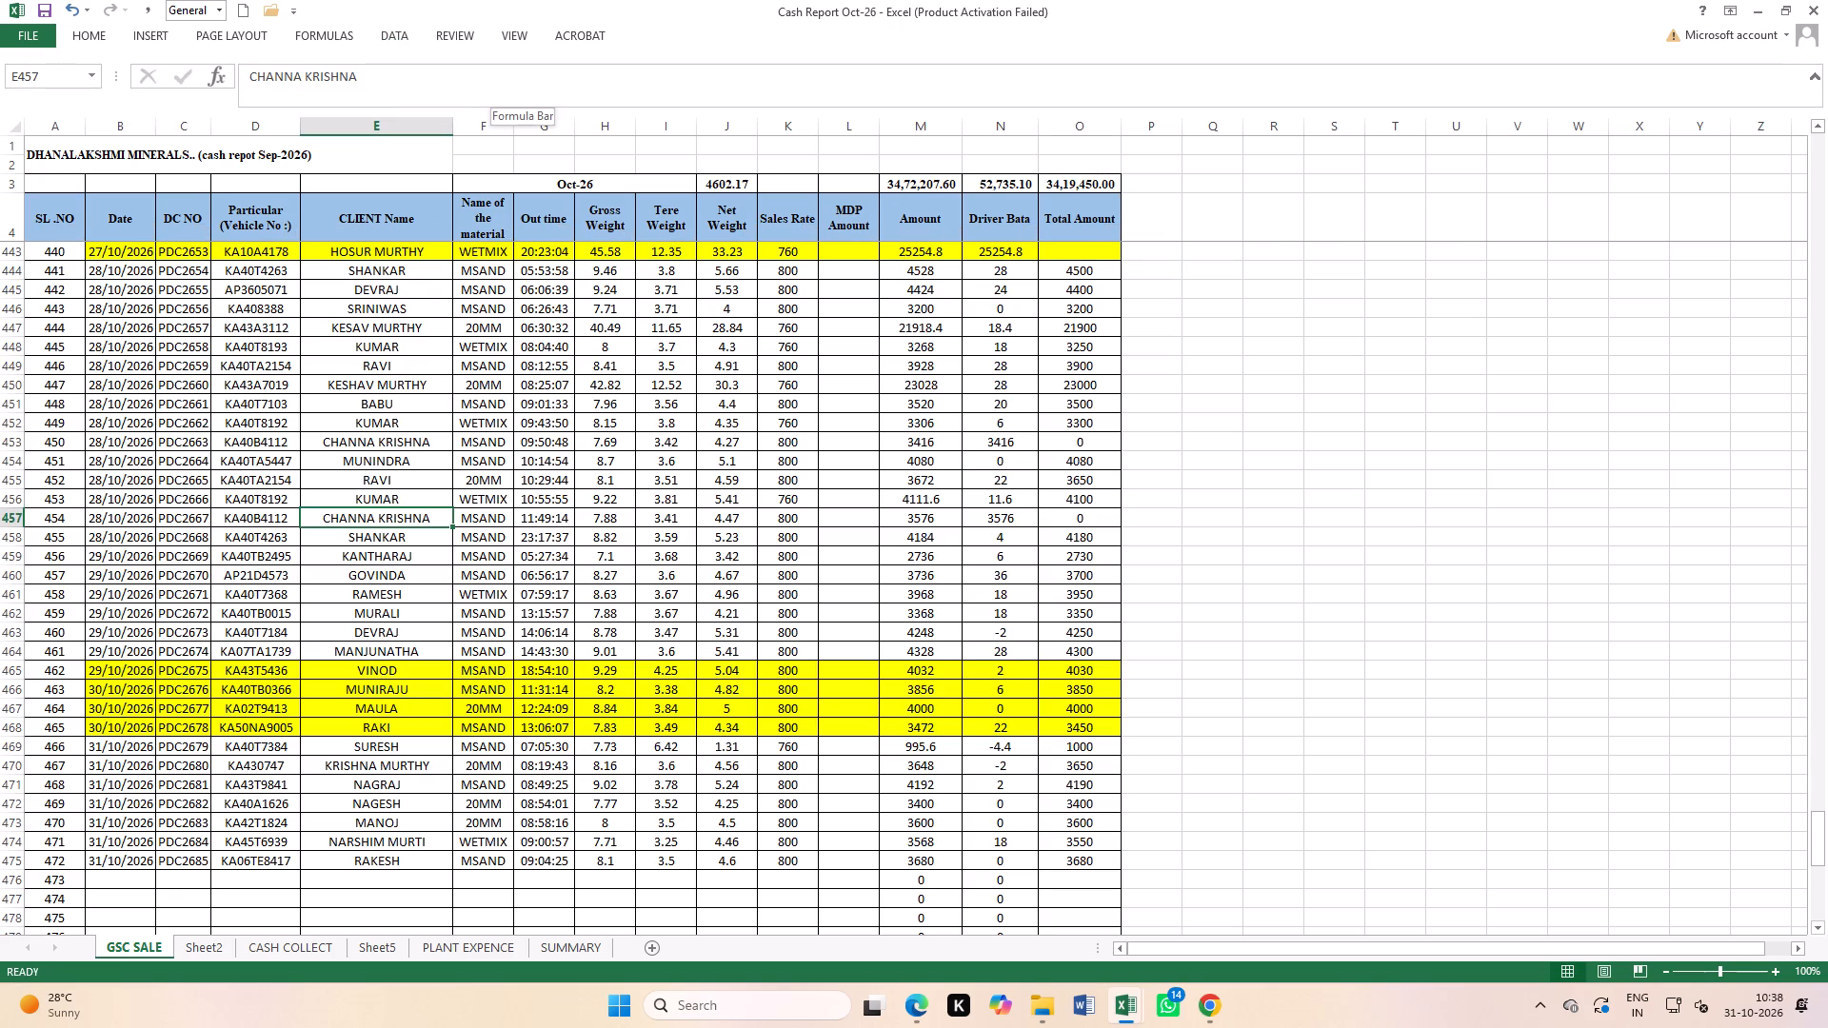
Check the CASH COLLECT total against GSC SALE, then re-add filters to the GSC SALE header row and show only 28/10/2026.
left_click(269, 950)
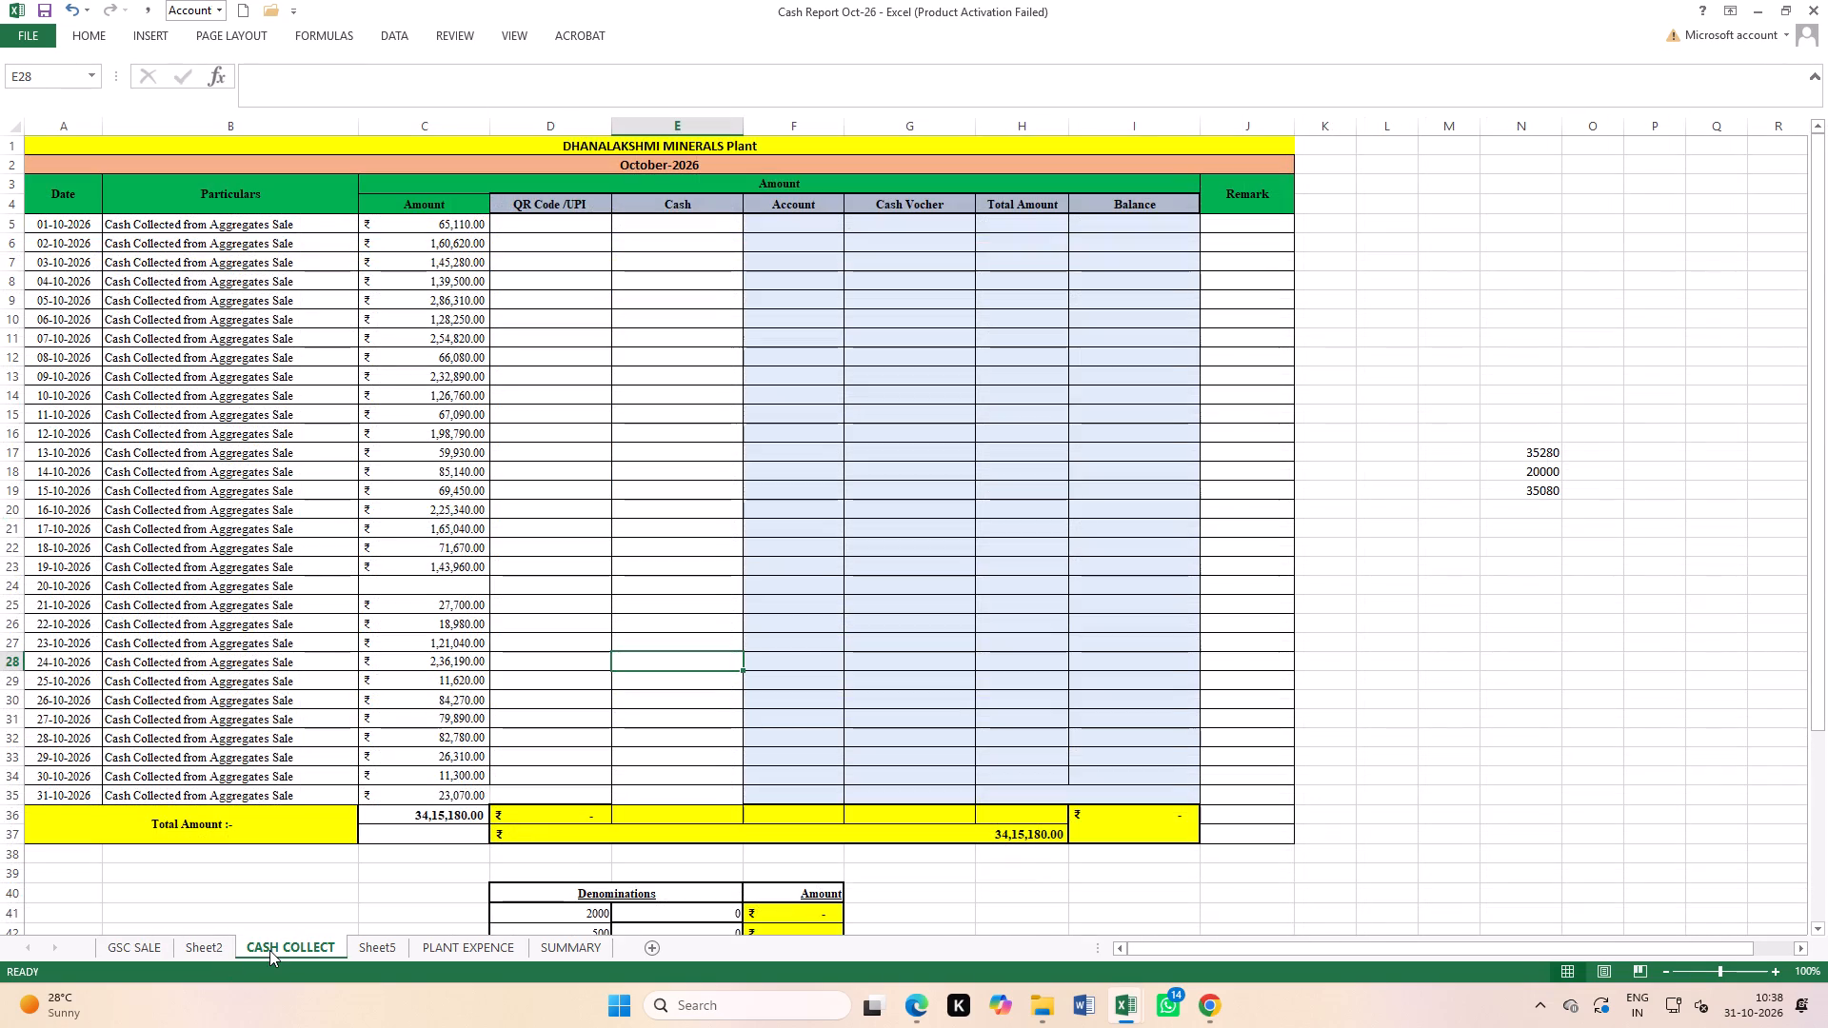
scroll(348, 781, "up", 1)
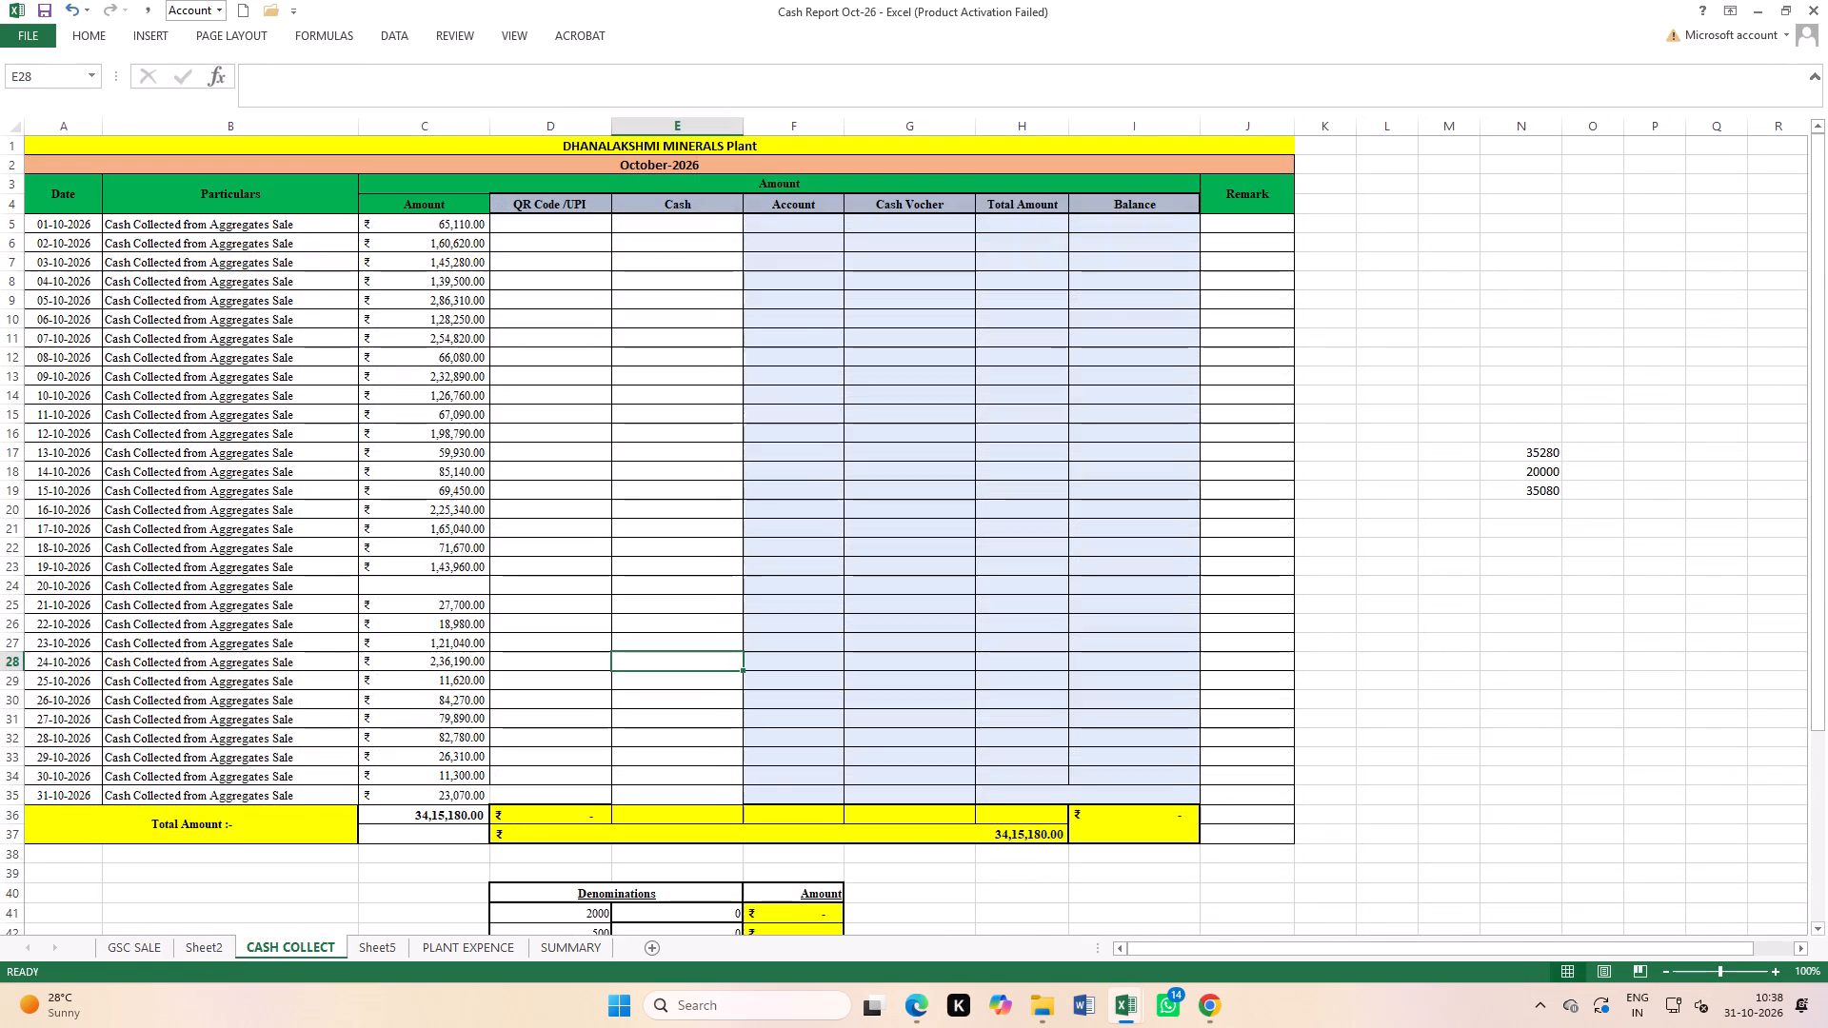
left_click(140, 953)
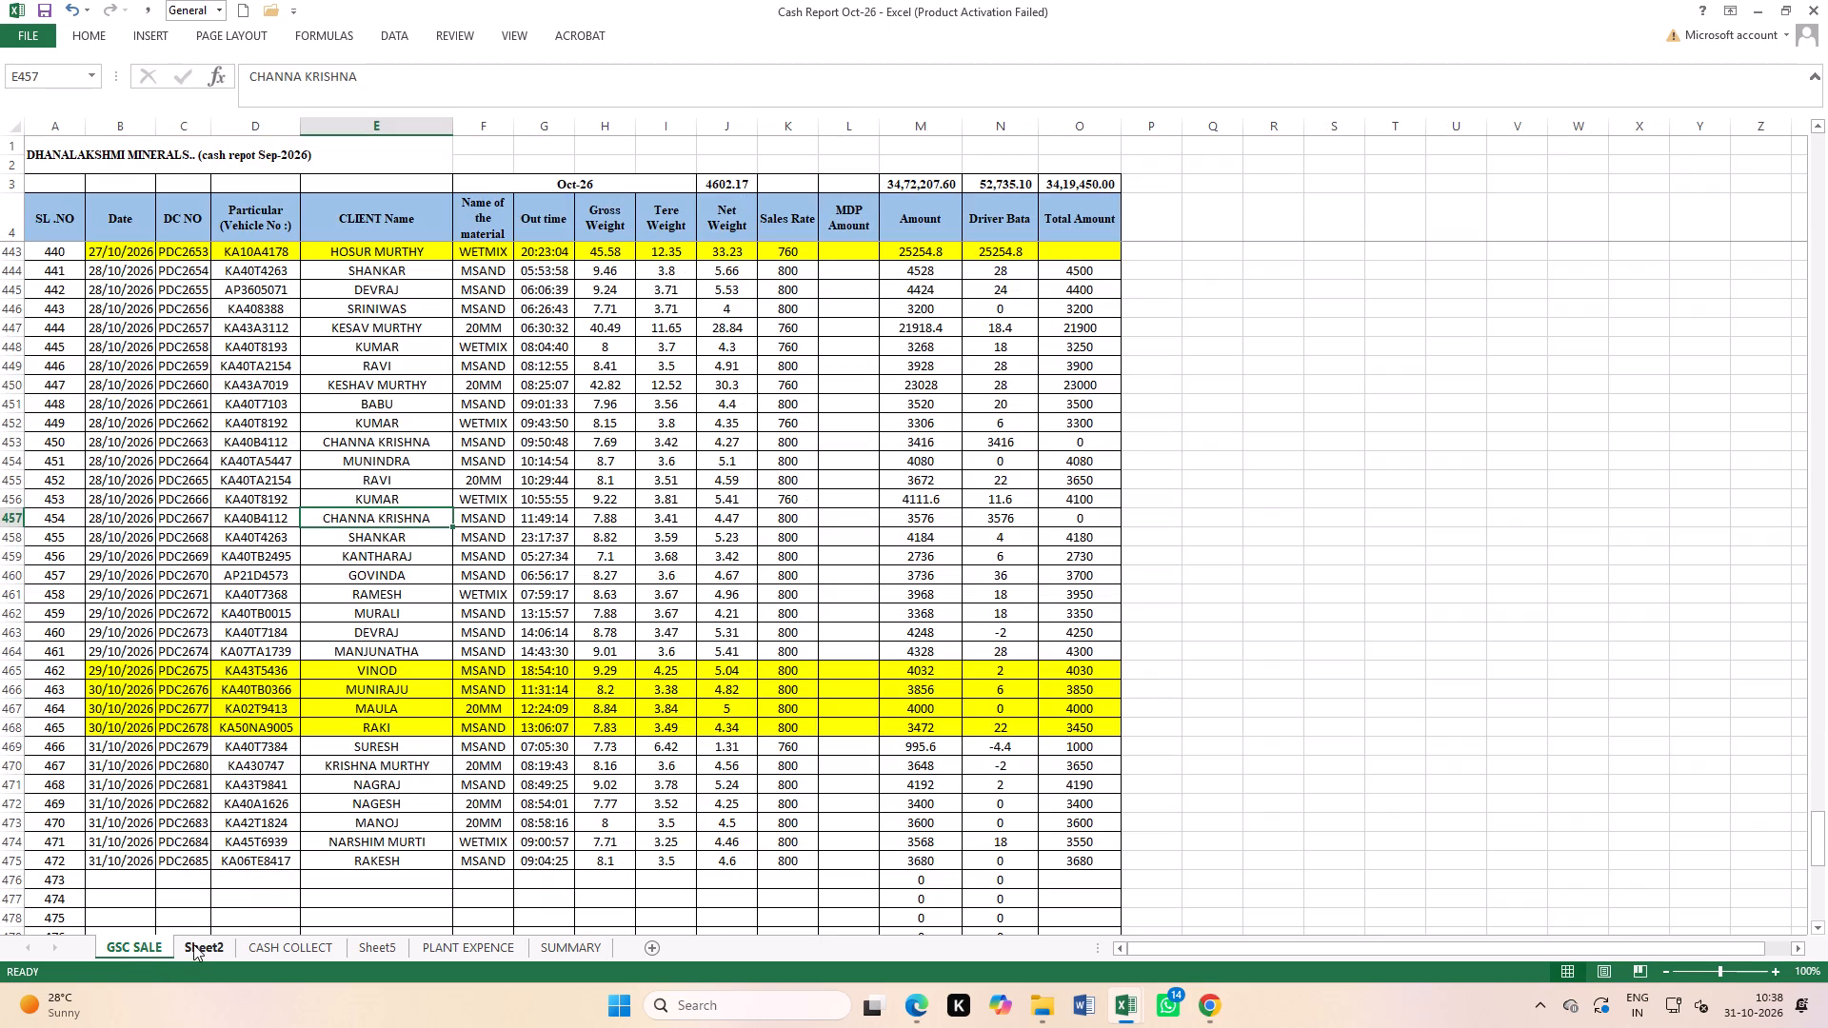
scroll(179, 489, "up", 4)
left_click(0, 223)
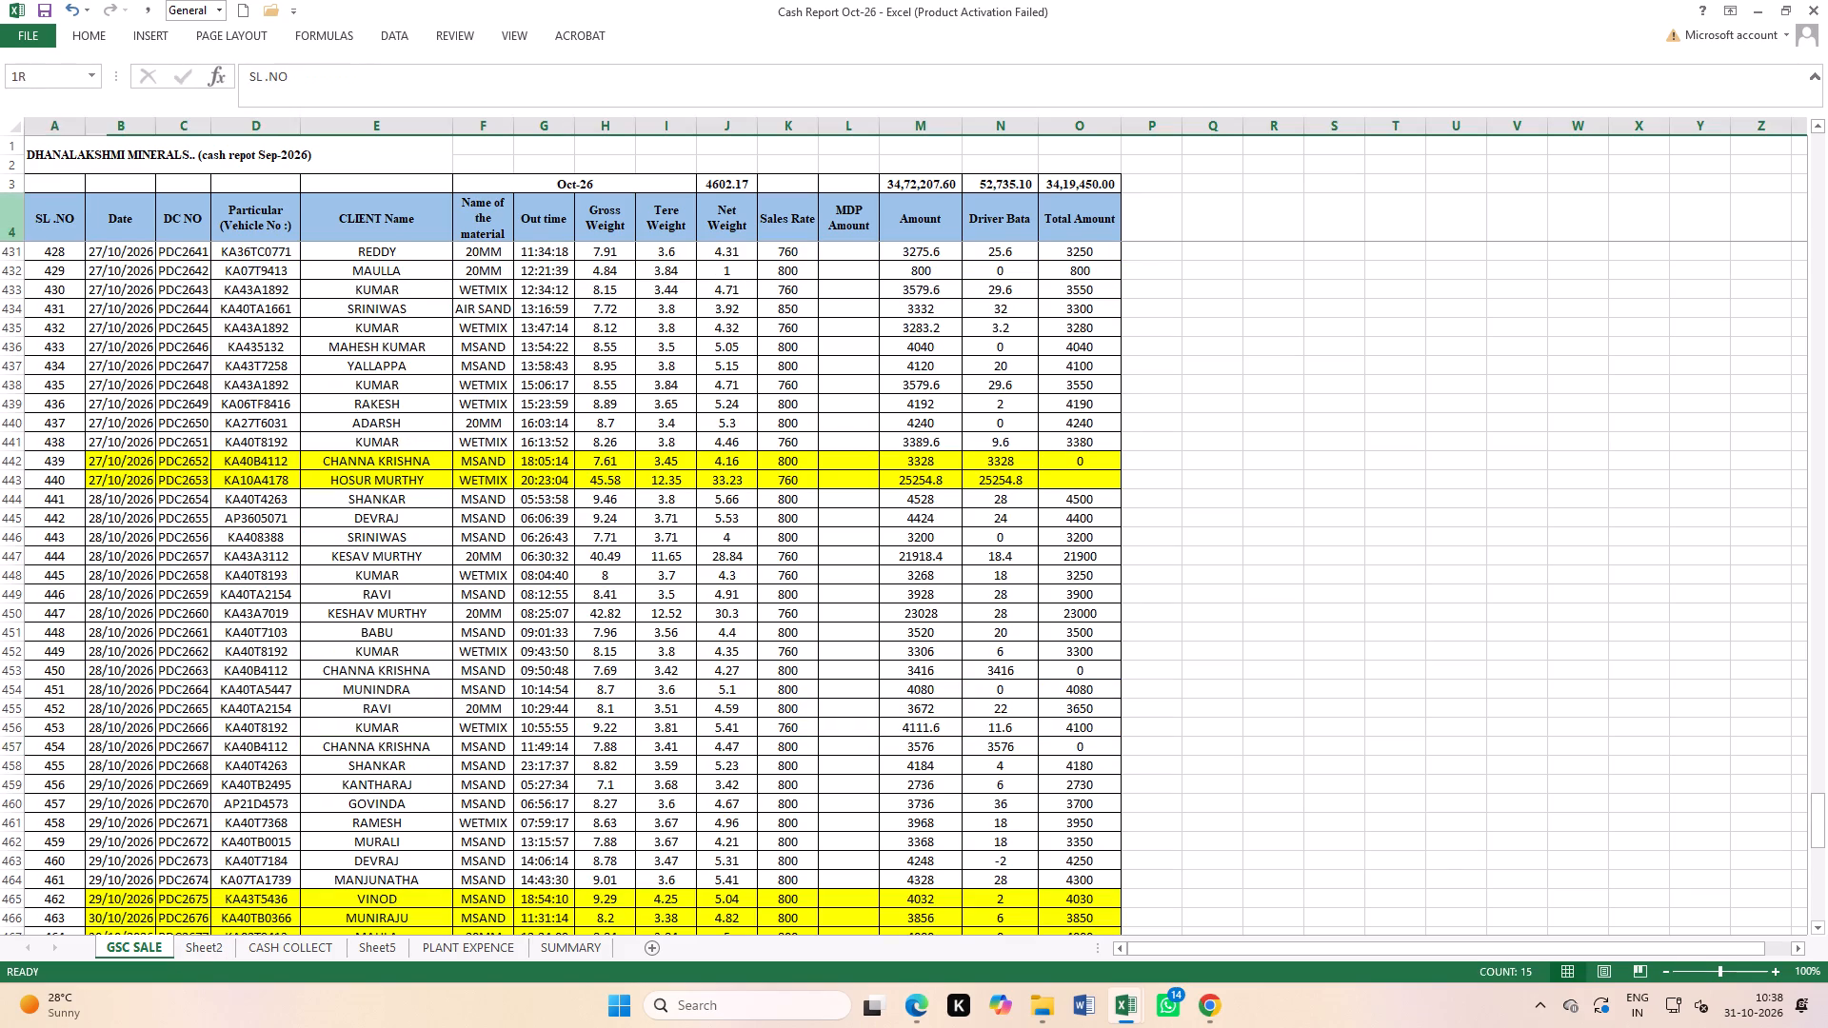
left_click(394, 33)
left_click(500, 91)
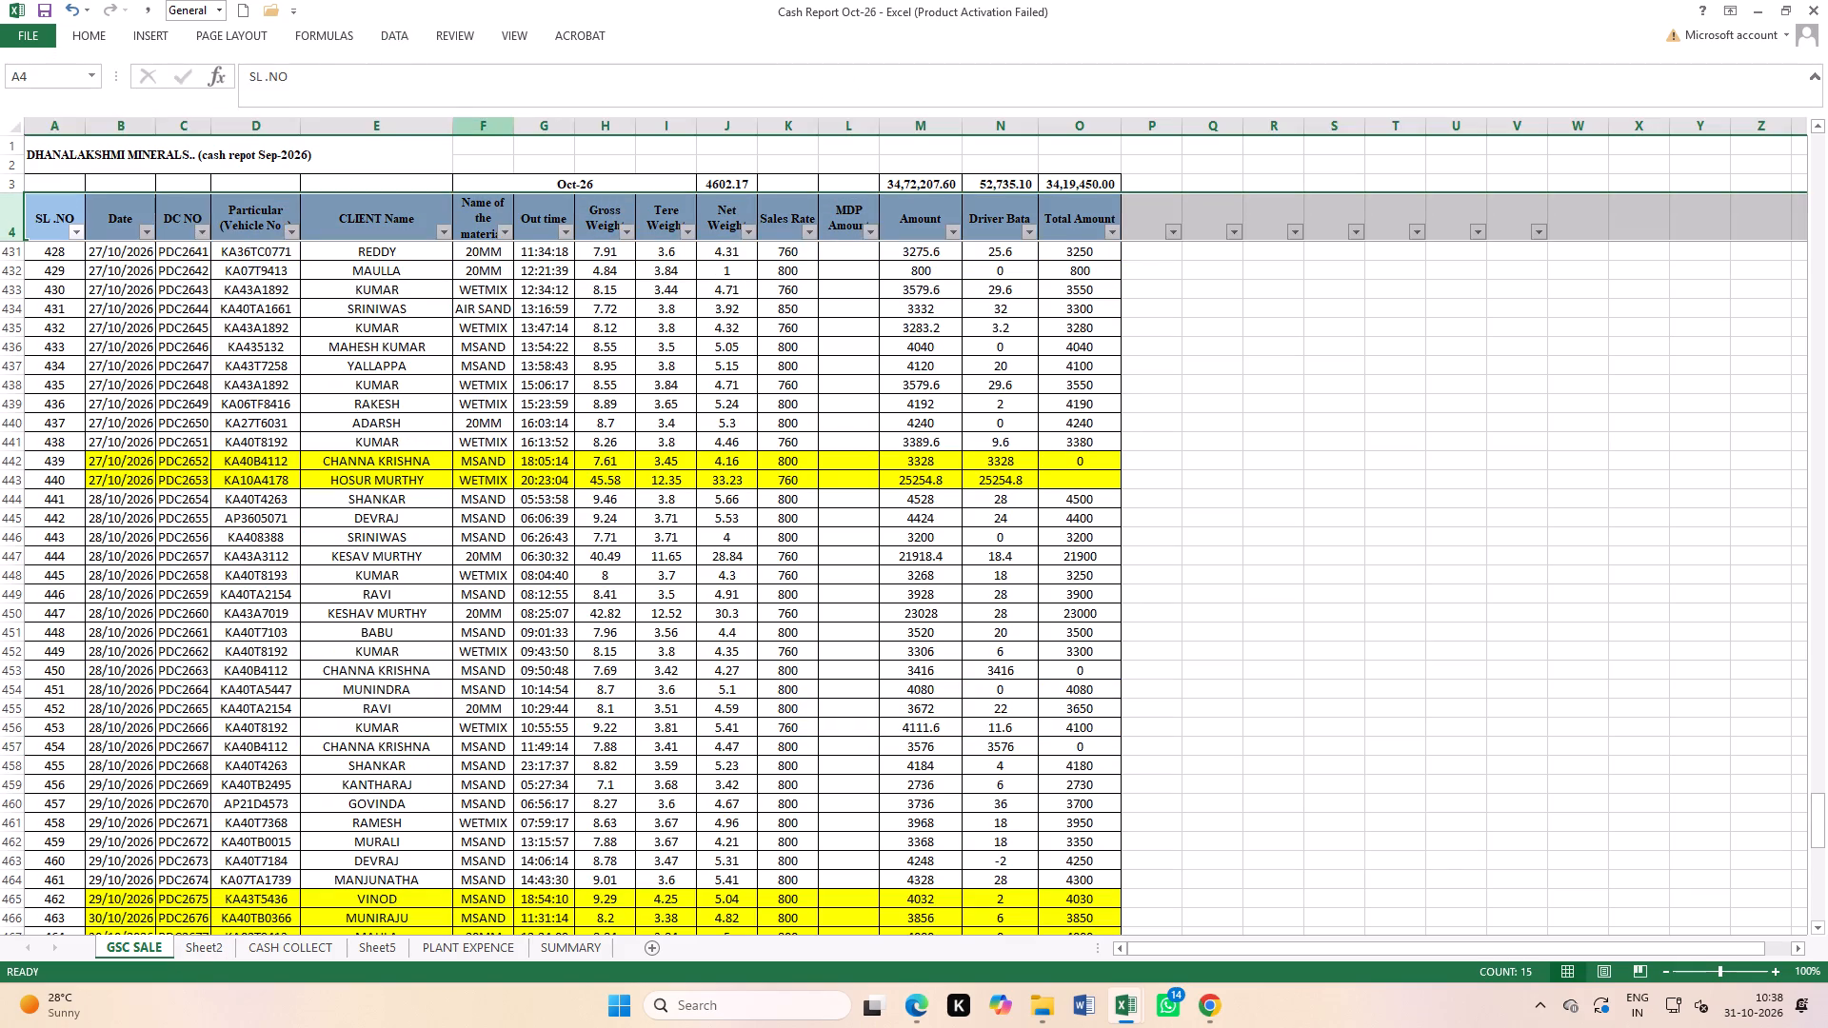
left_click(351, 558)
left_click(147, 227)
left_click(97, 413)
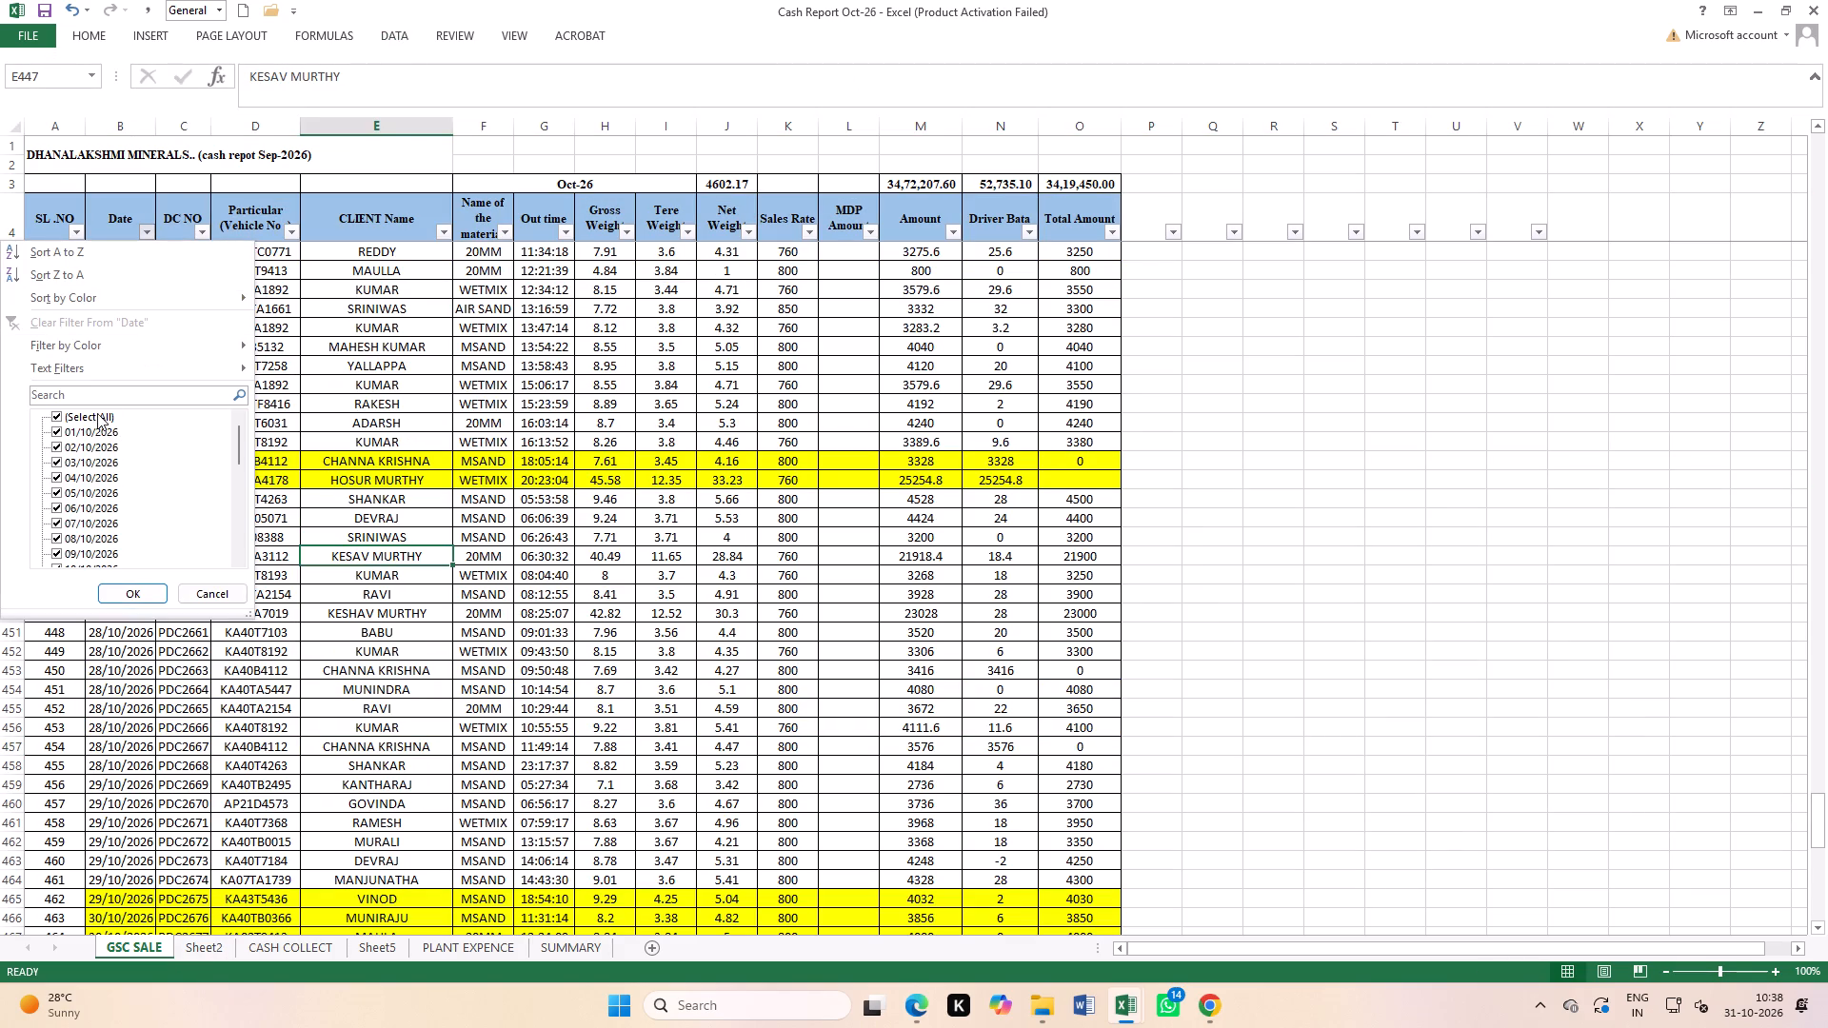
scroll(100, 503, "down", 14)
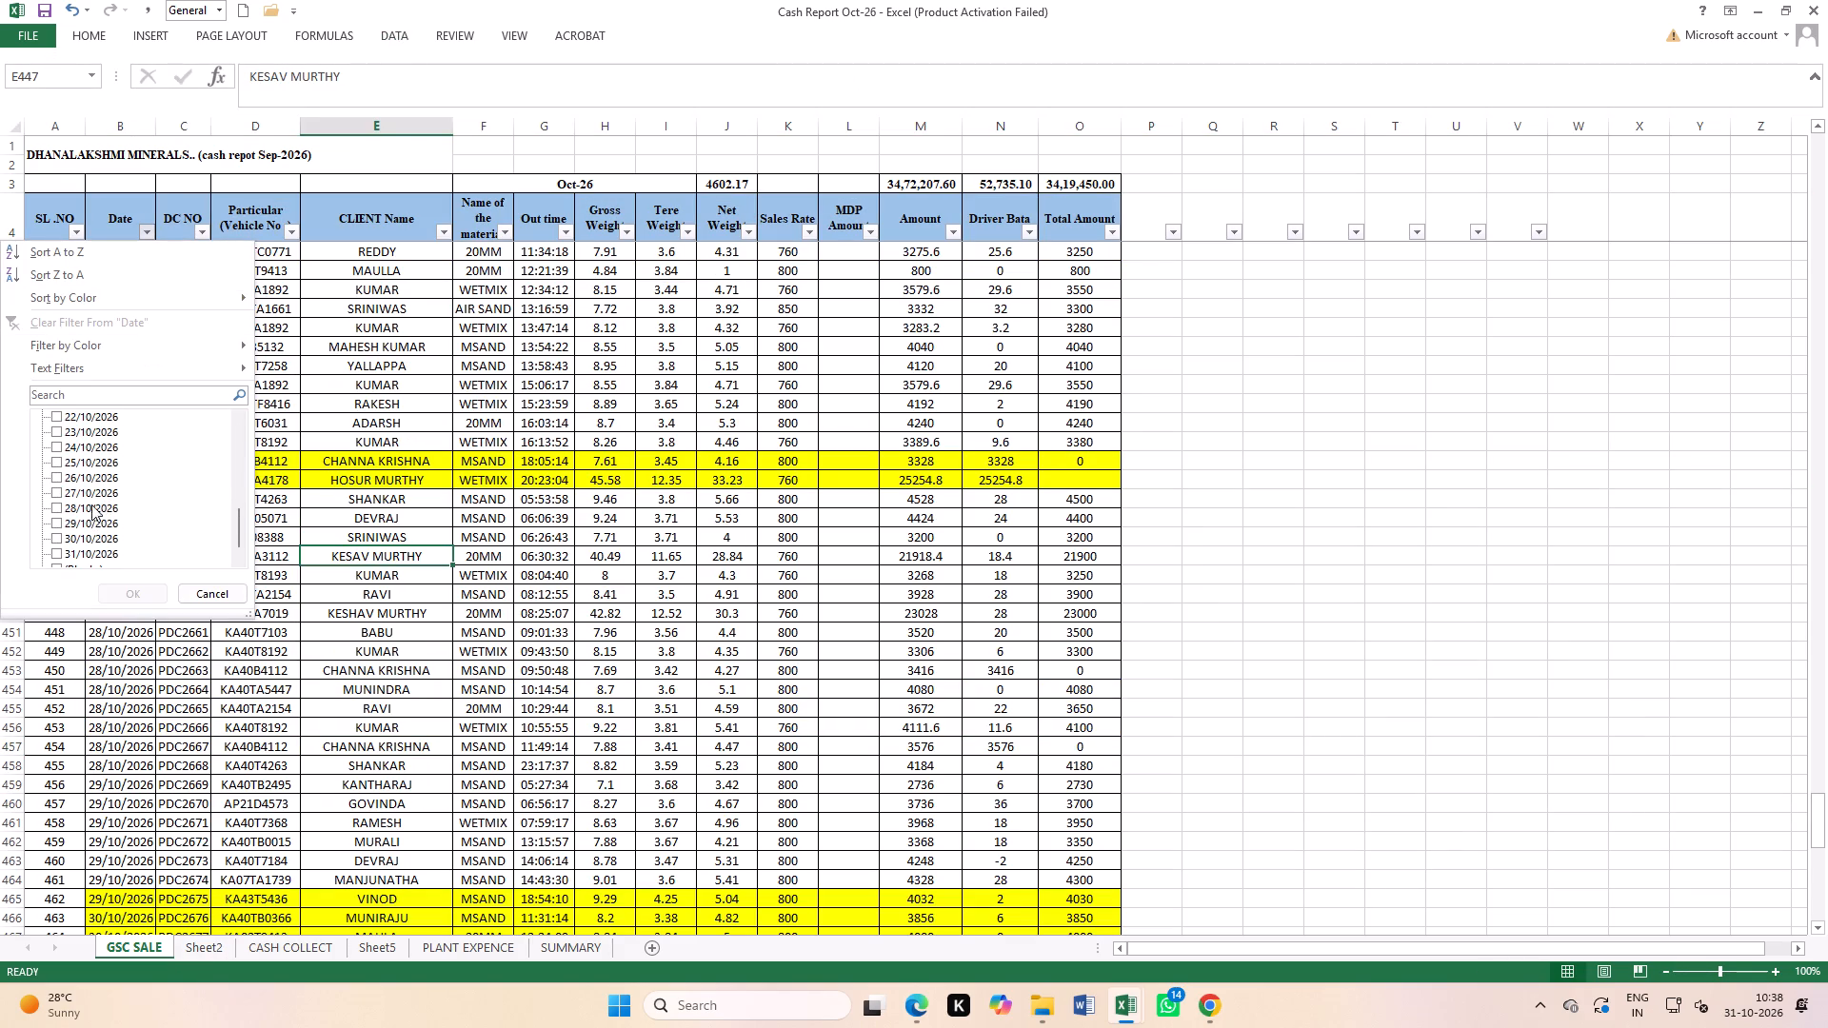
left_click(94, 489)
left_click(112, 591)
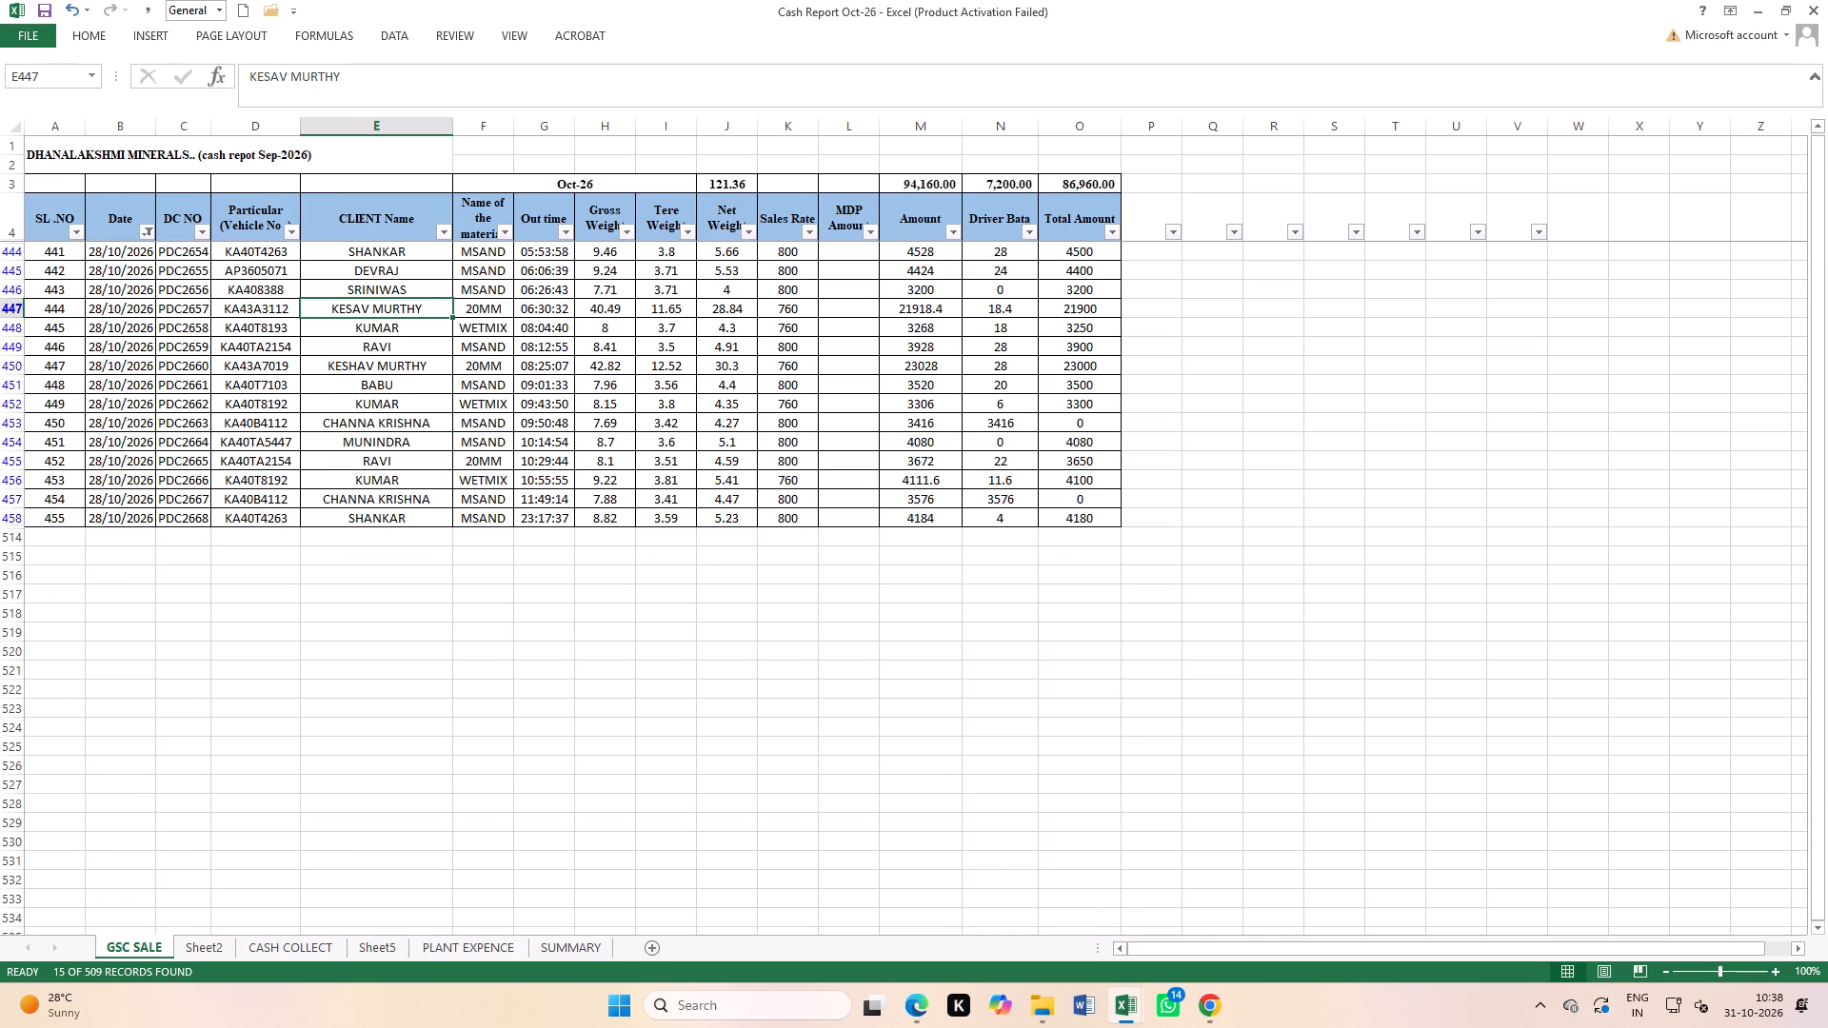
Set the Amount for 28-10-2026 on the CASH COLLECT sheet to 86960.
left_click(280, 953)
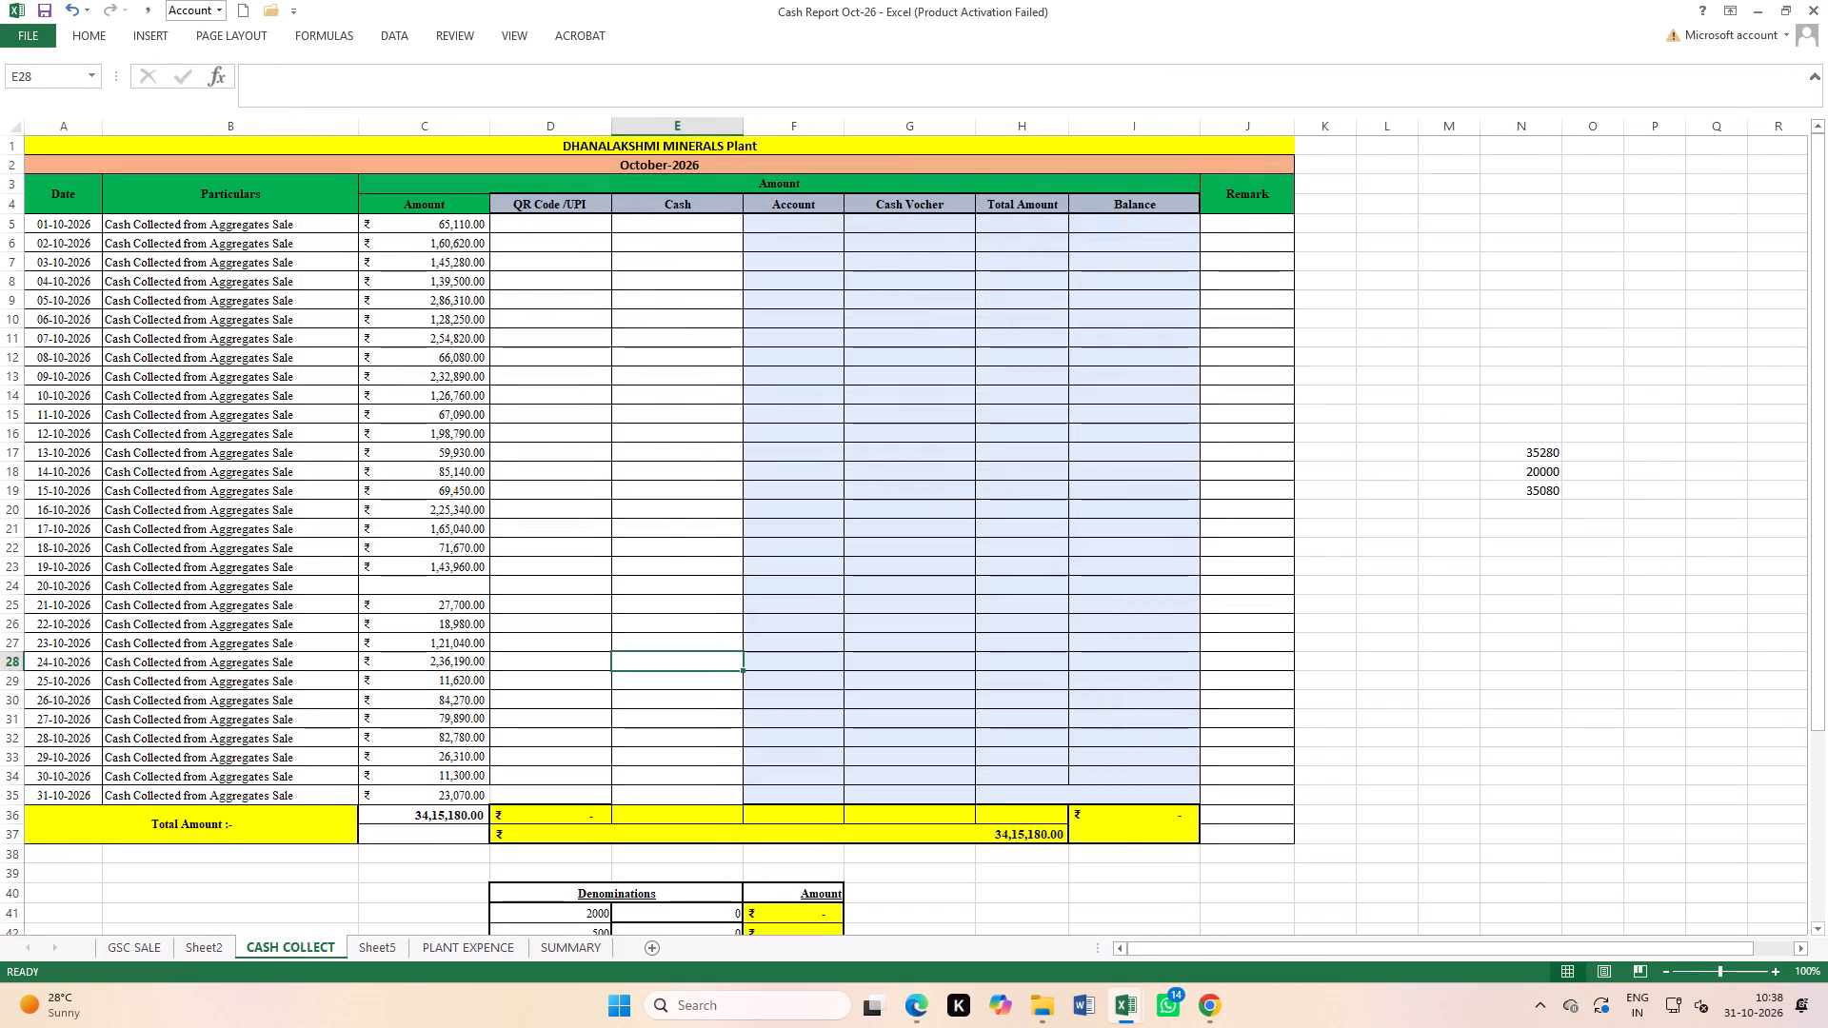
left_click(2, 741)
left_click(423, 737)
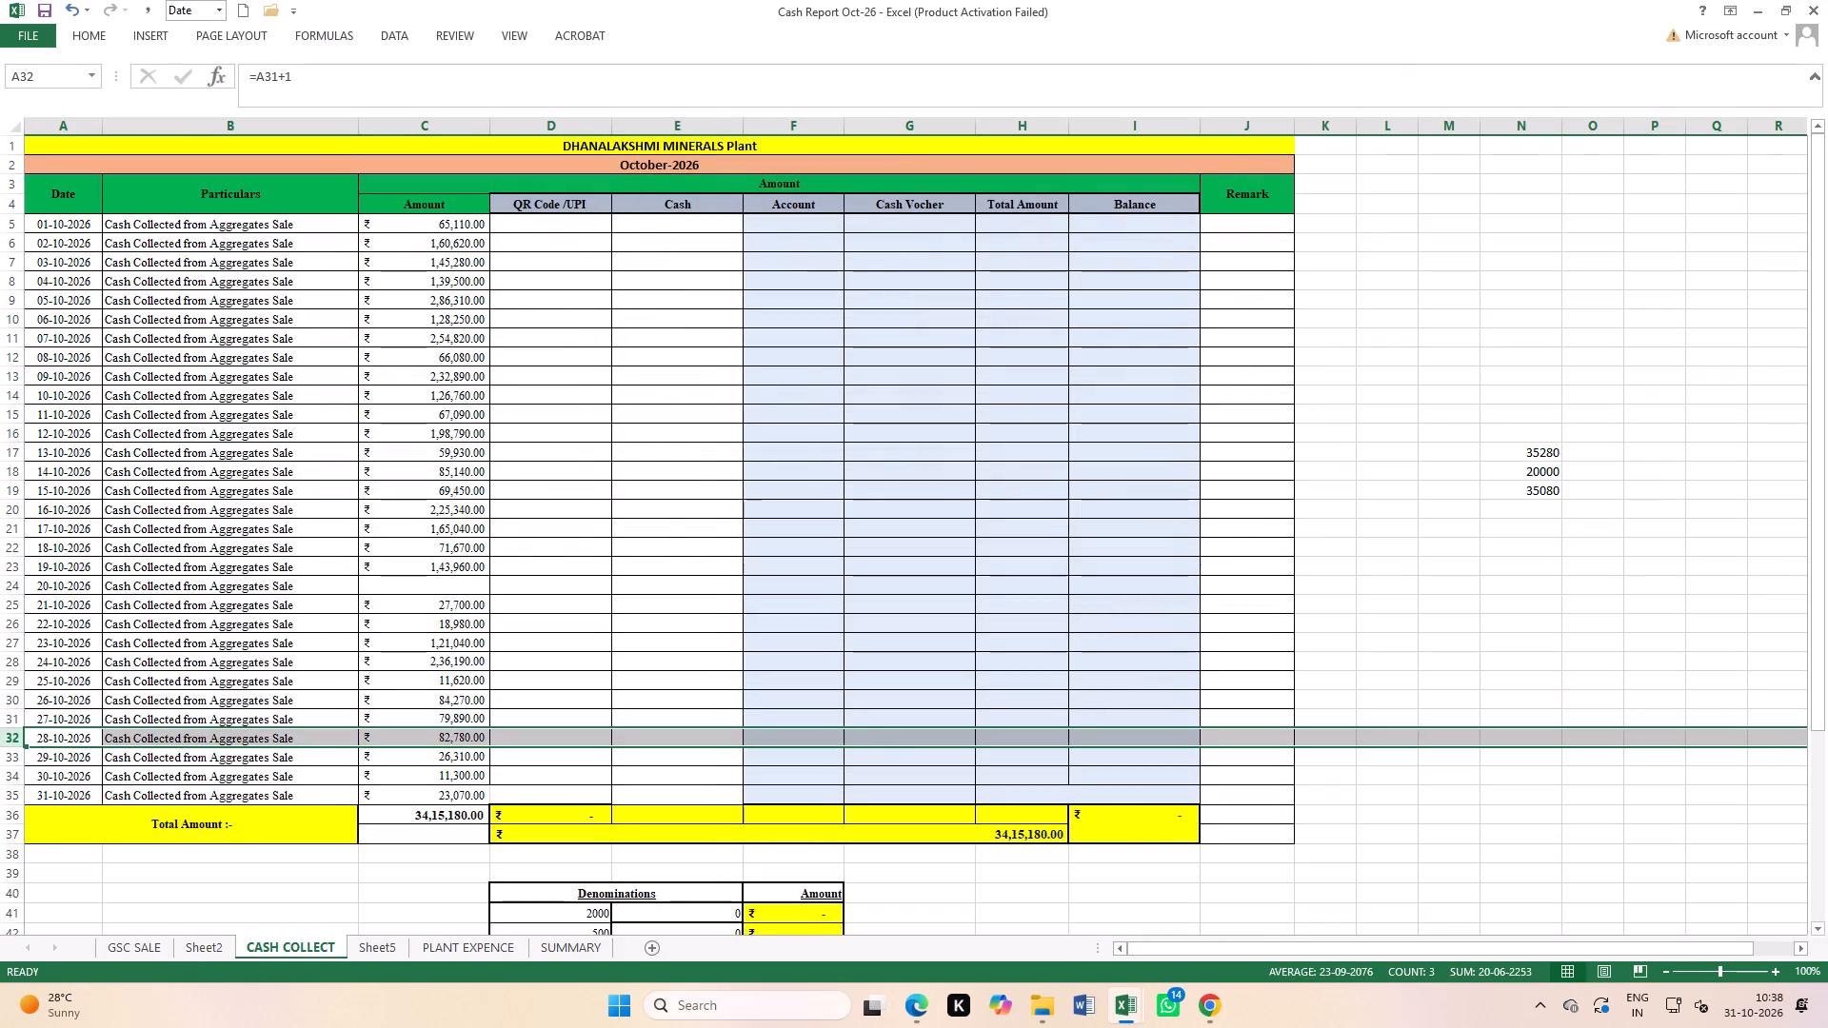
type("86960")
key("Return")
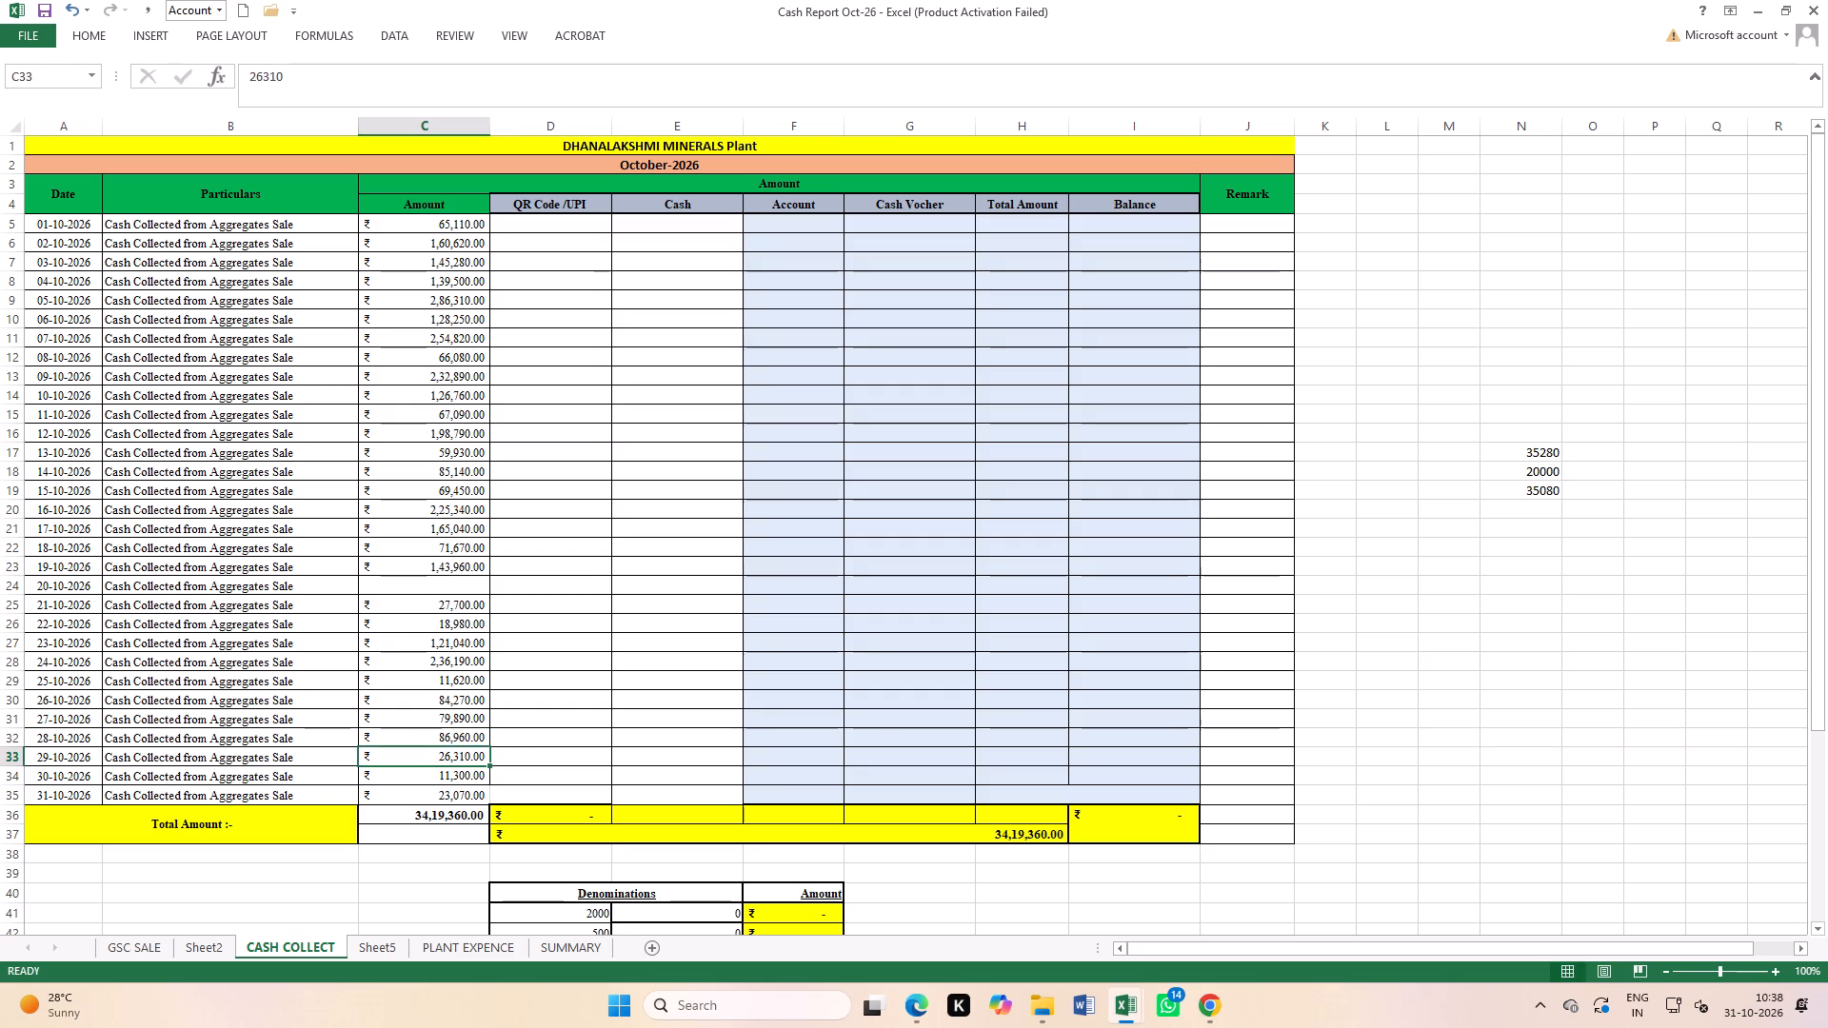
left_click(649, 721)
Remove the filters from the GSC SALE sheet again to list every sales entry.
left_click(149, 951)
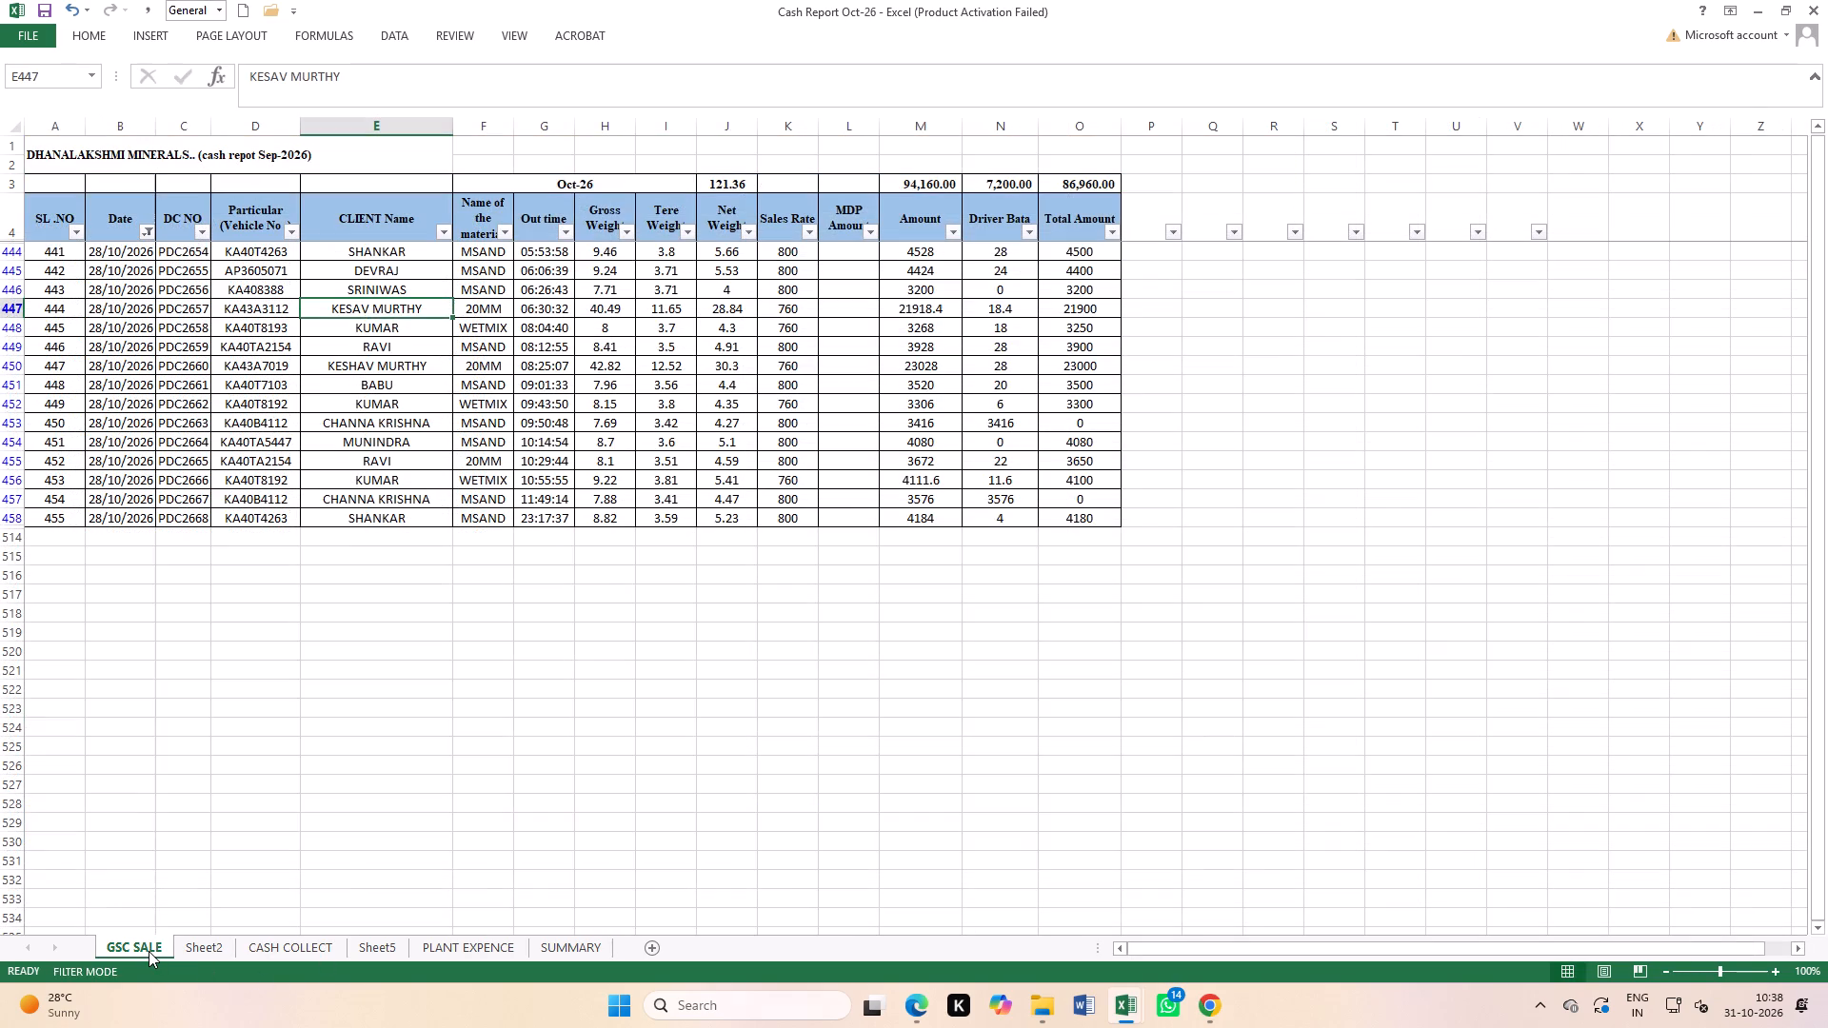
left_click(385, 36)
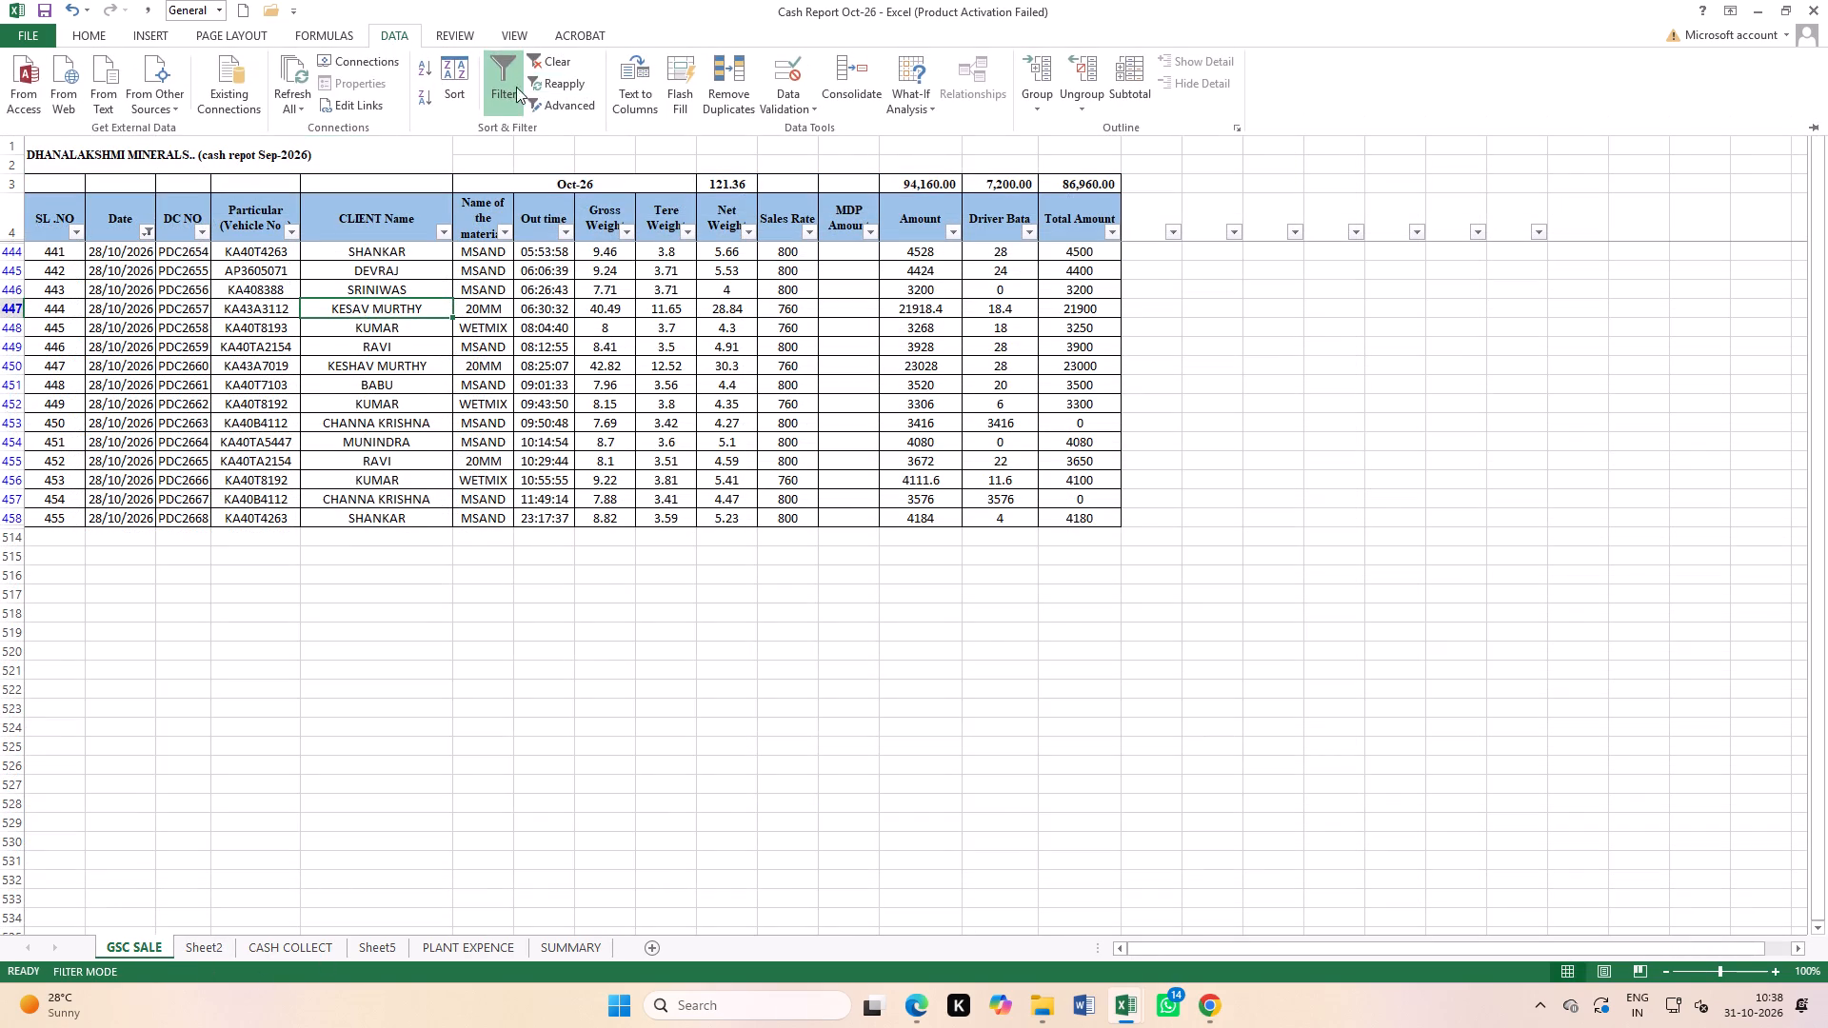
left_click(504, 86)
left_click(1194, 471)
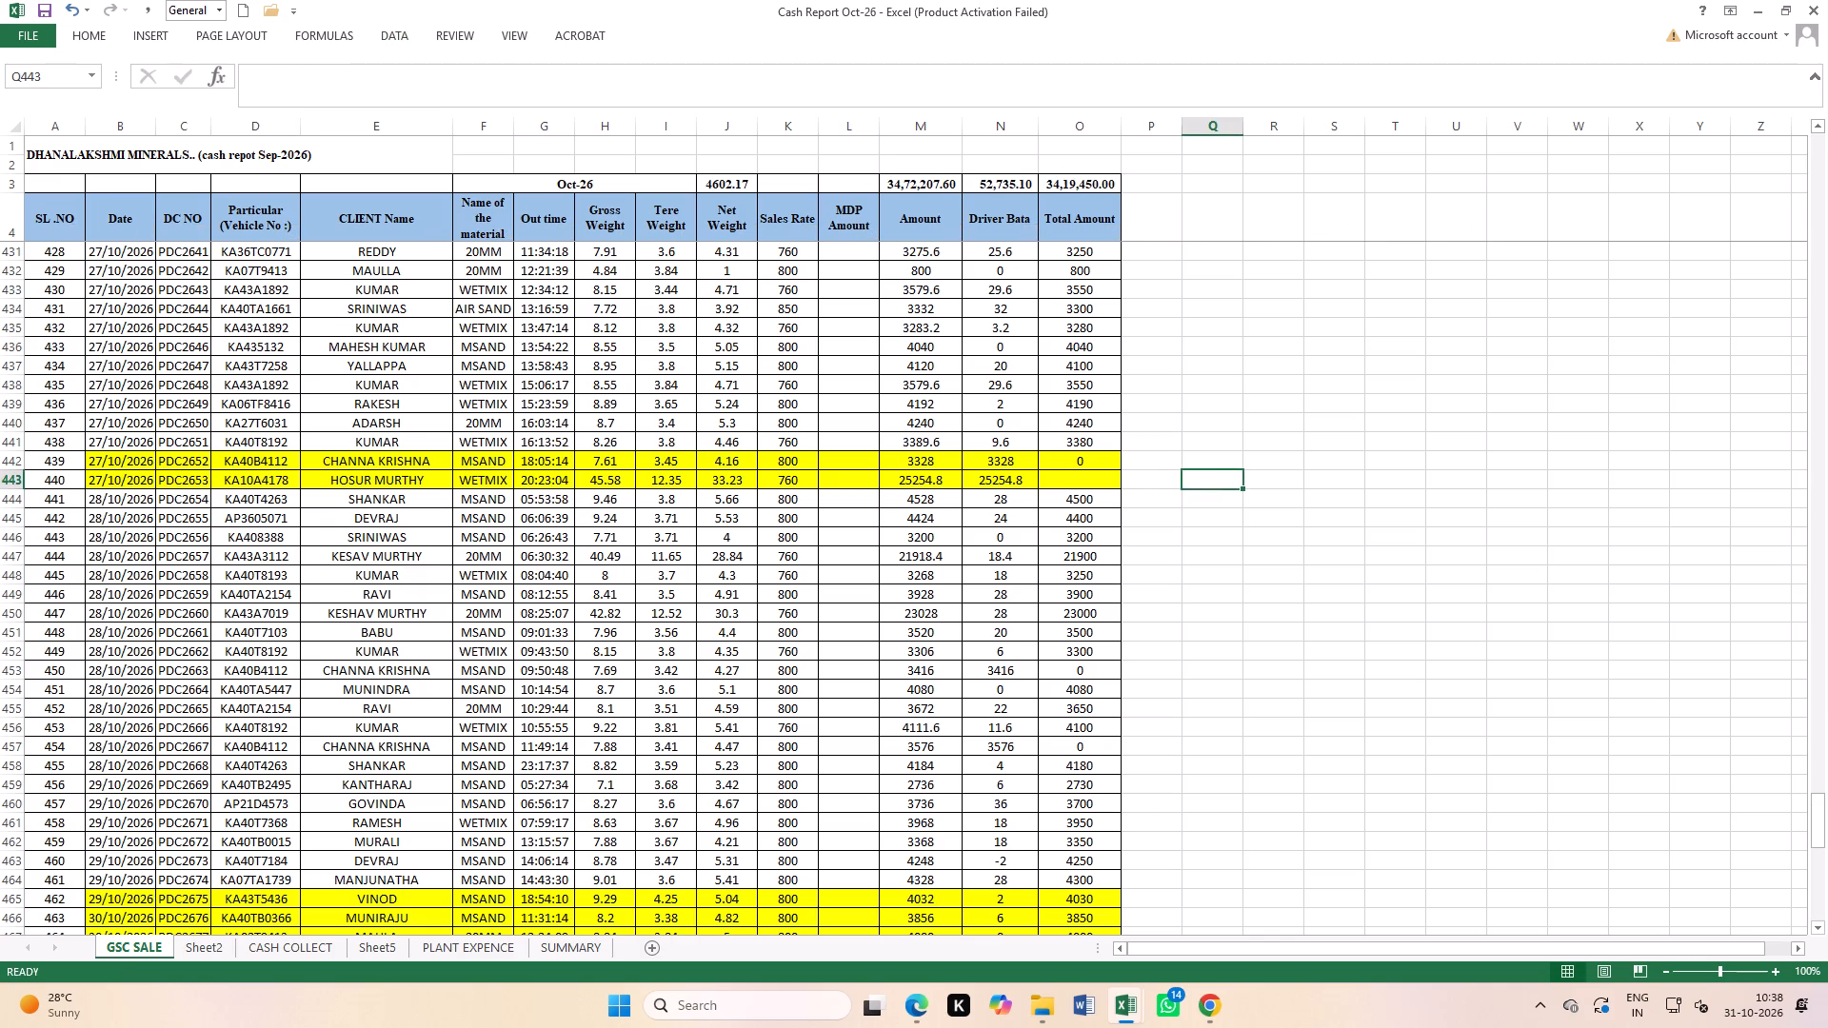
Save the Cash Report Oct-26 workbook.
double_click(40, 10)
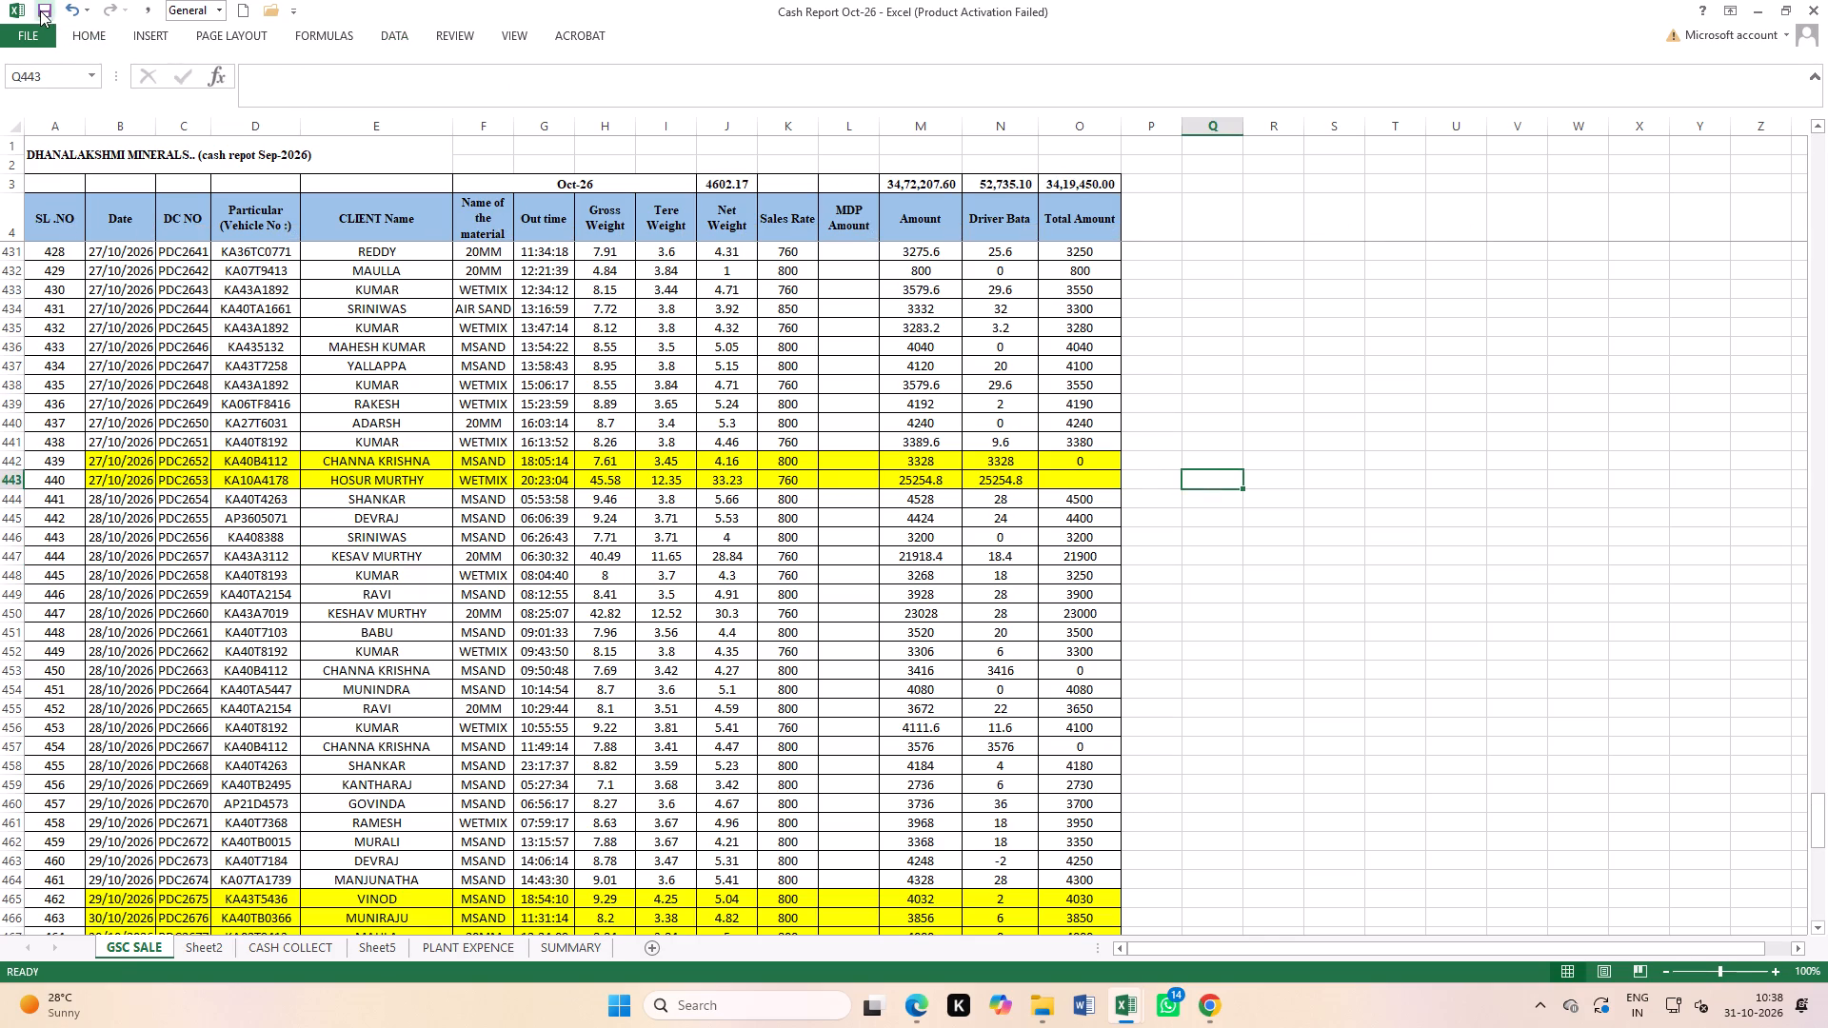
double_click(45, 7)
Insert five blank rows on the PLANT EXPENCE sheet between the last 29-Oct-26 expense and the BUNK amount row.
left_click(460, 951)
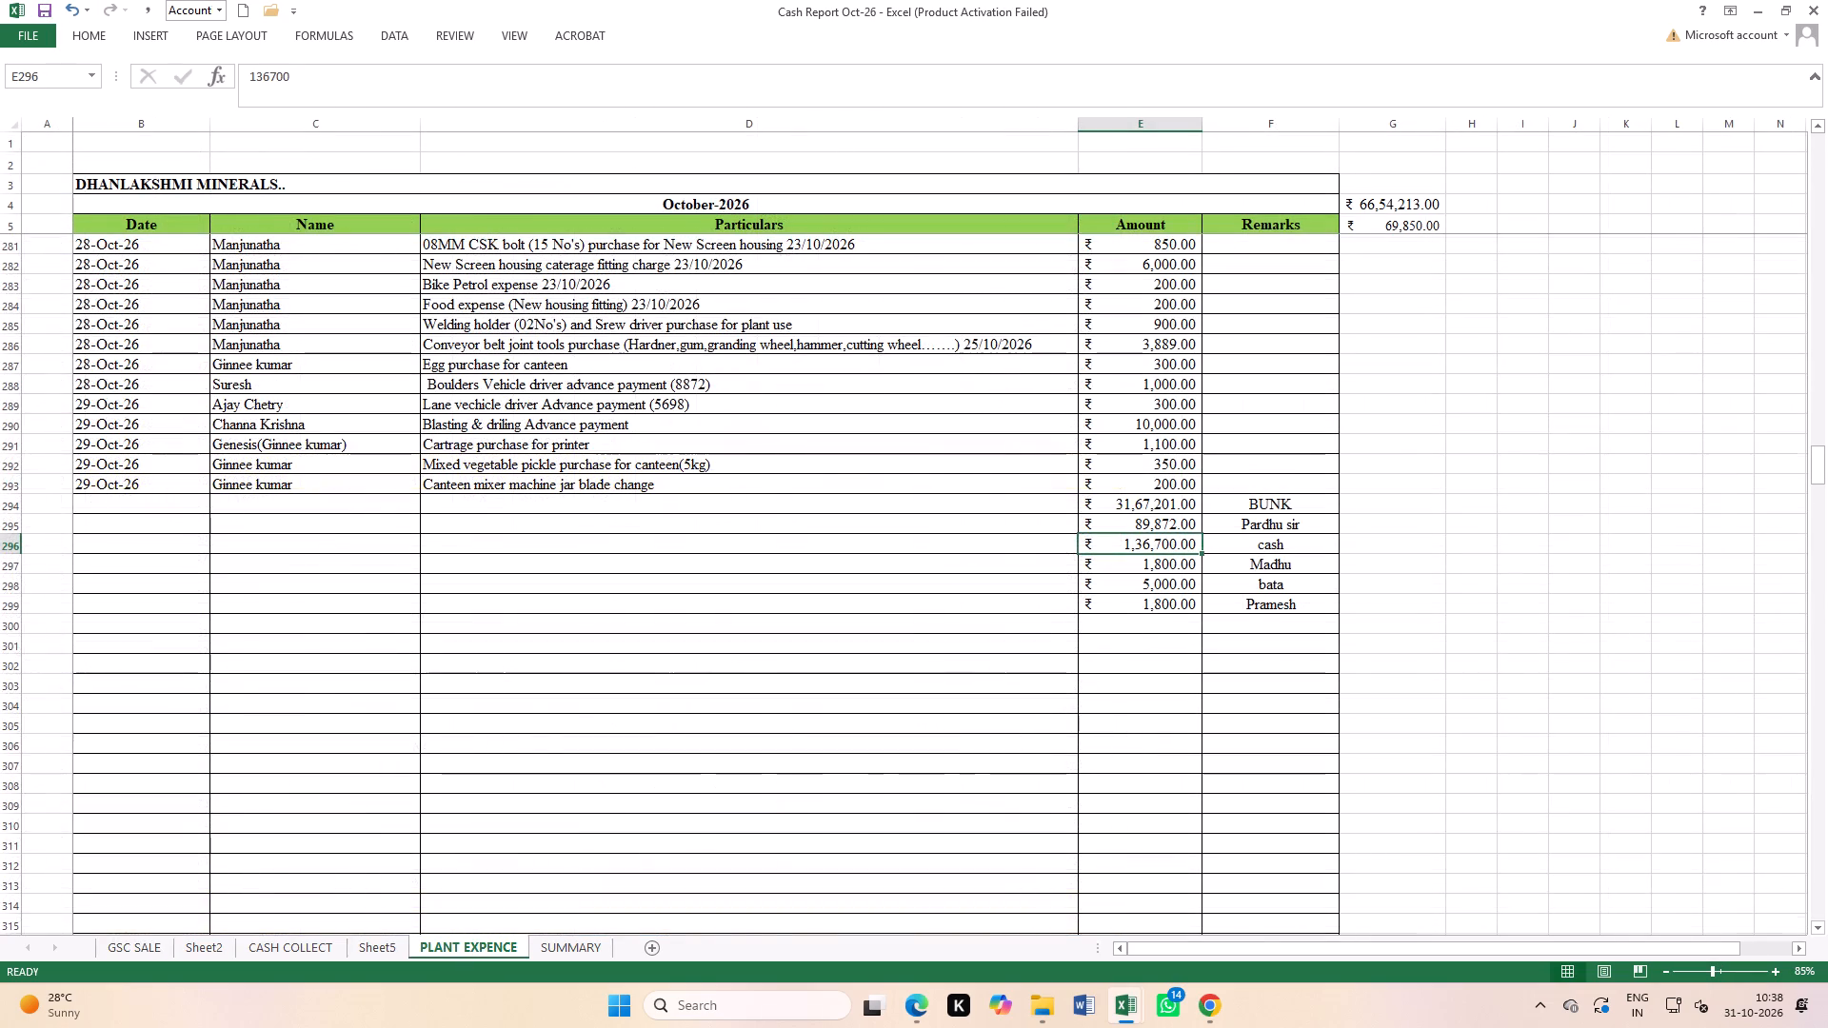
scroll(695, 723, "up", 1)
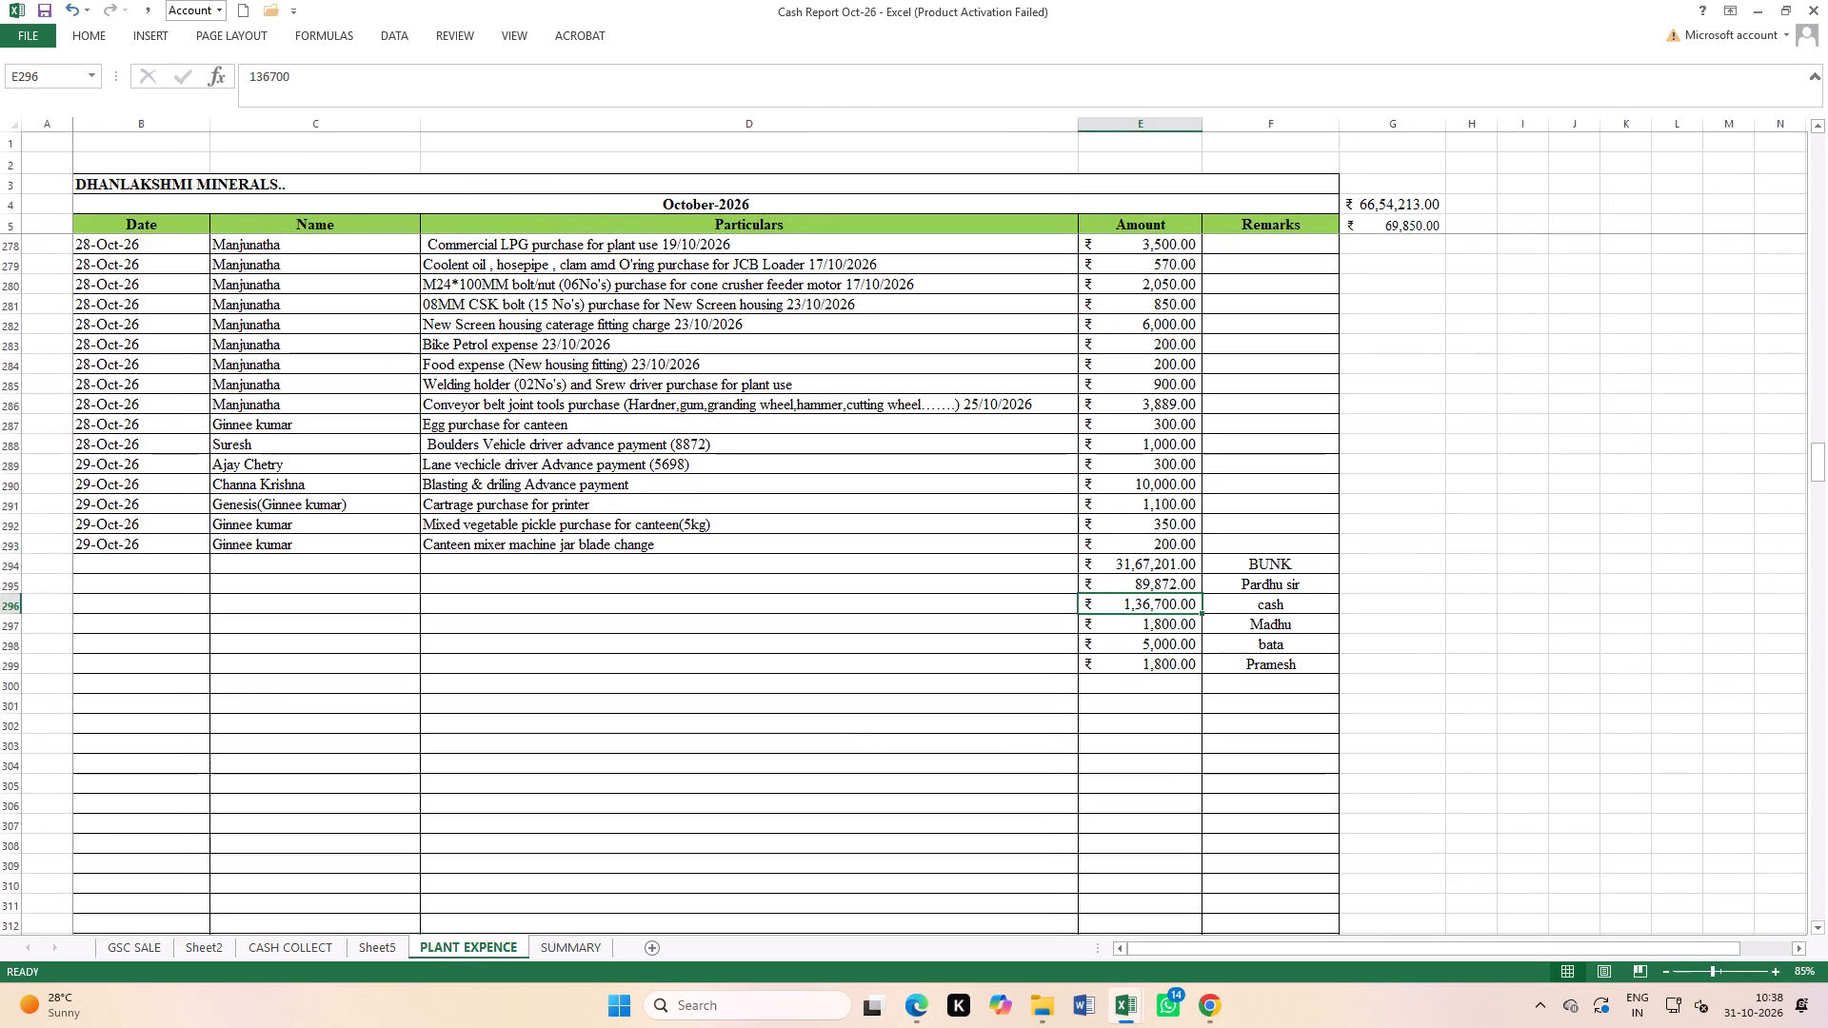
left_click(0, 569)
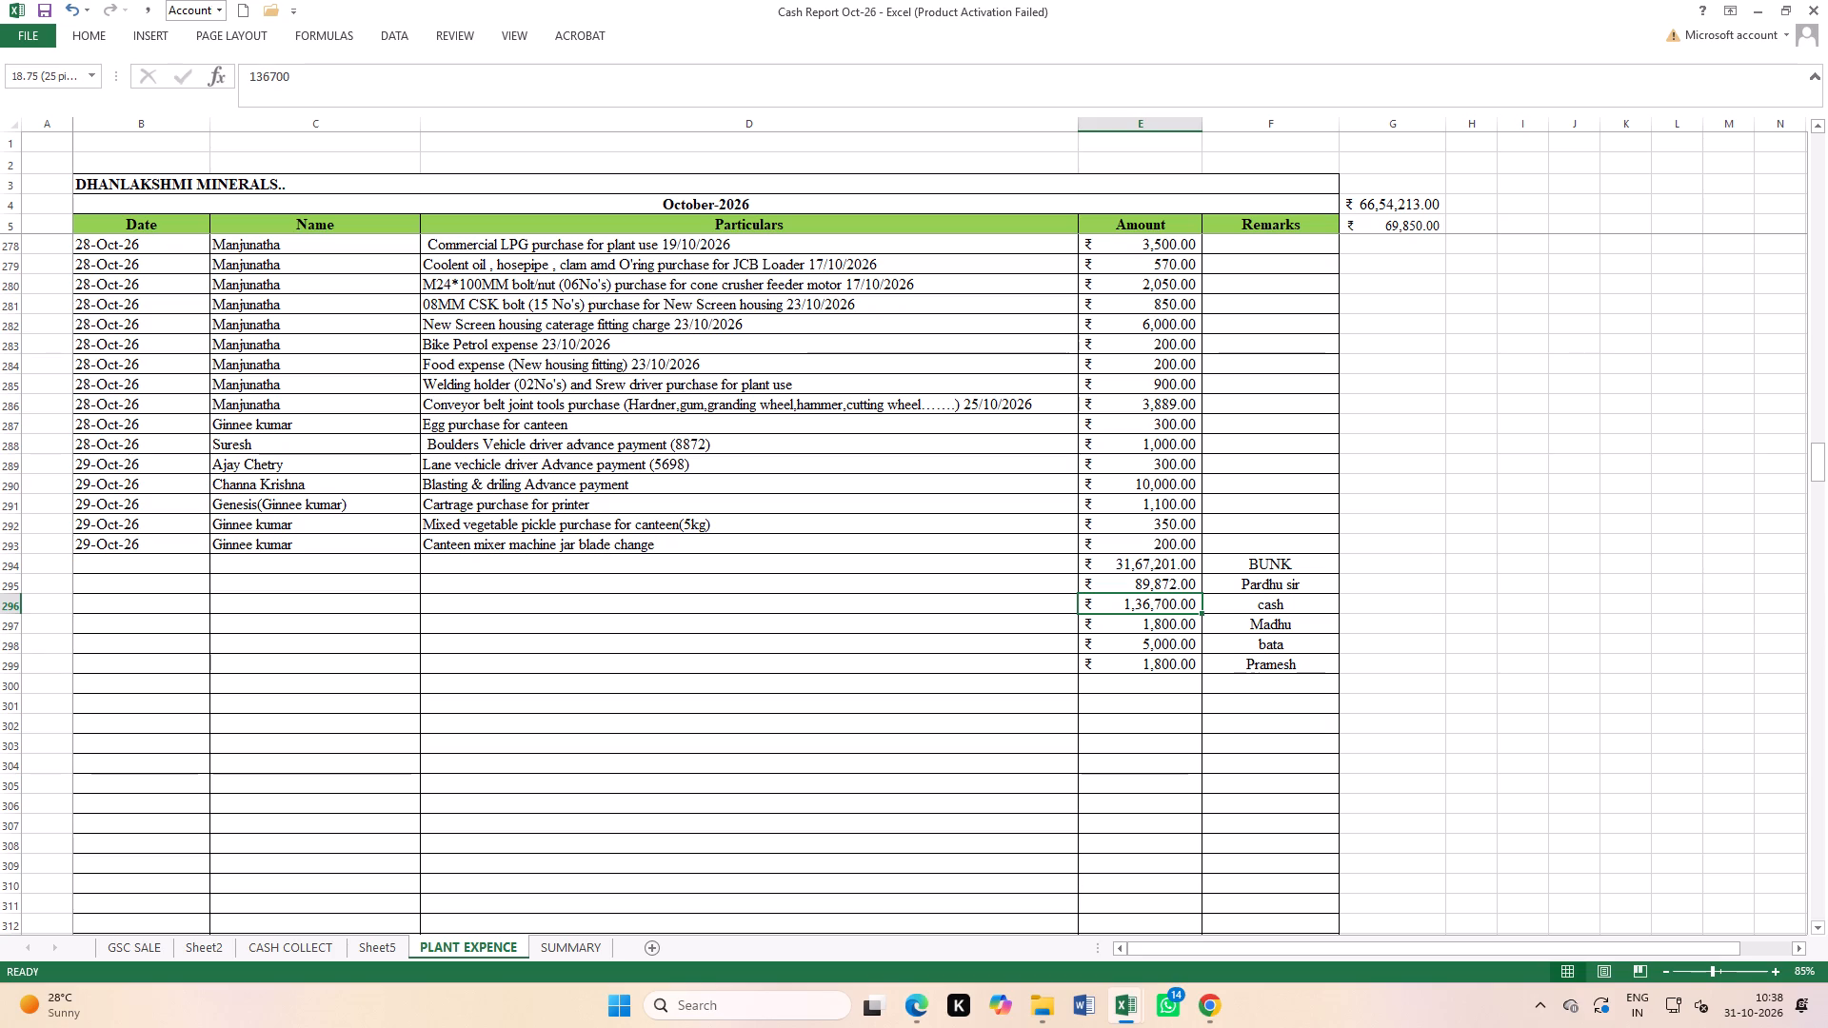
left_click(7, 561)
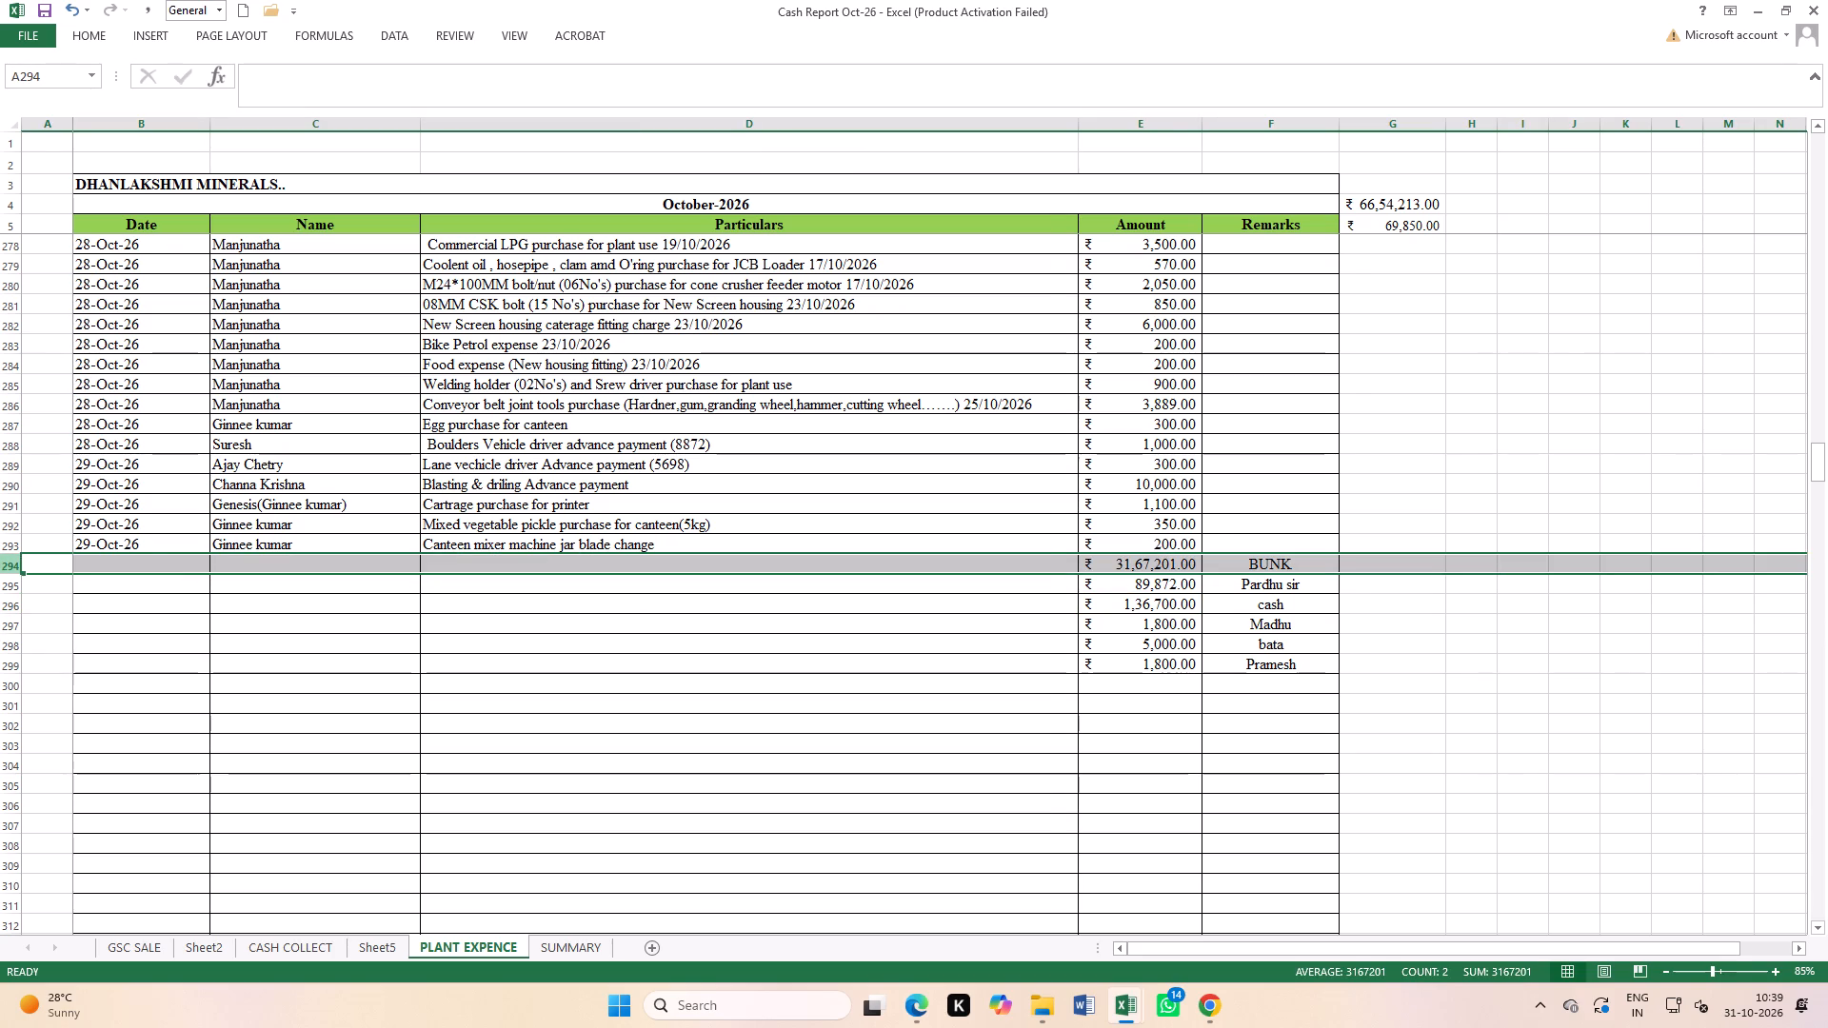
key("ctrl+plus")
key("ctrl+plus")
key("ctrl+plus")
key("ctrl+plus")
key("ctrl+plus")
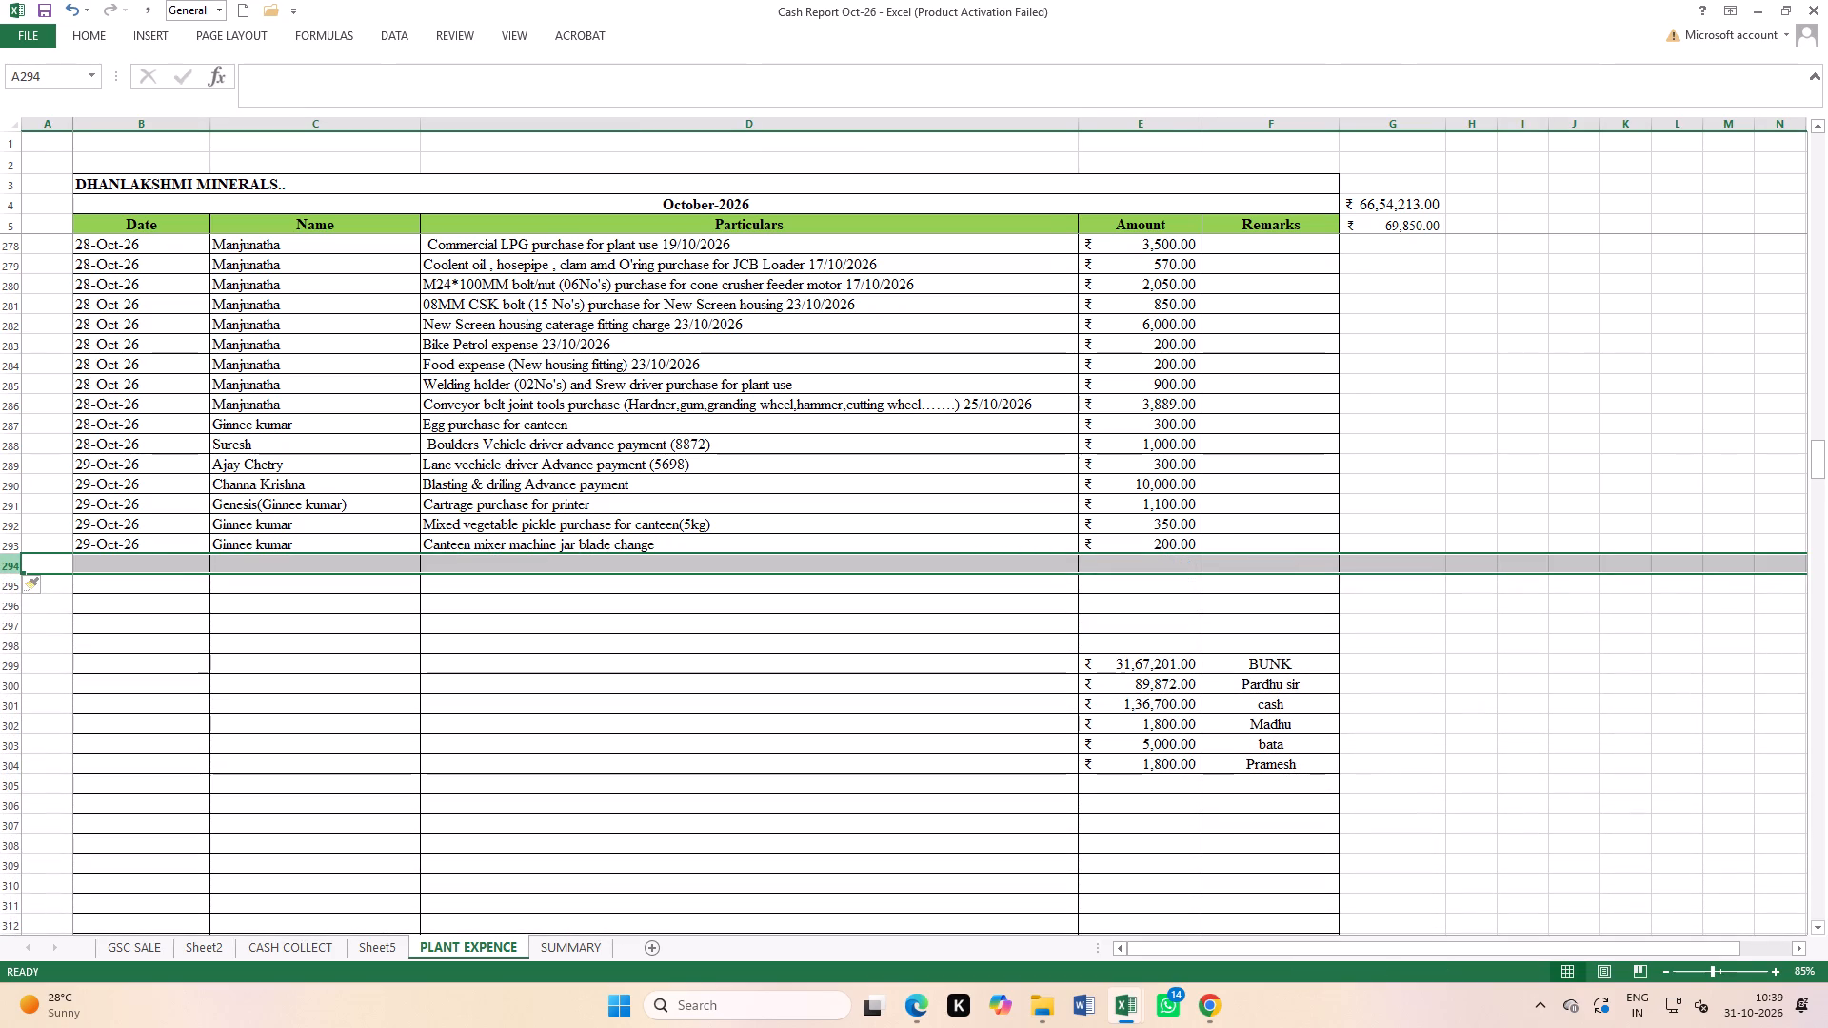
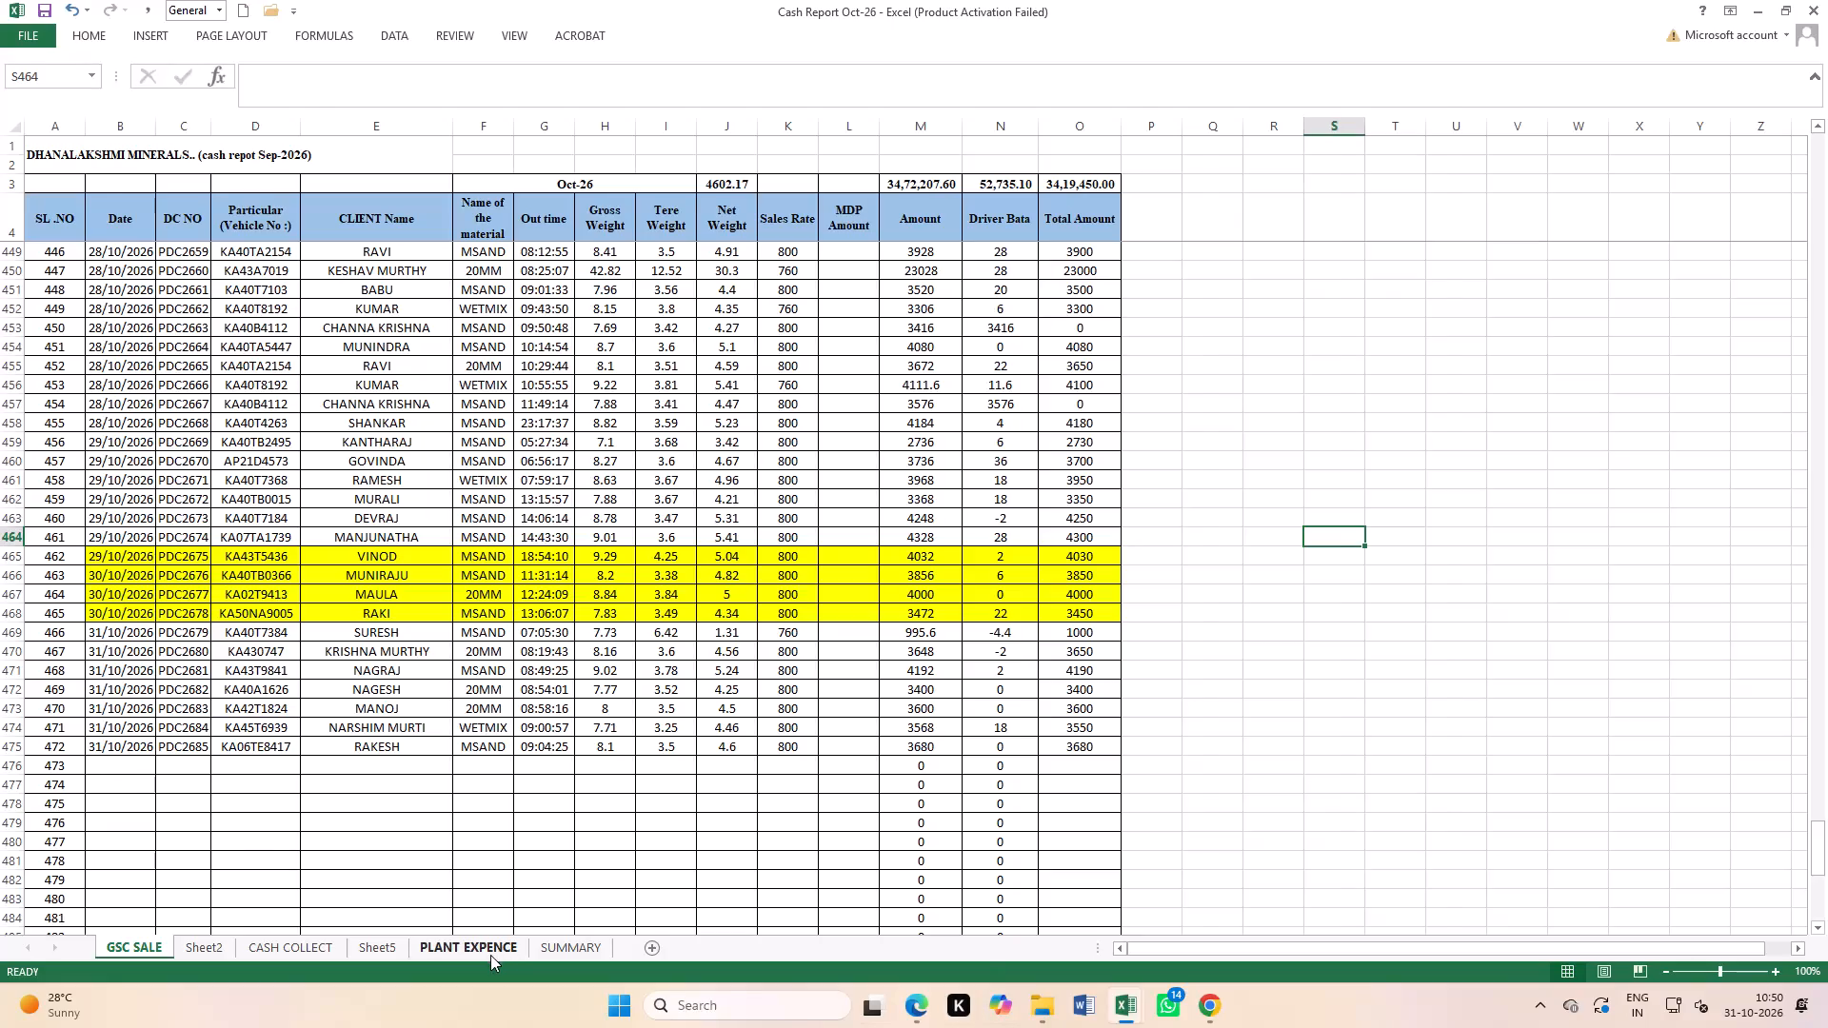
Set the cash amount in E301 of the PLANT EXPENCE sheet to 171410 and save the workbook.
left_click(490, 955)
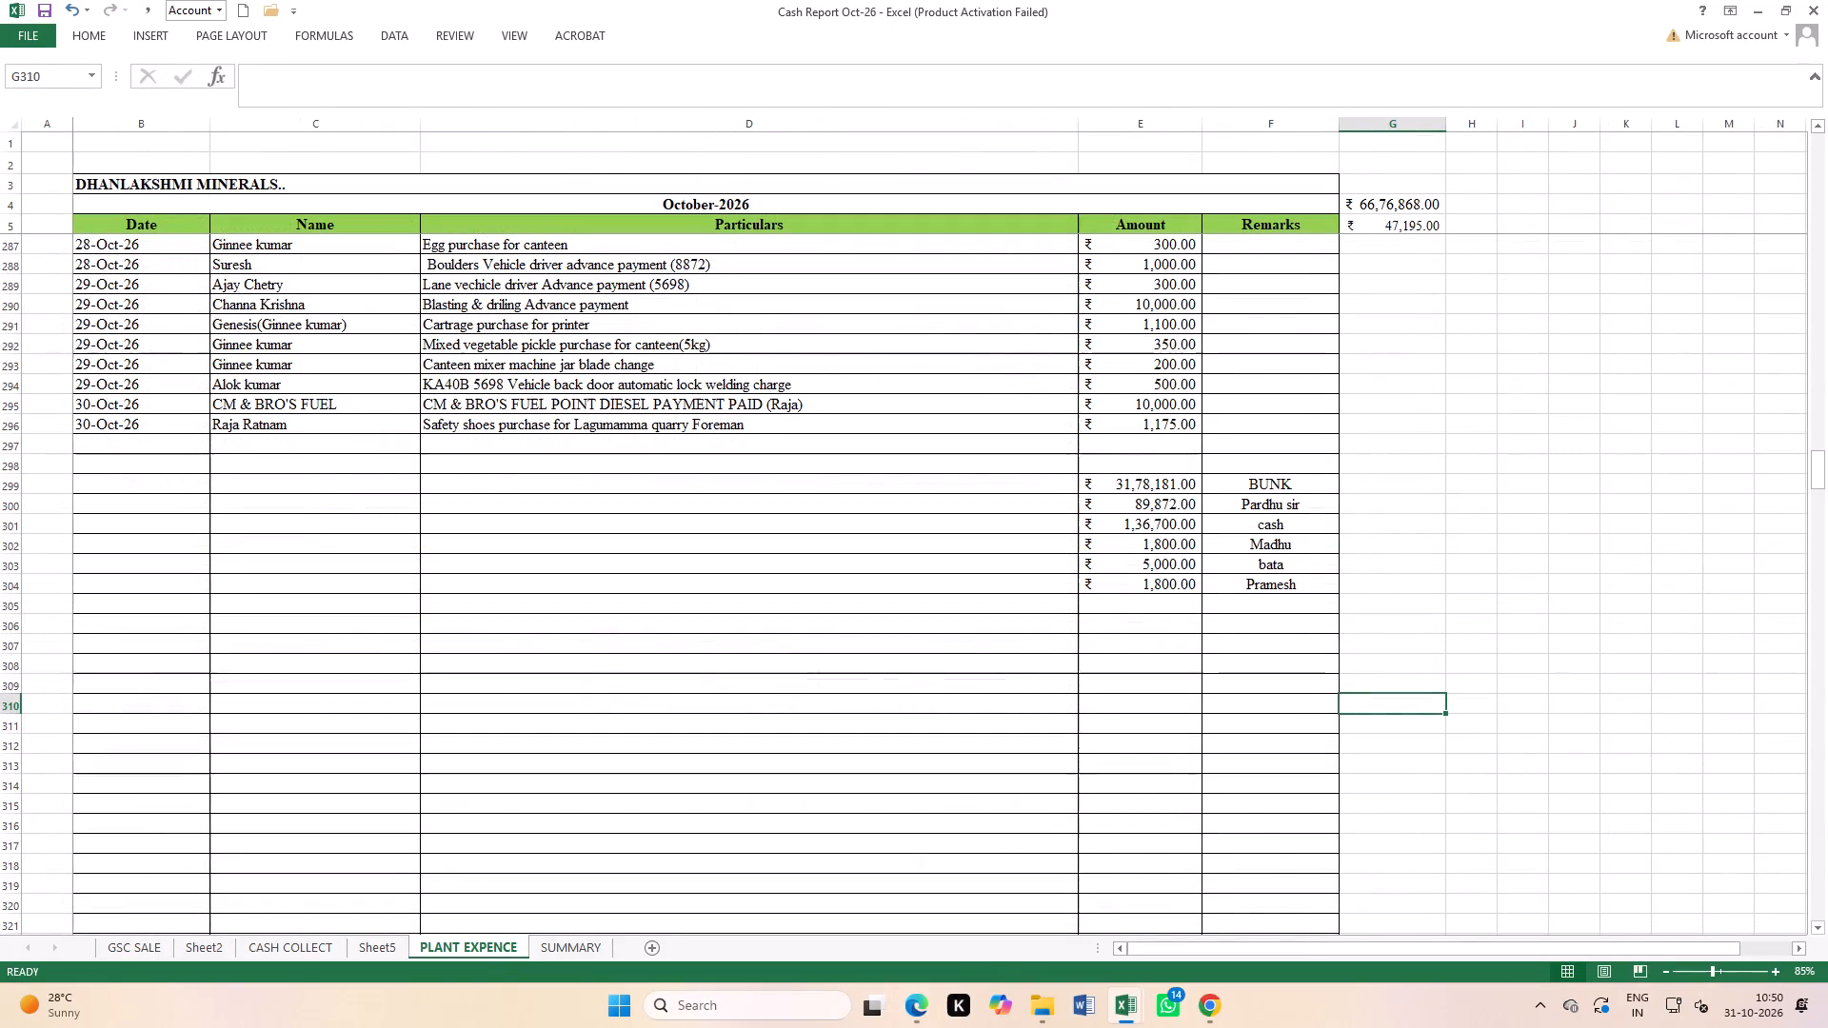
left_click(1148, 525)
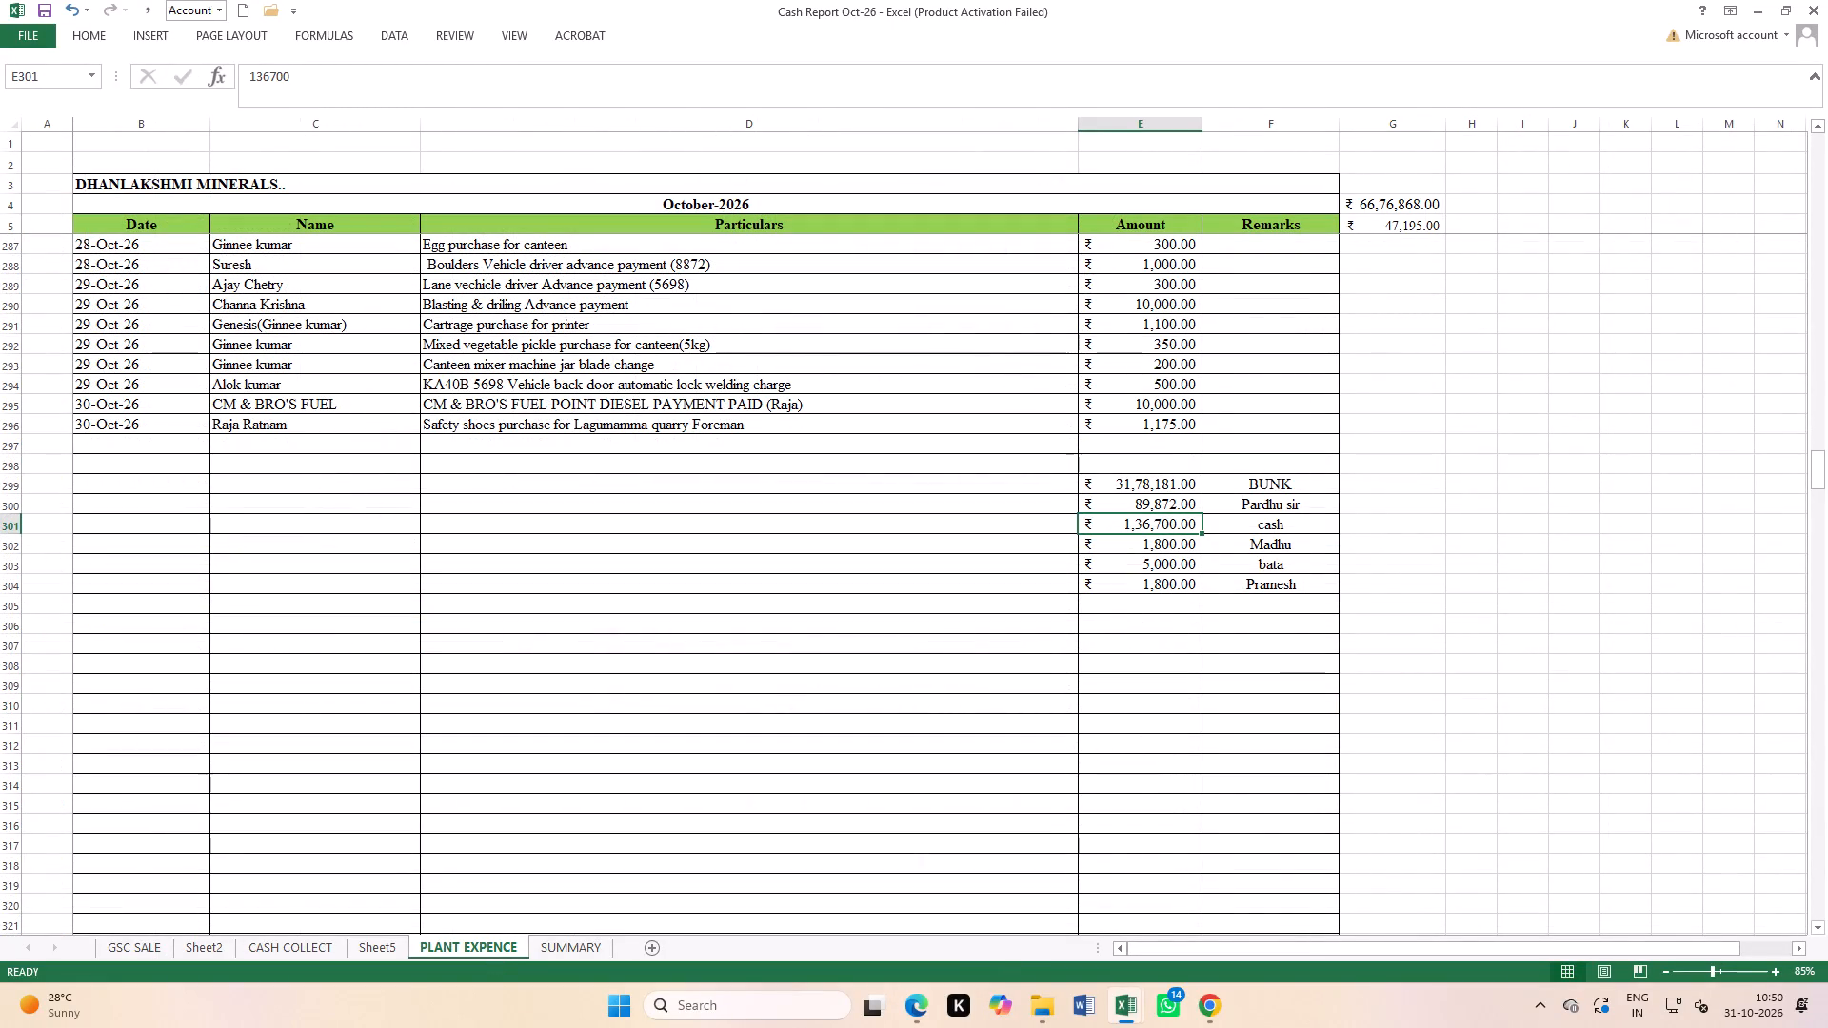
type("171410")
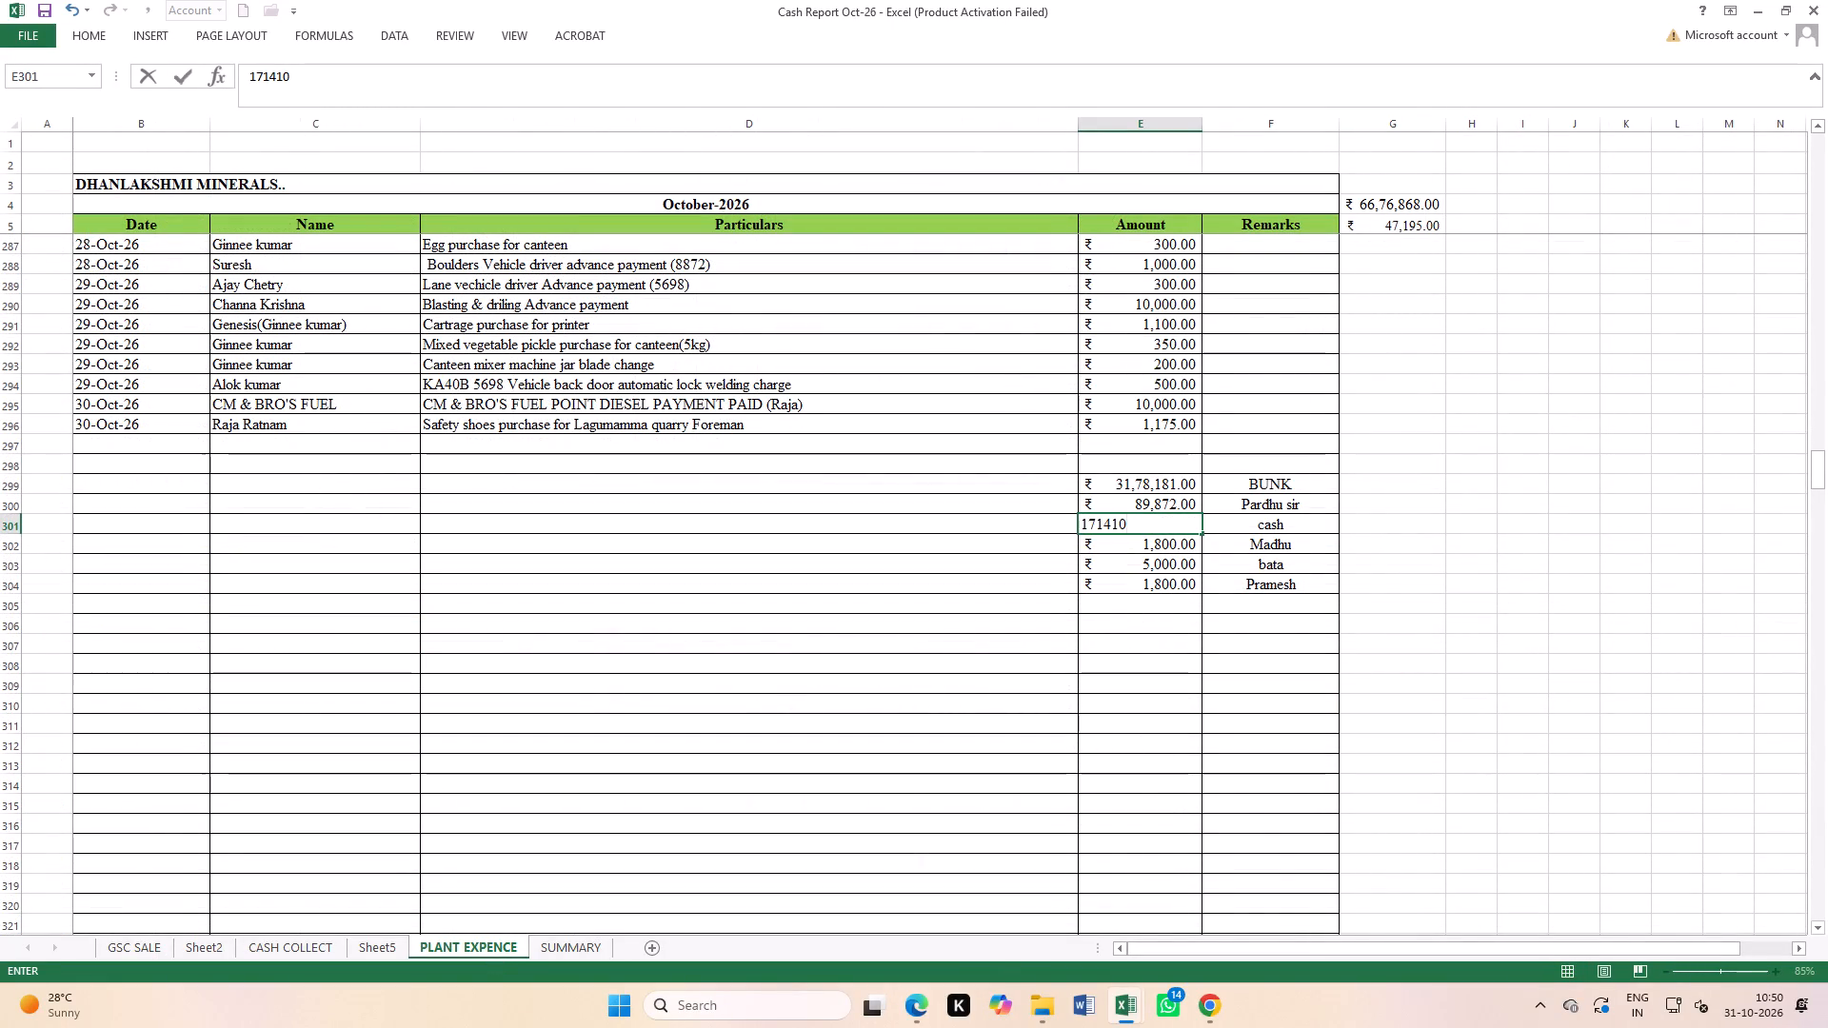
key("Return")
left_click(1341, 778)
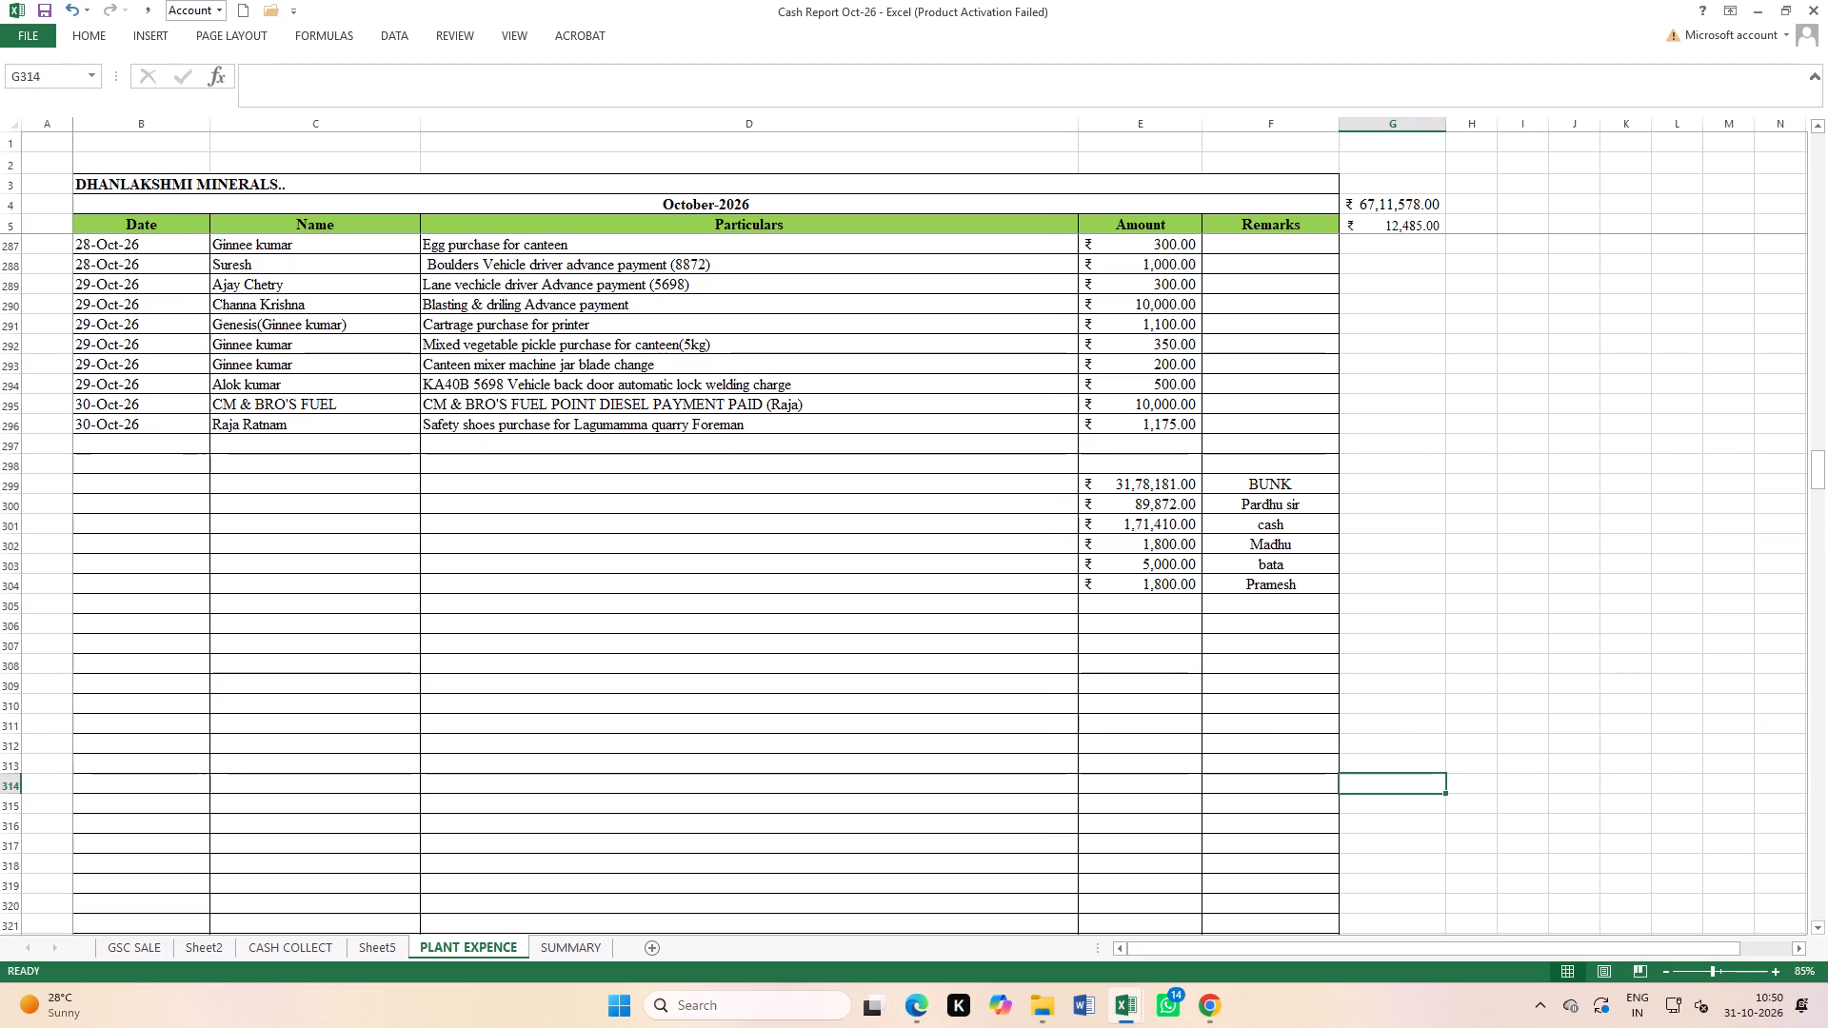
double_click(43, 10)
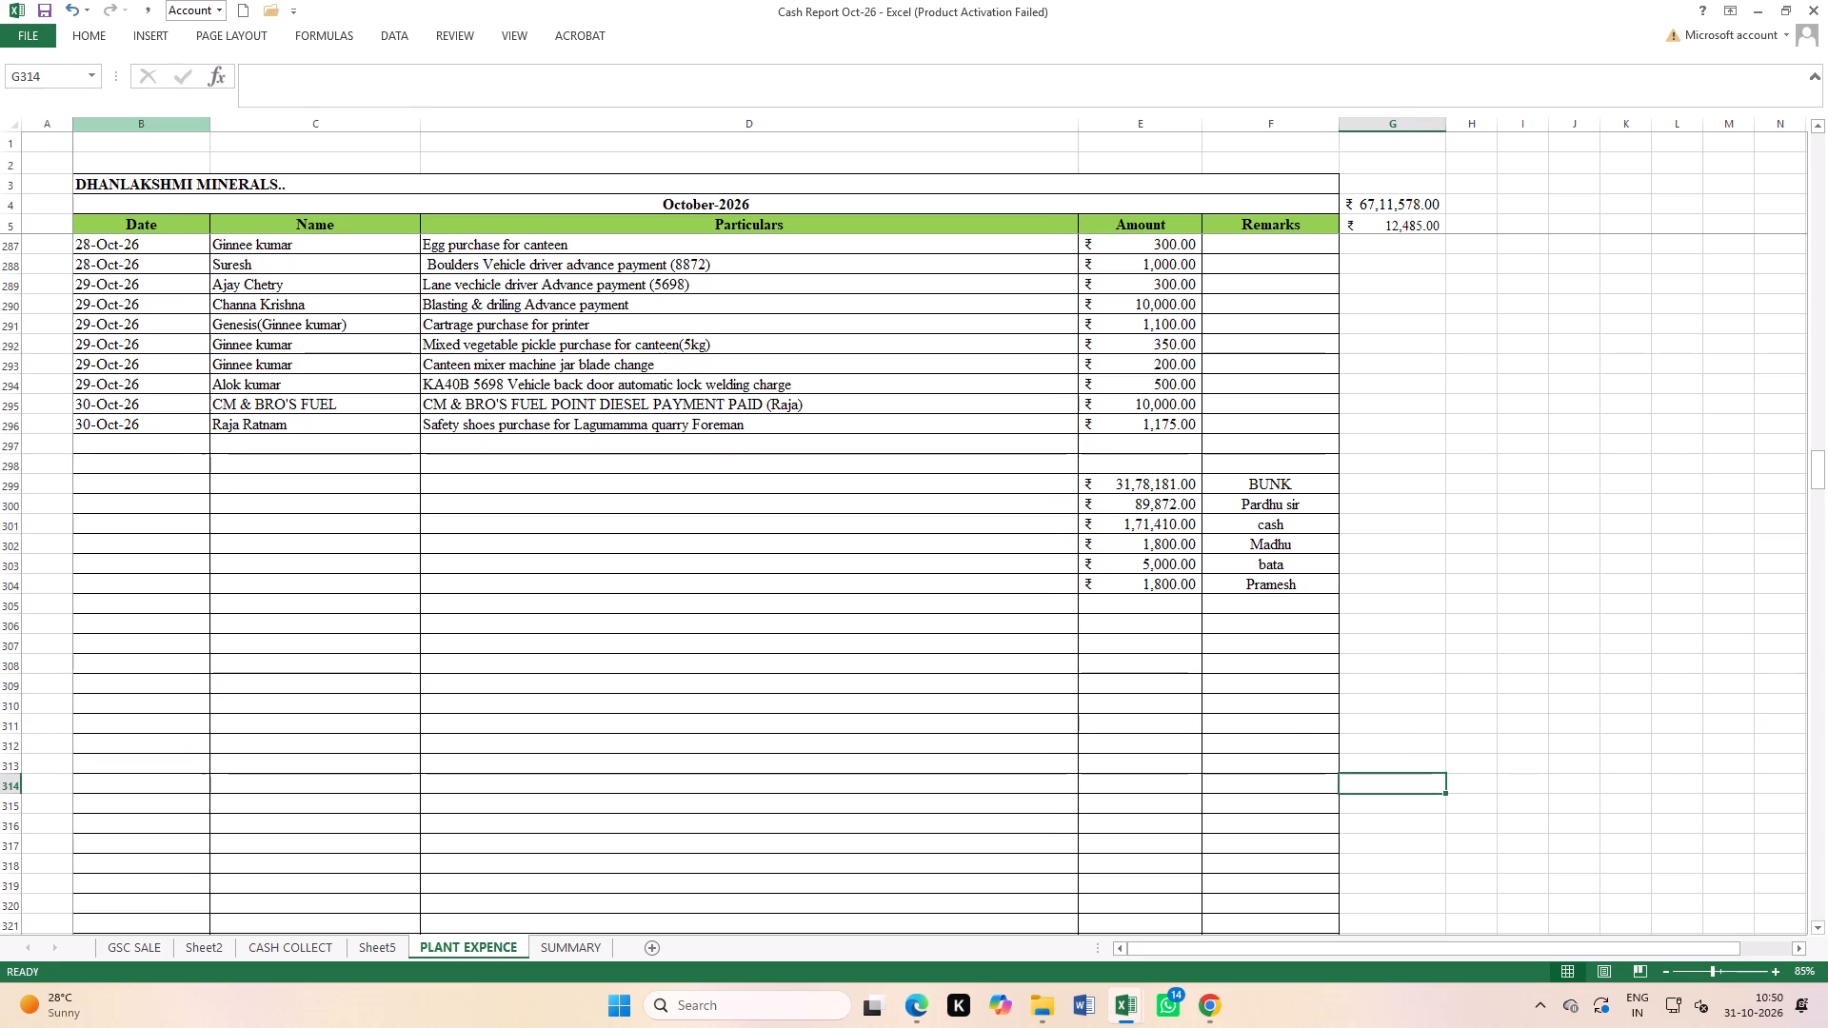
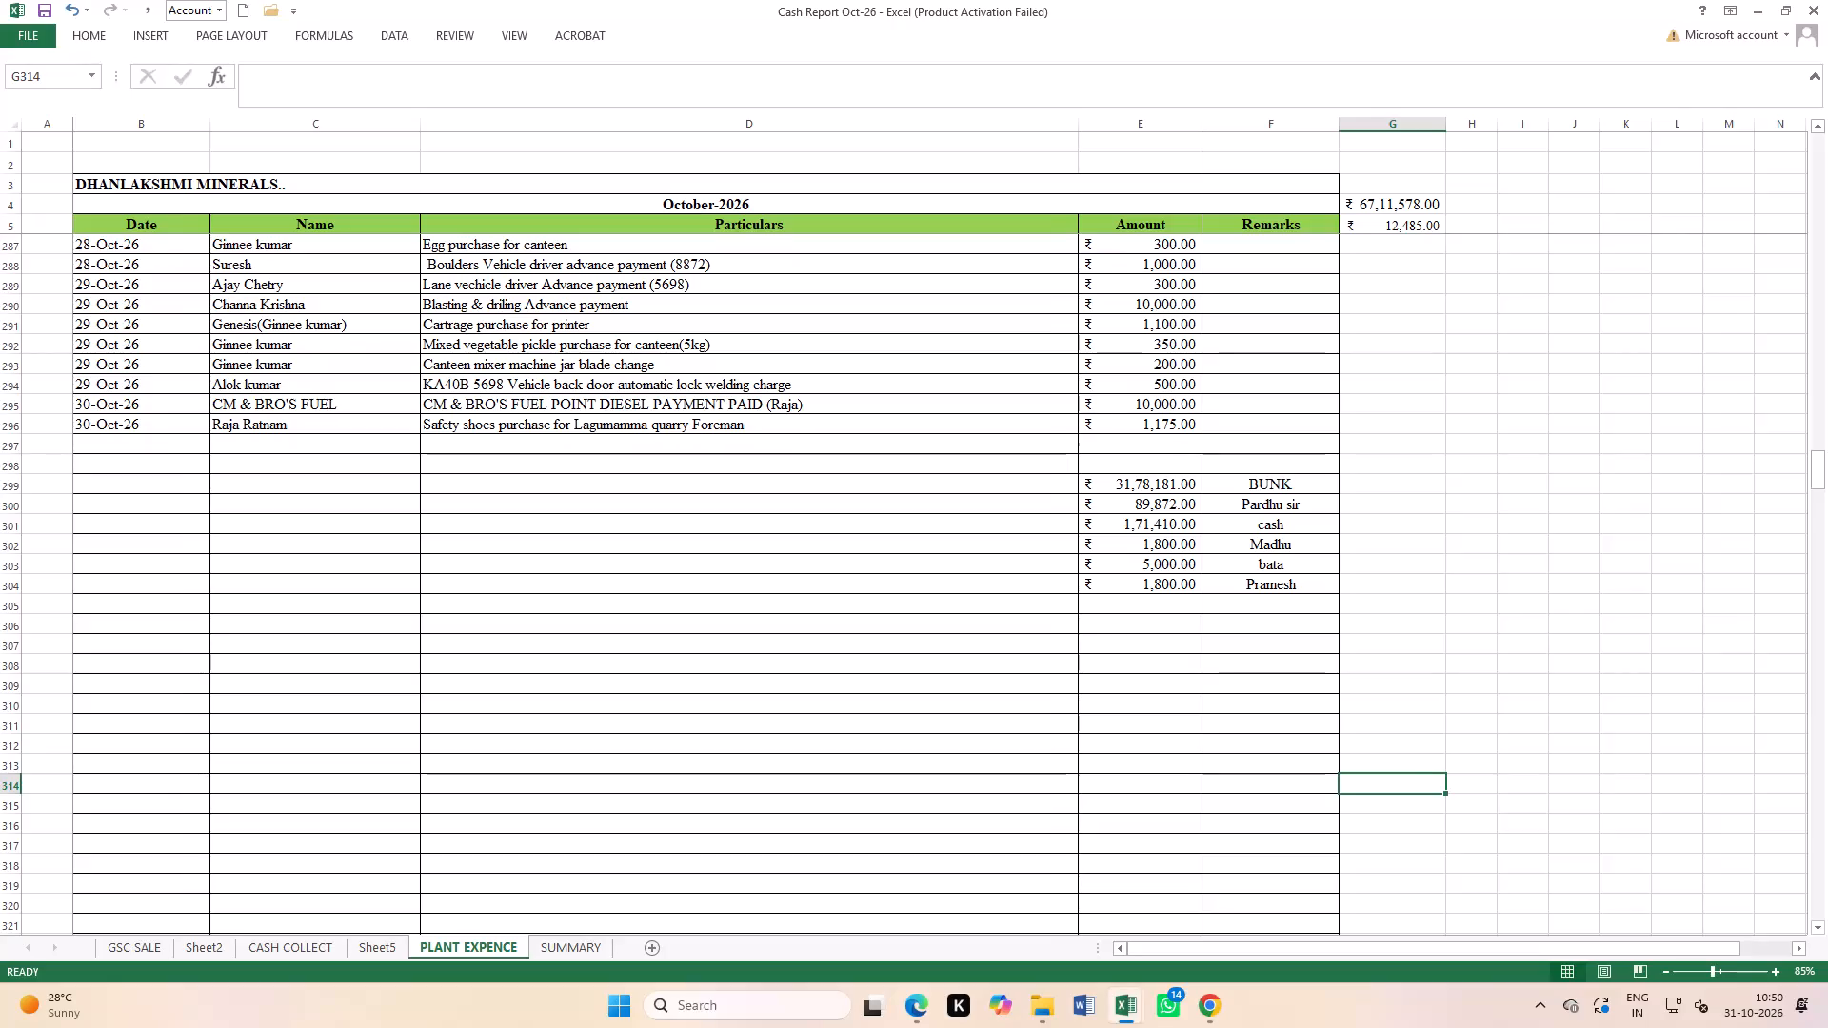
Change the cash amount in E301 of the PLANT EXPENCE sheet to the formula =171410+9100.
double_click(1171, 524)
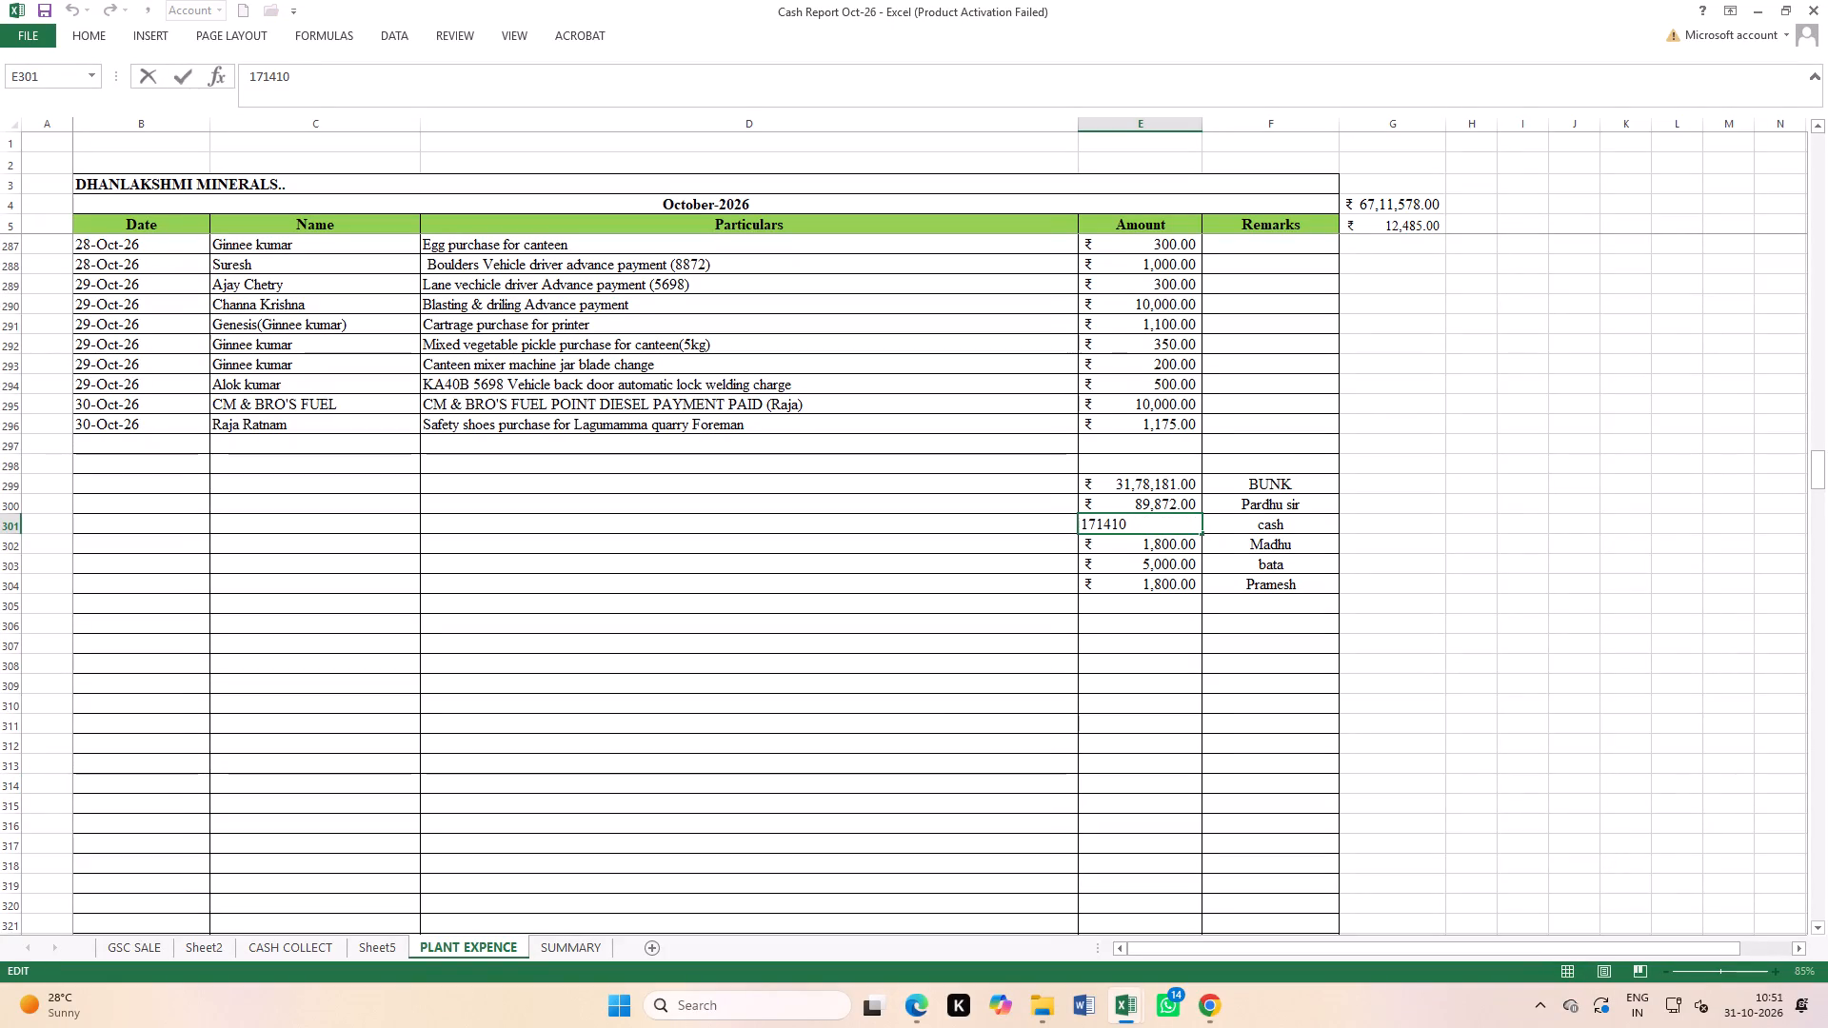
left_click(1083, 526)
key("equal")
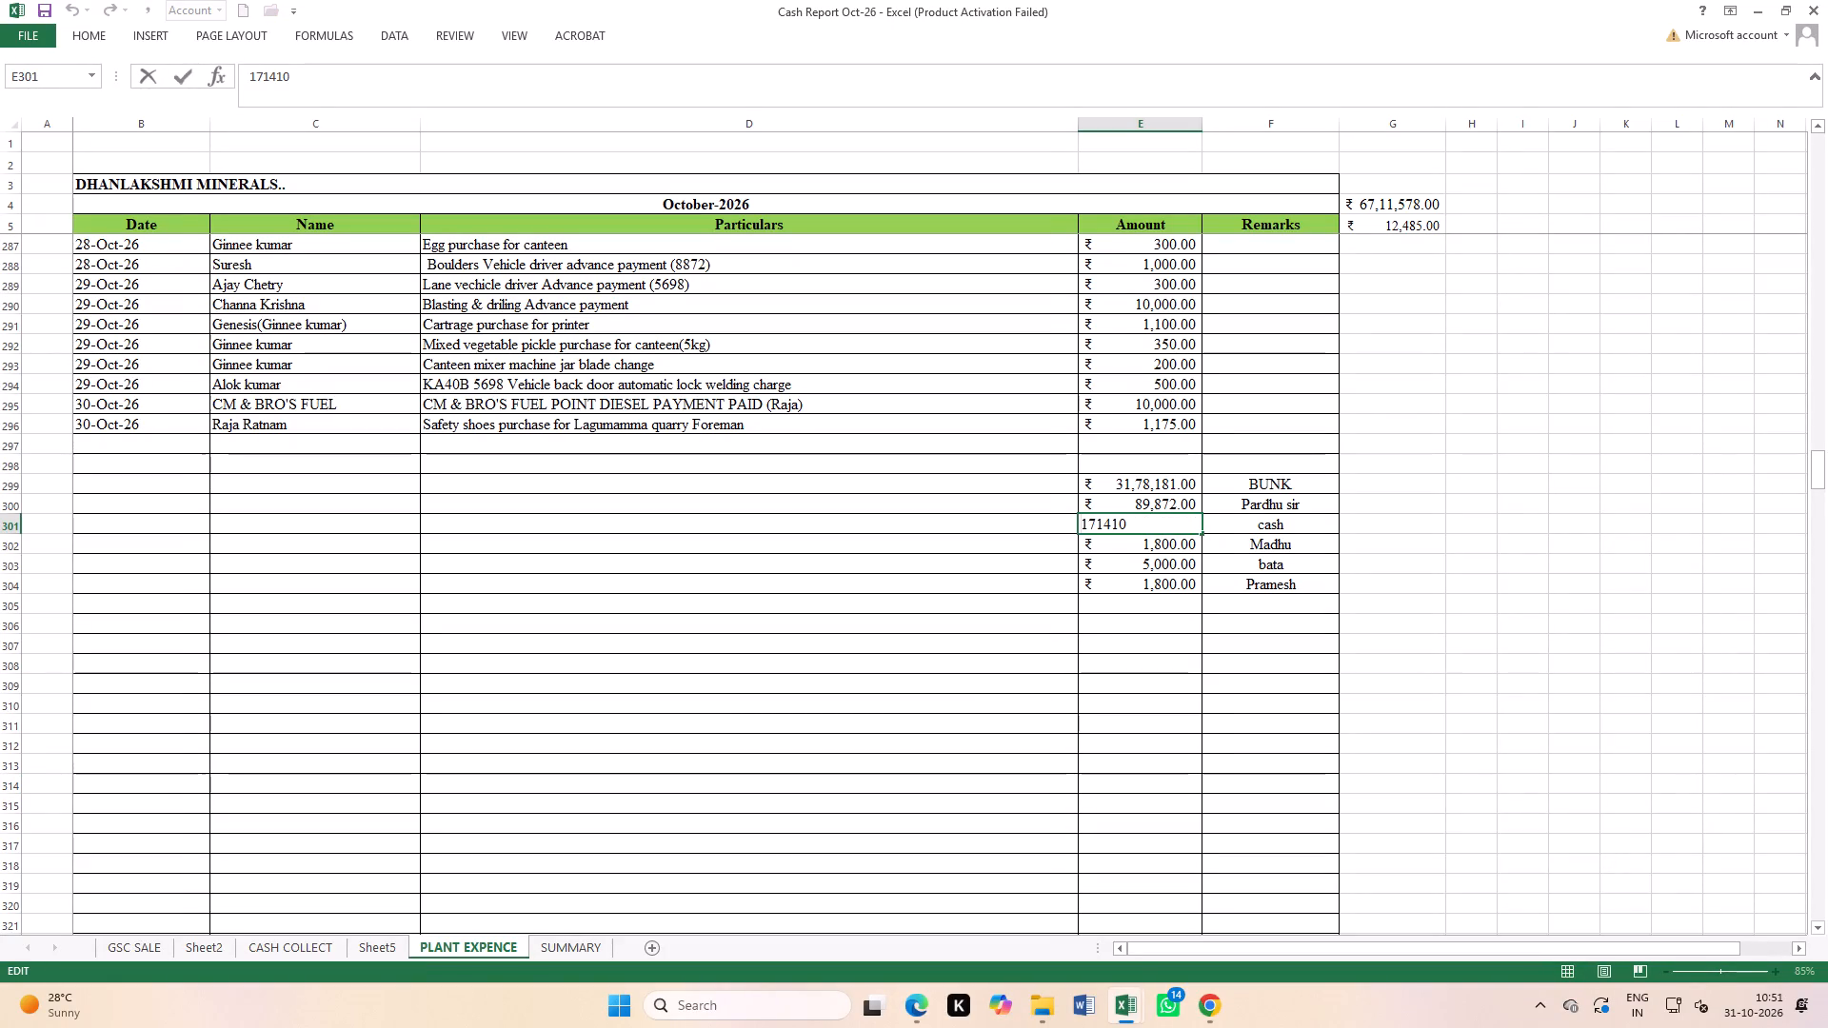
key("Right")
key("Right")
key("Right")
key("Right")
key("Right")
key("Right")
key("Right")
key("Right")
key("Right")
key("Right")
key("Right")
key("Right")
key("Right")
type("+9100")
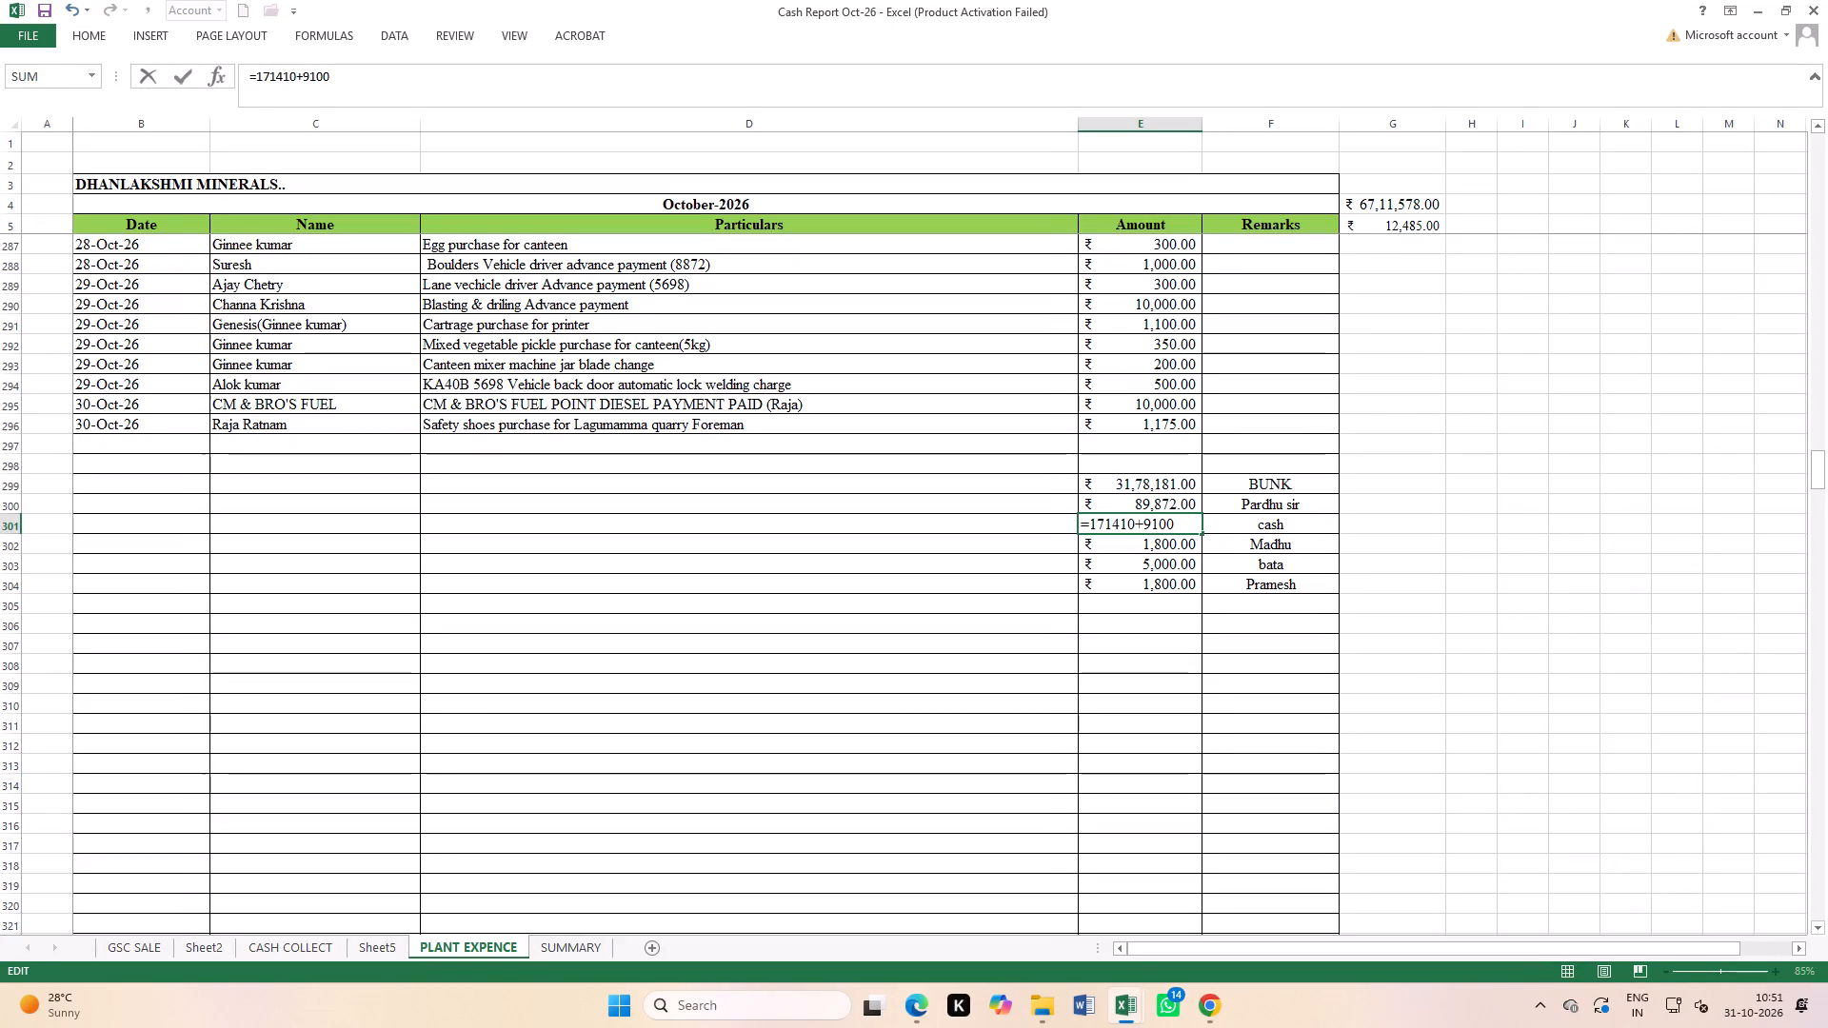
key("Return")
left_click(1216, 691)
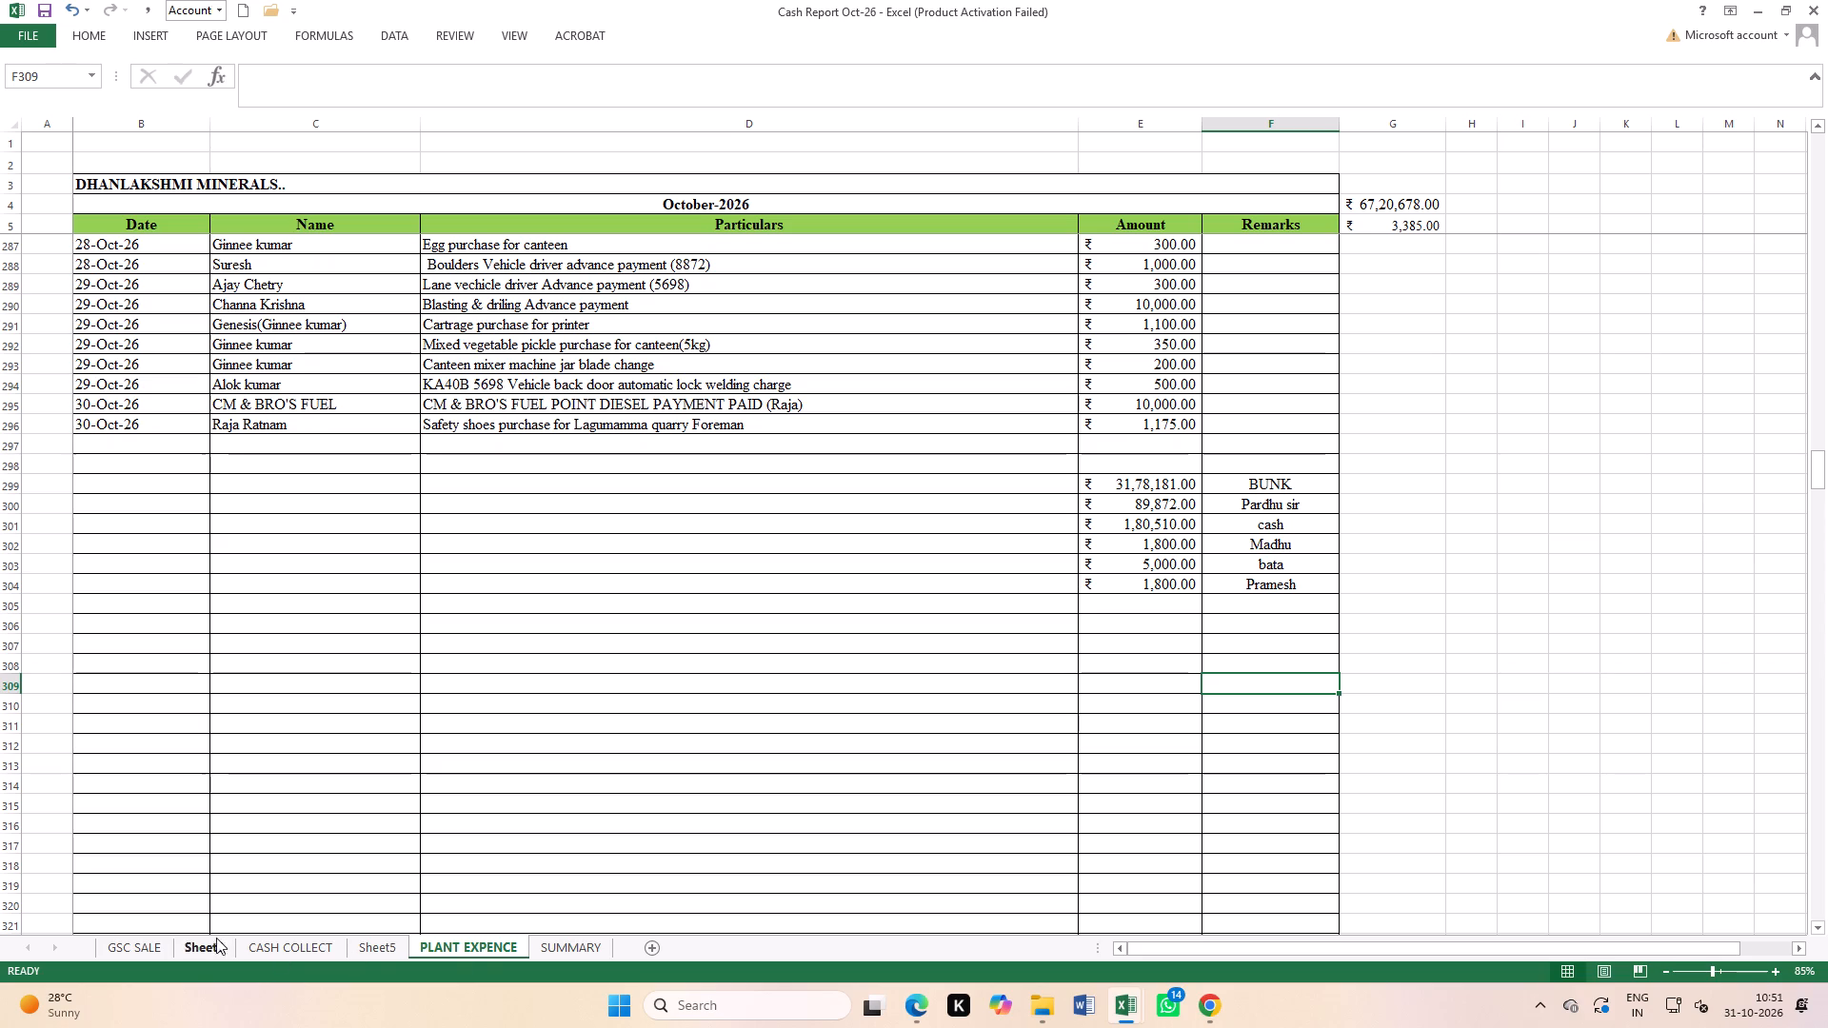
Check the sum of the four MDP payments in C5:C8 of Sheet2.
left_click(181, 941)
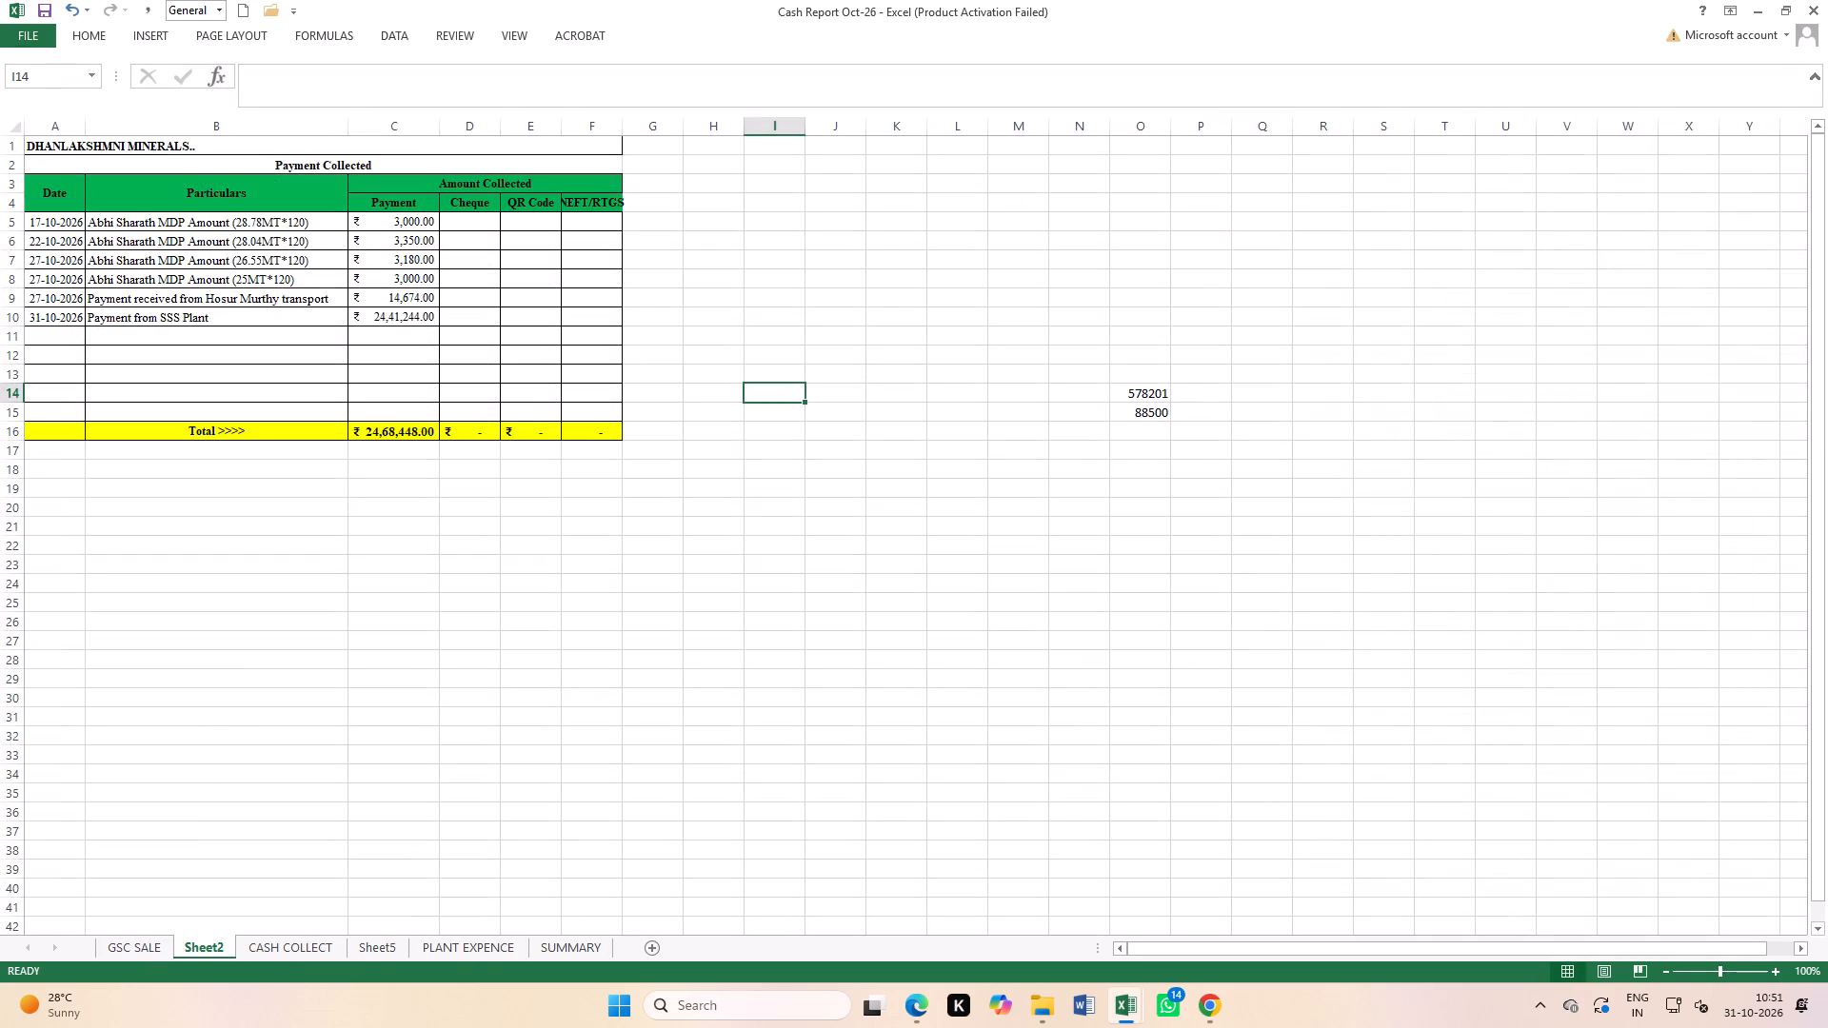
left_click_drag(412, 219, 420, 272)
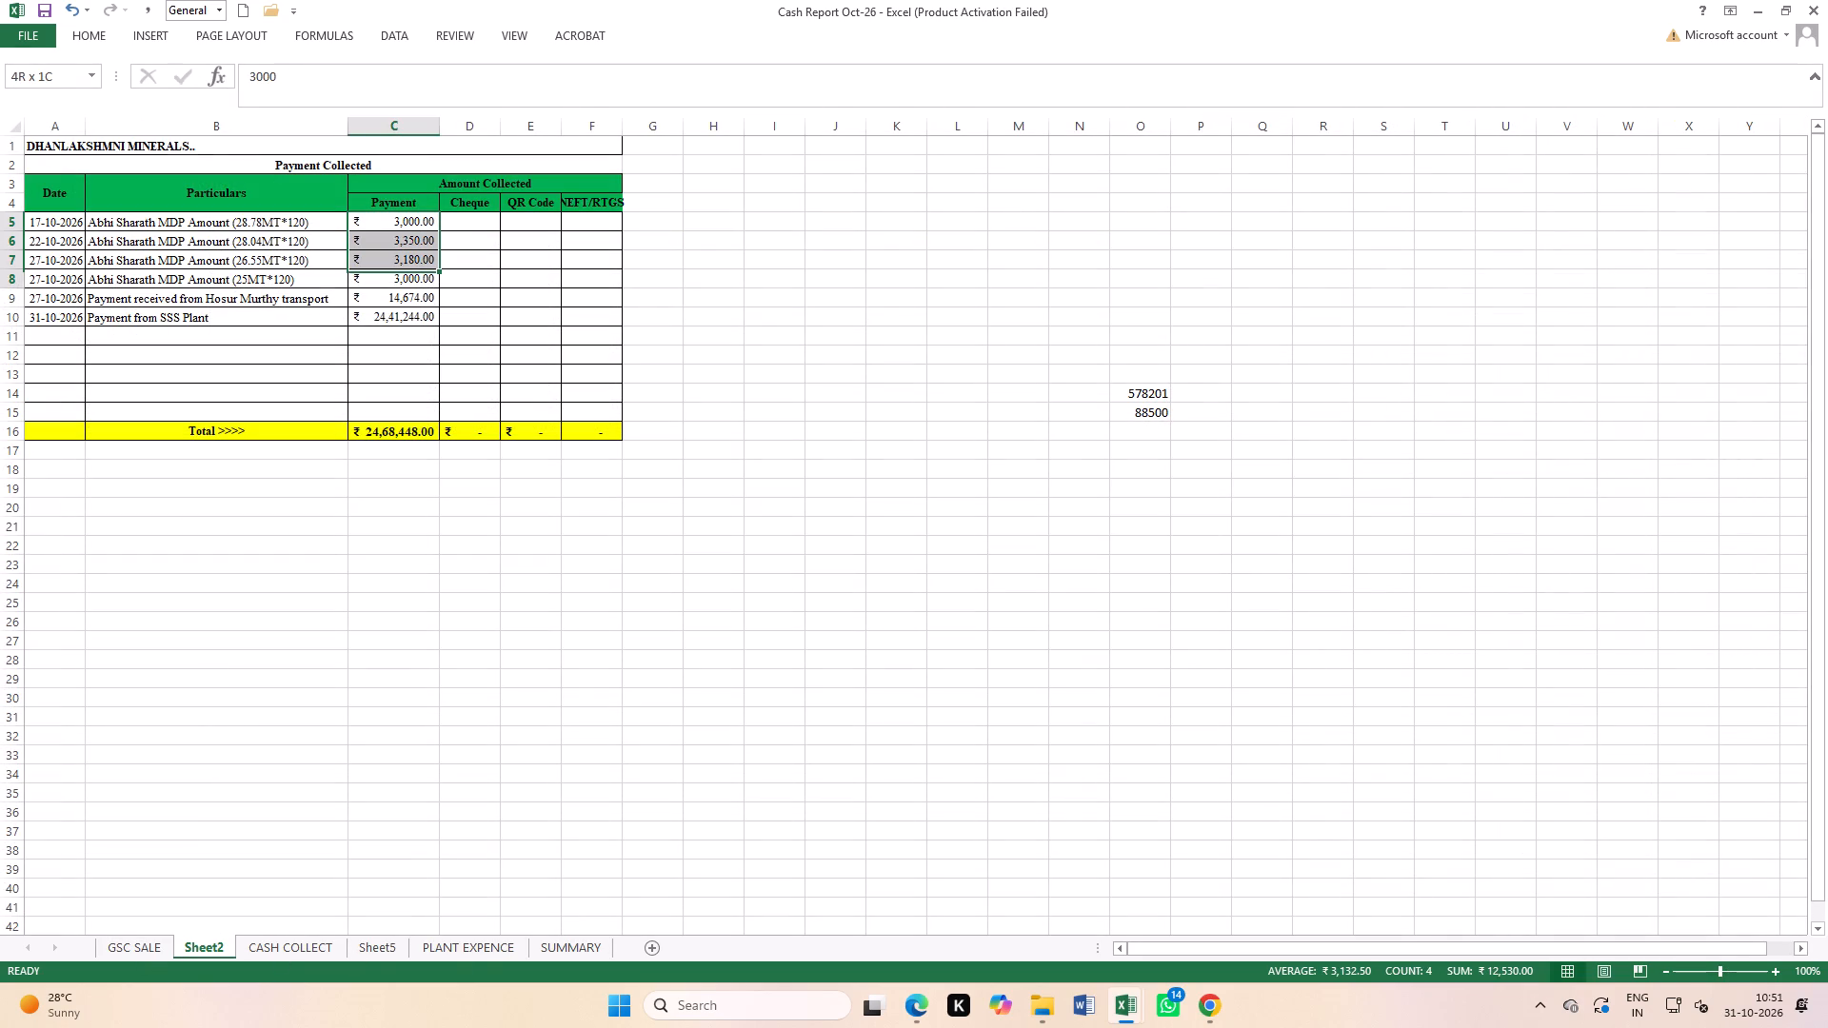
left_click_drag(420, 272, 419, 278)
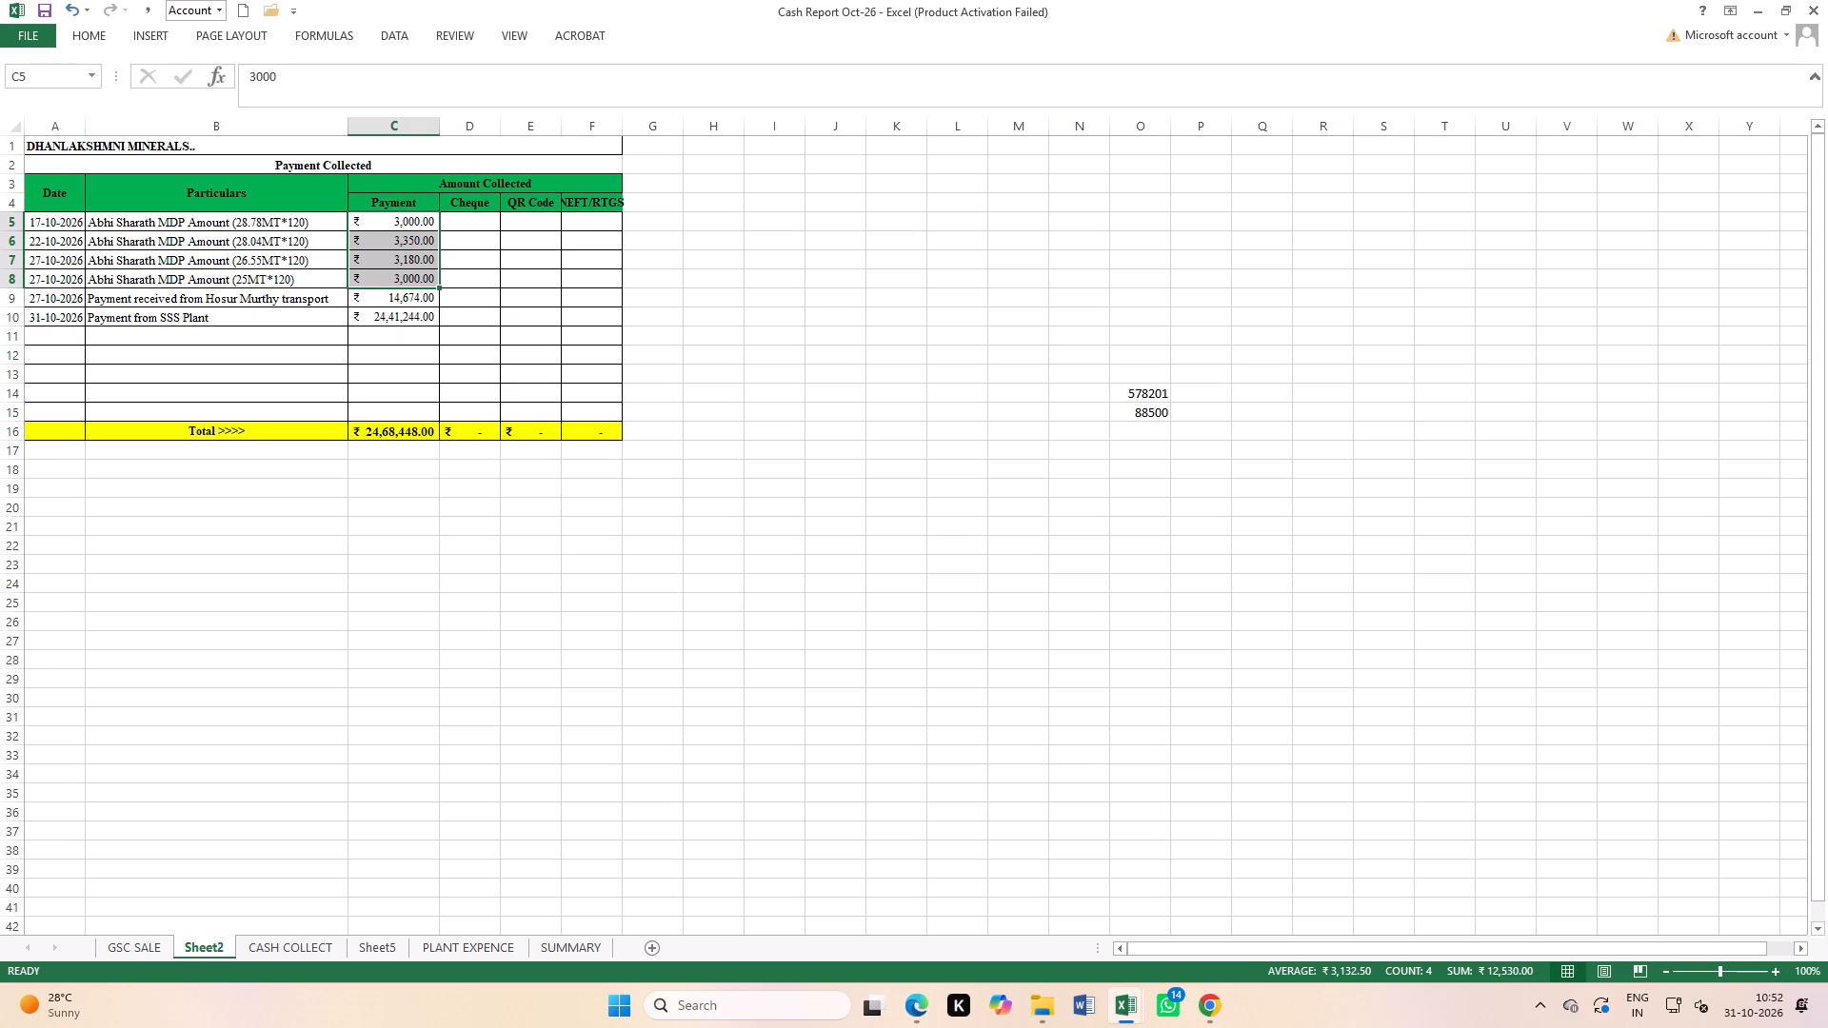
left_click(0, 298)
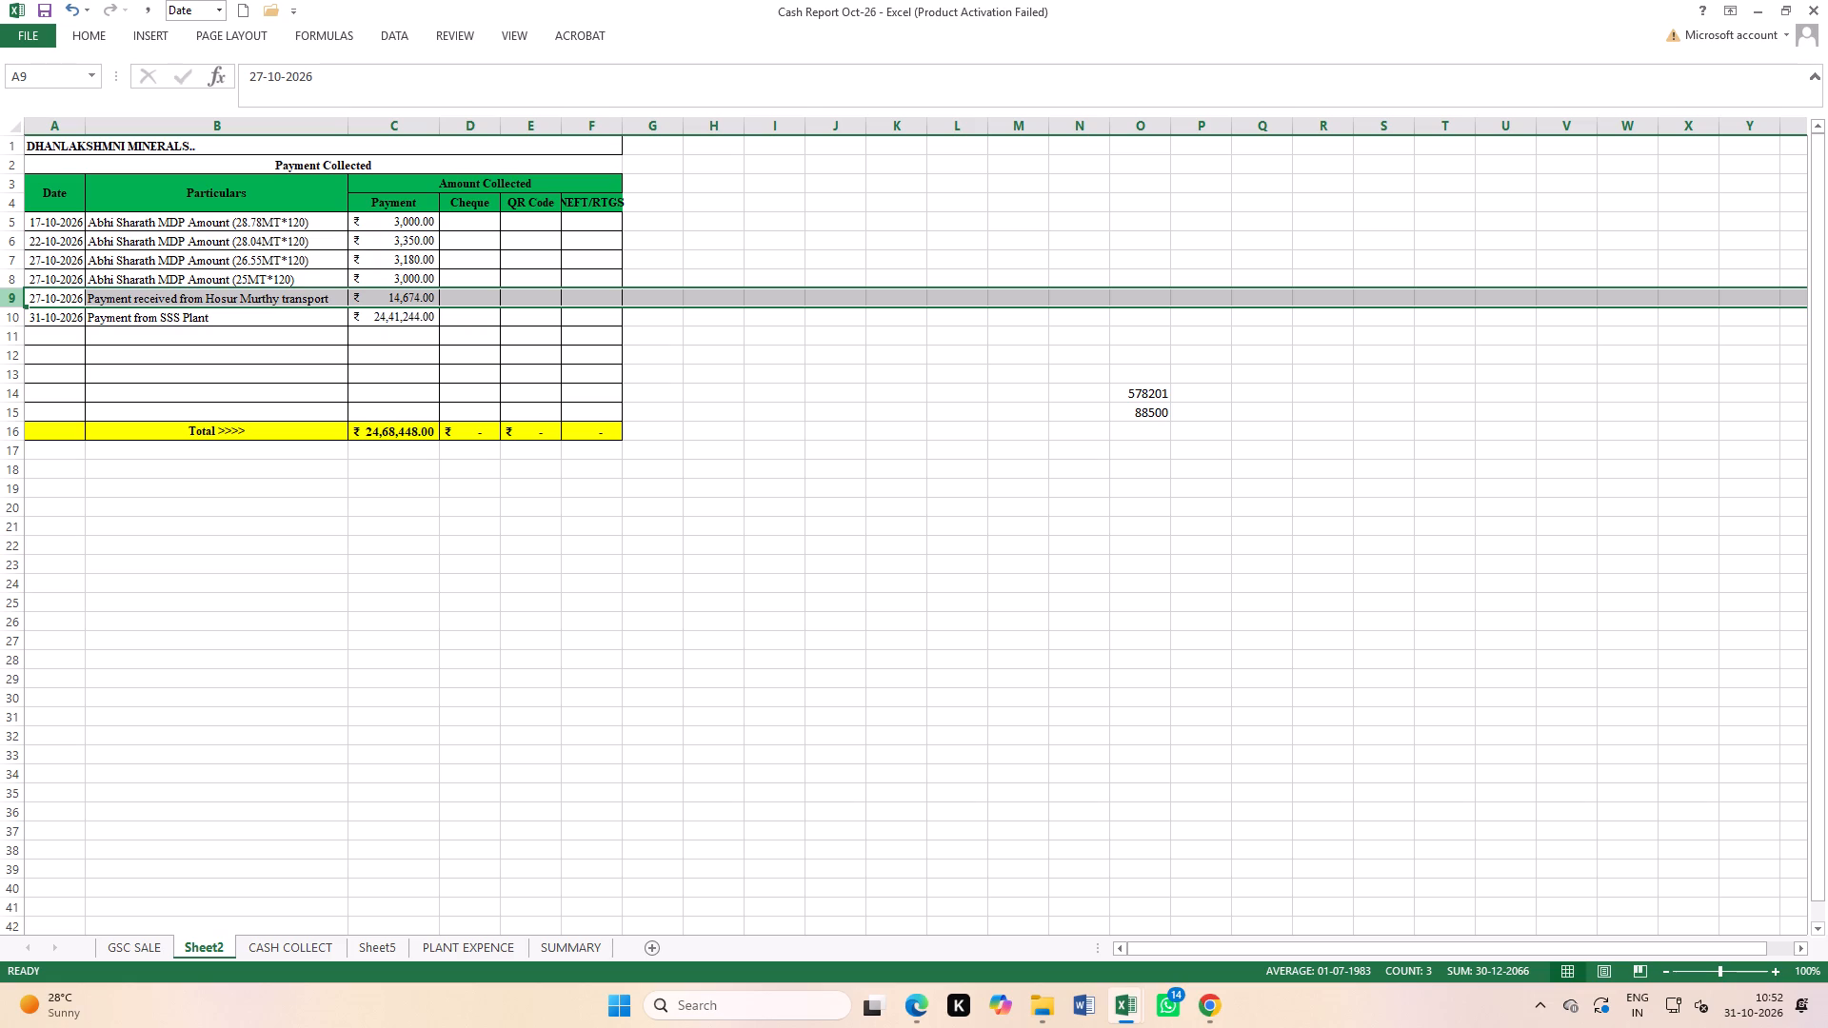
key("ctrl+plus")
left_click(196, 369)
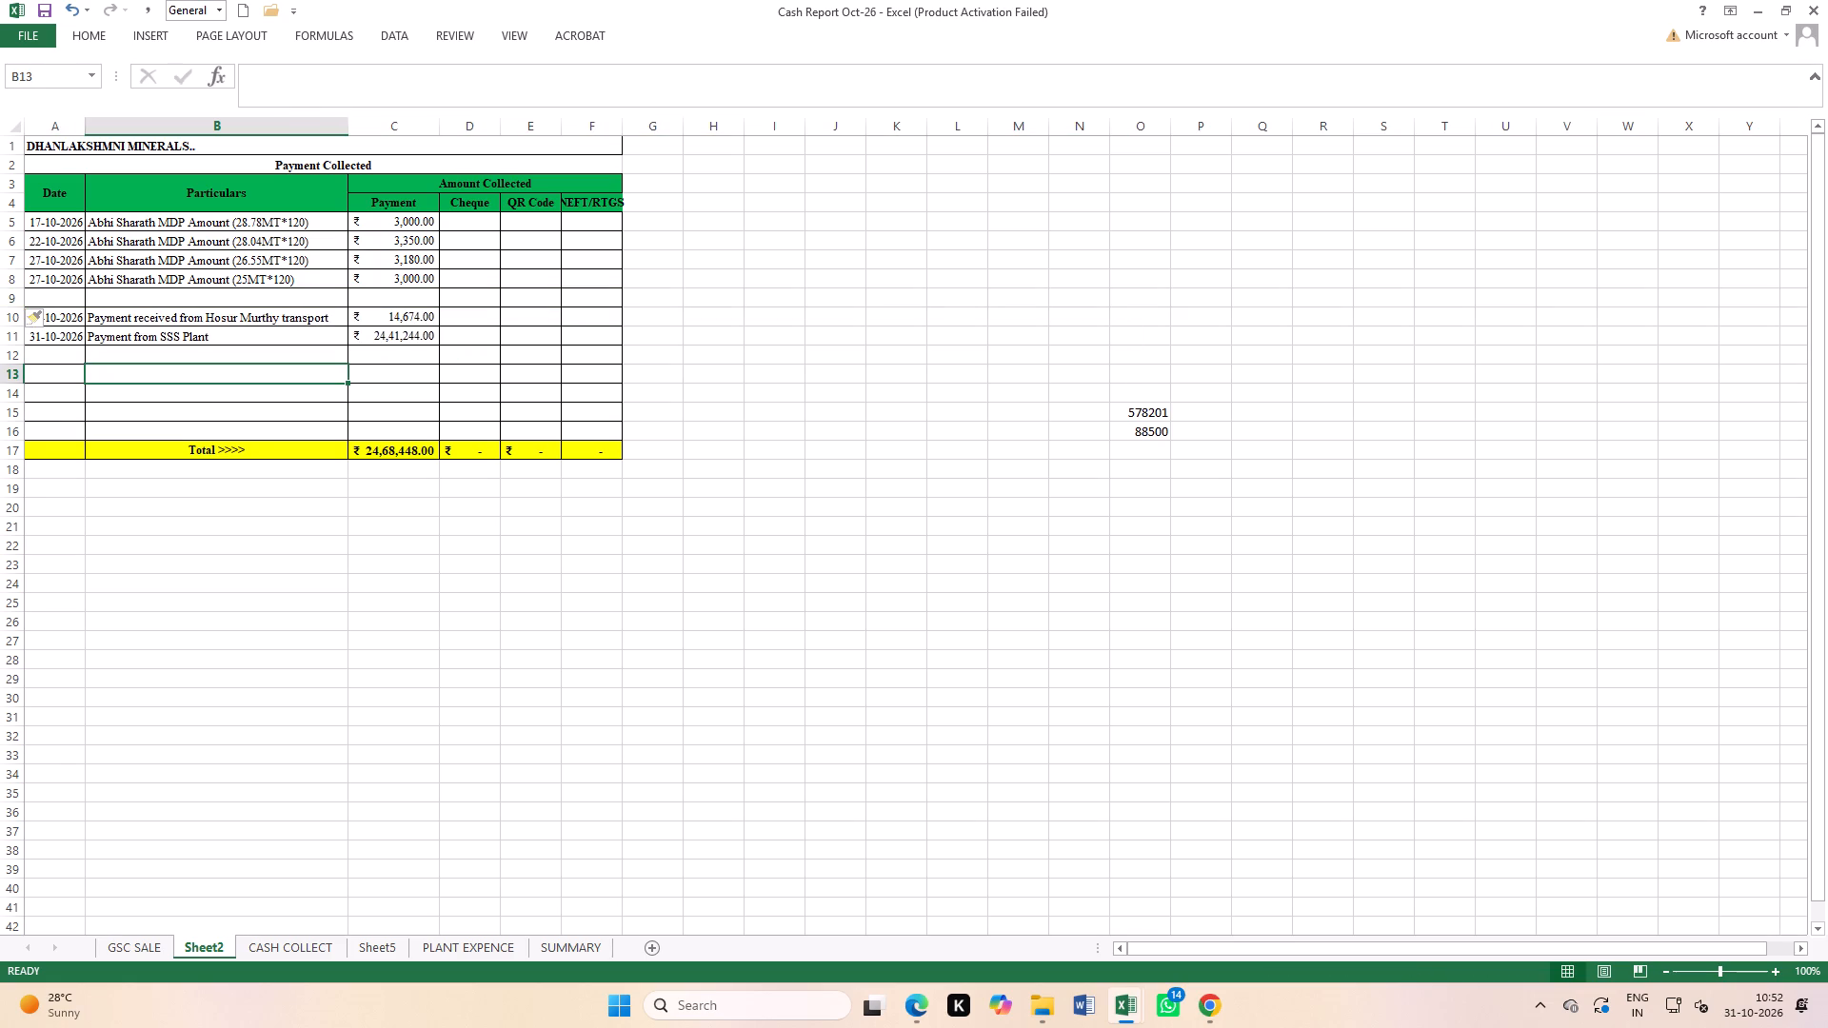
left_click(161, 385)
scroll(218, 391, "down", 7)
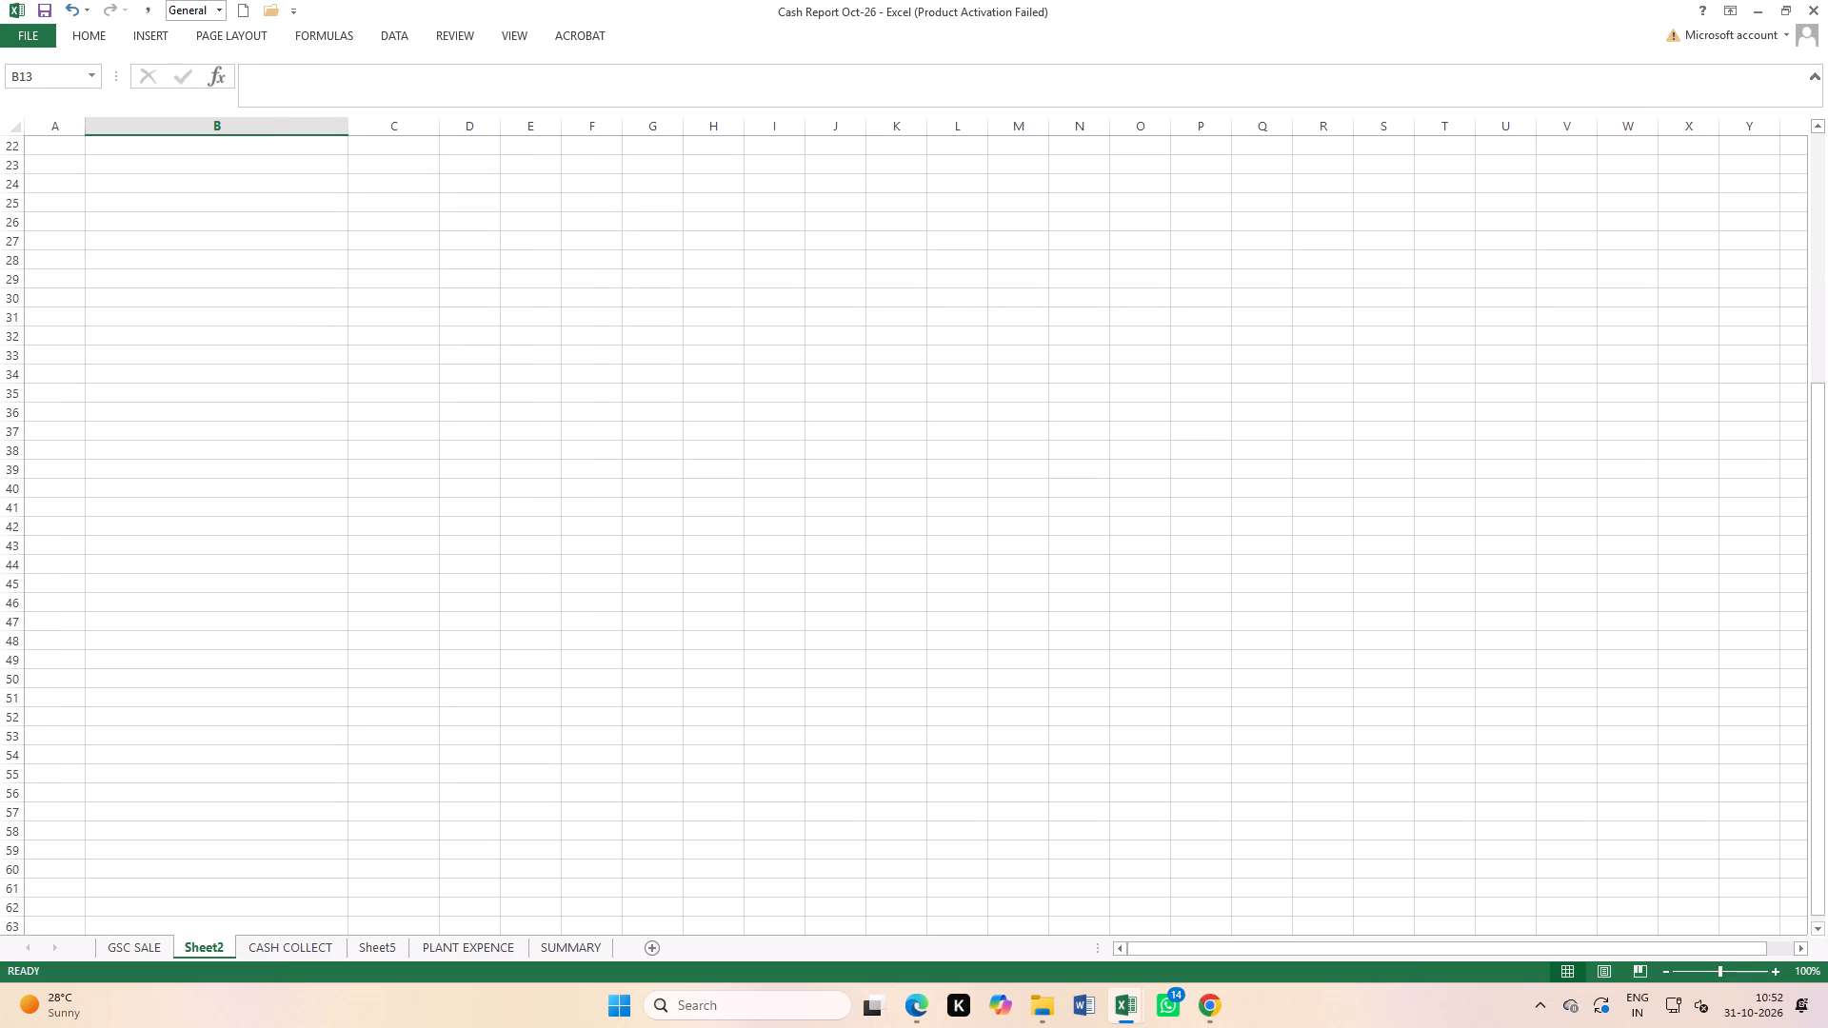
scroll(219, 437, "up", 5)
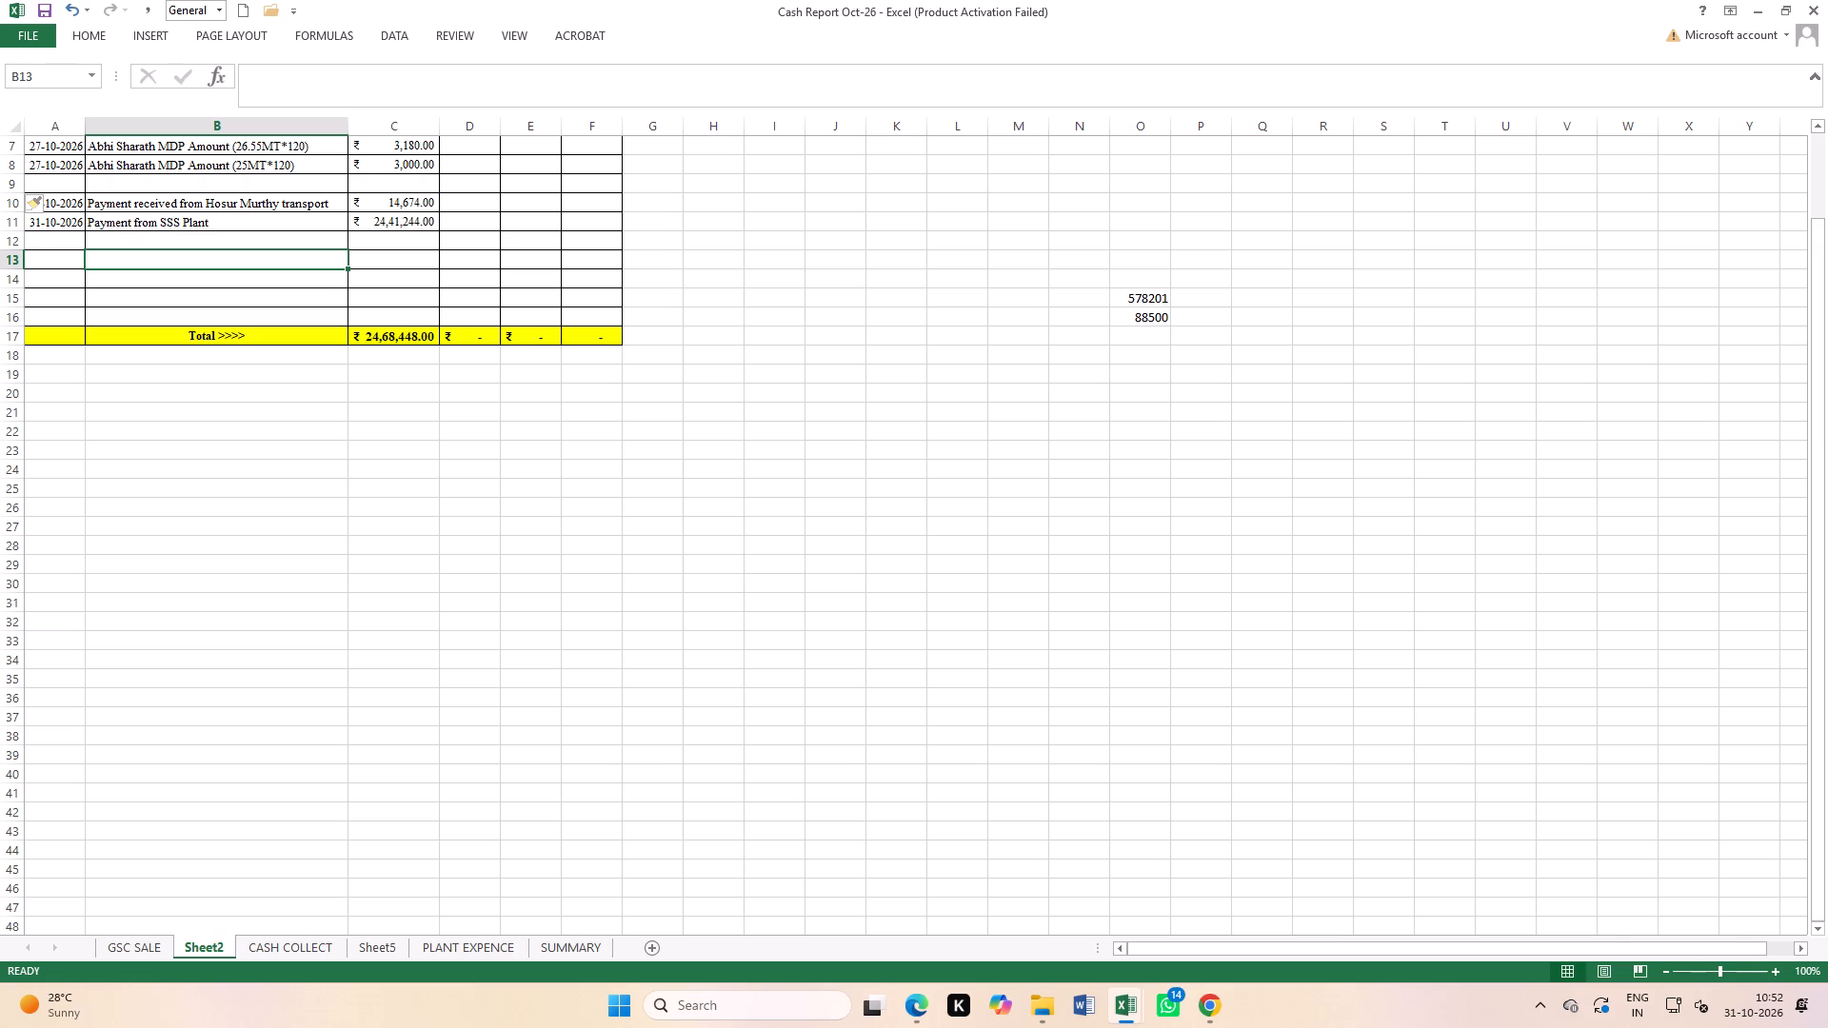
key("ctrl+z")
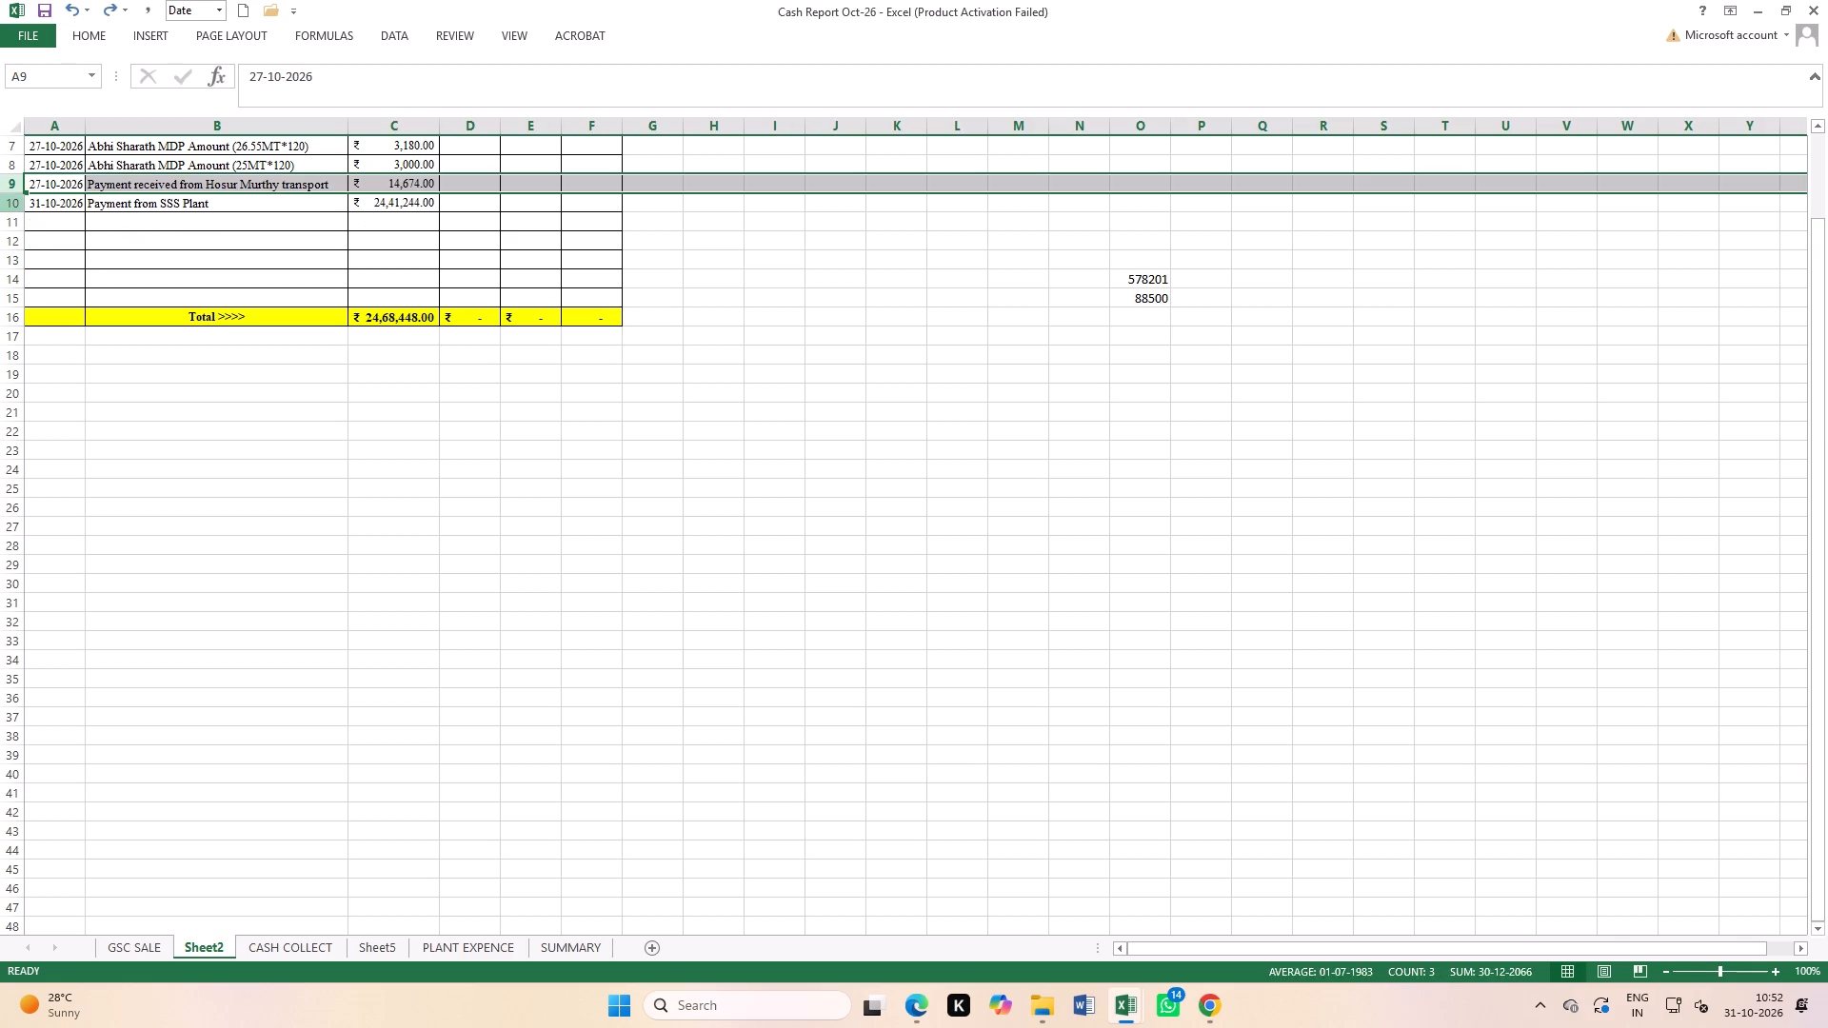
Insert a row above the SSS Plant payment on Sheet2 and date it 29-10-2026.
left_click(14, 202)
key("ctrl+plus")
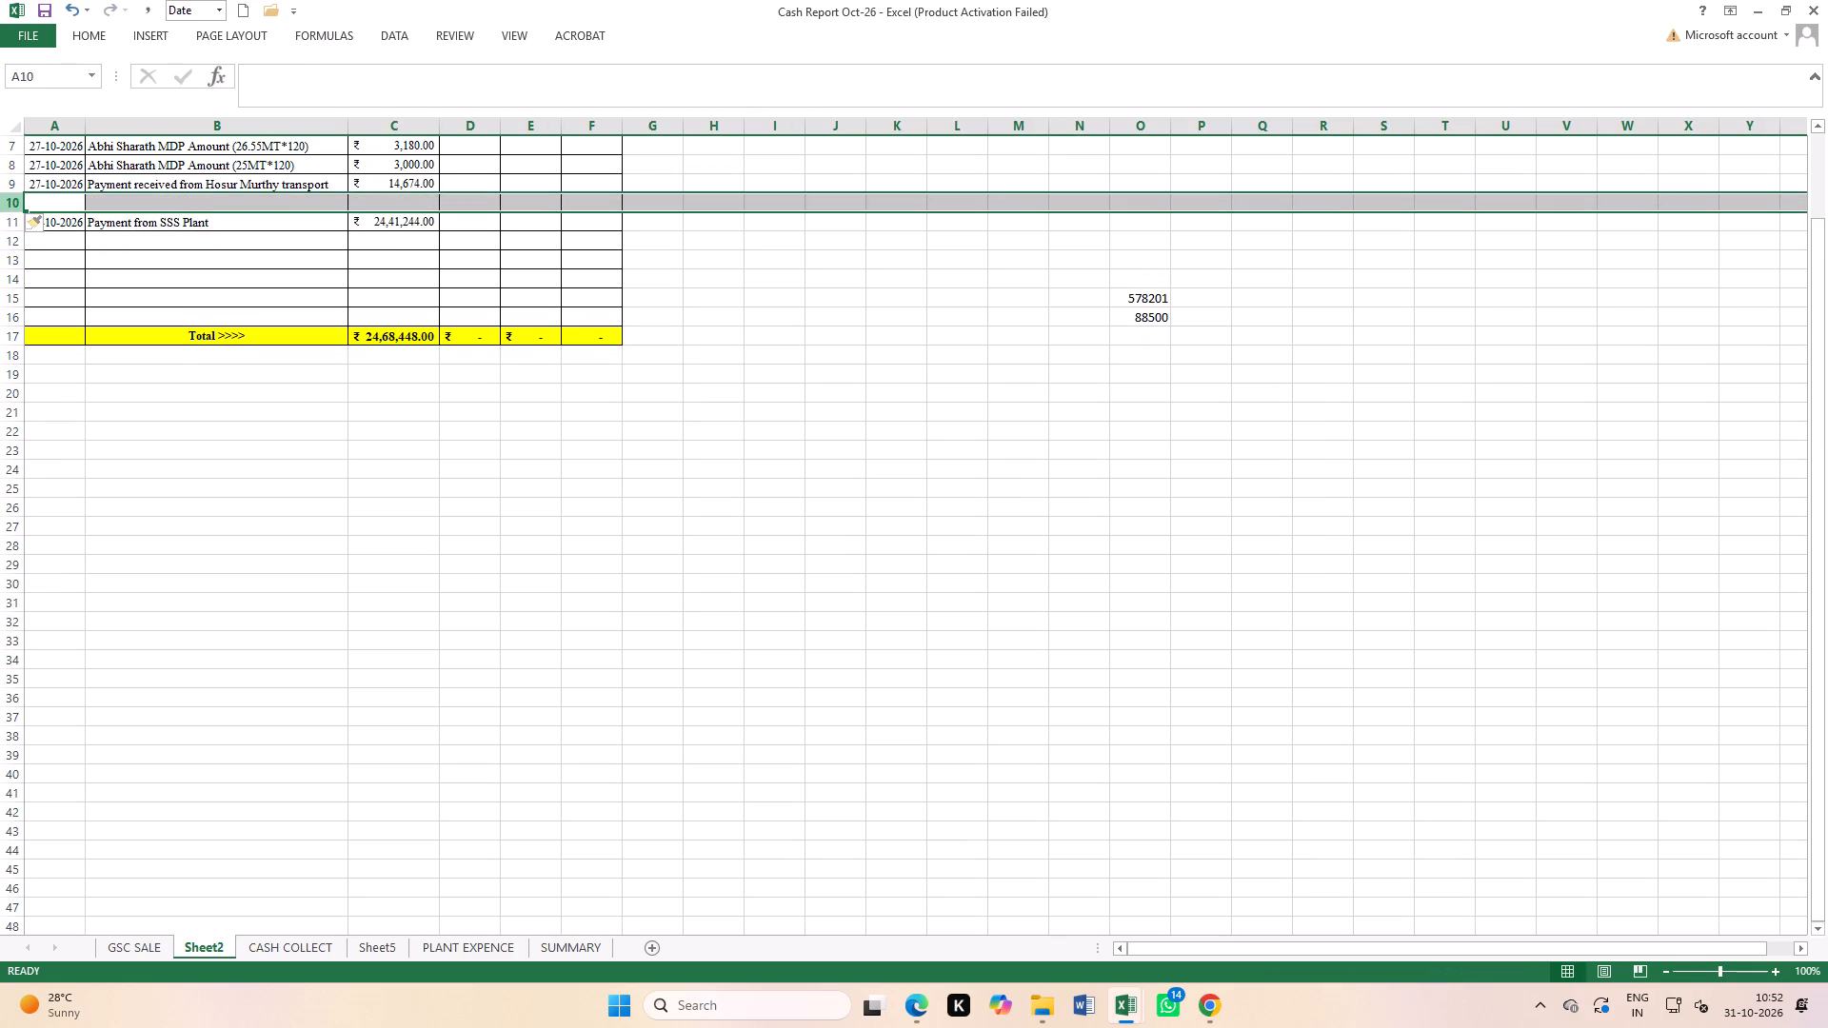
left_click(128, 215)
left_click(63, 201)
left_click(70, 183)
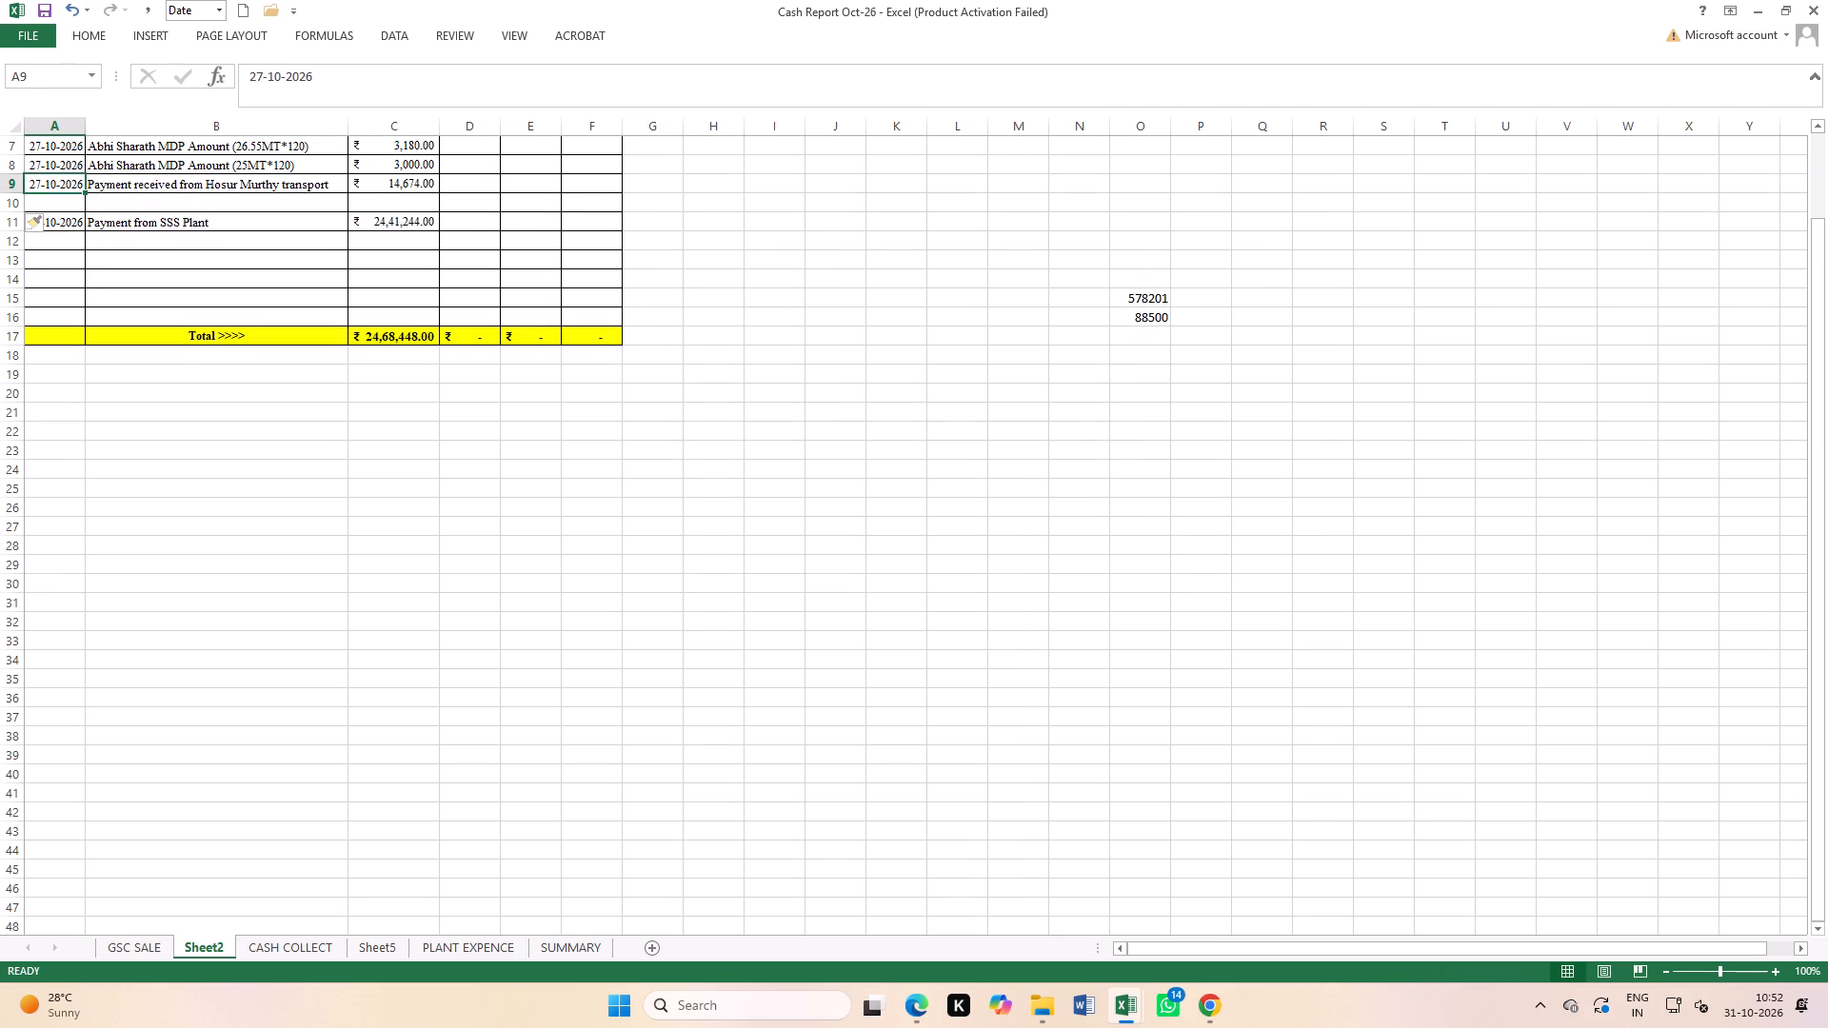
left_click(89, 190)
left_click(57, 179)
left_click_drag(83, 191, 83, 192)
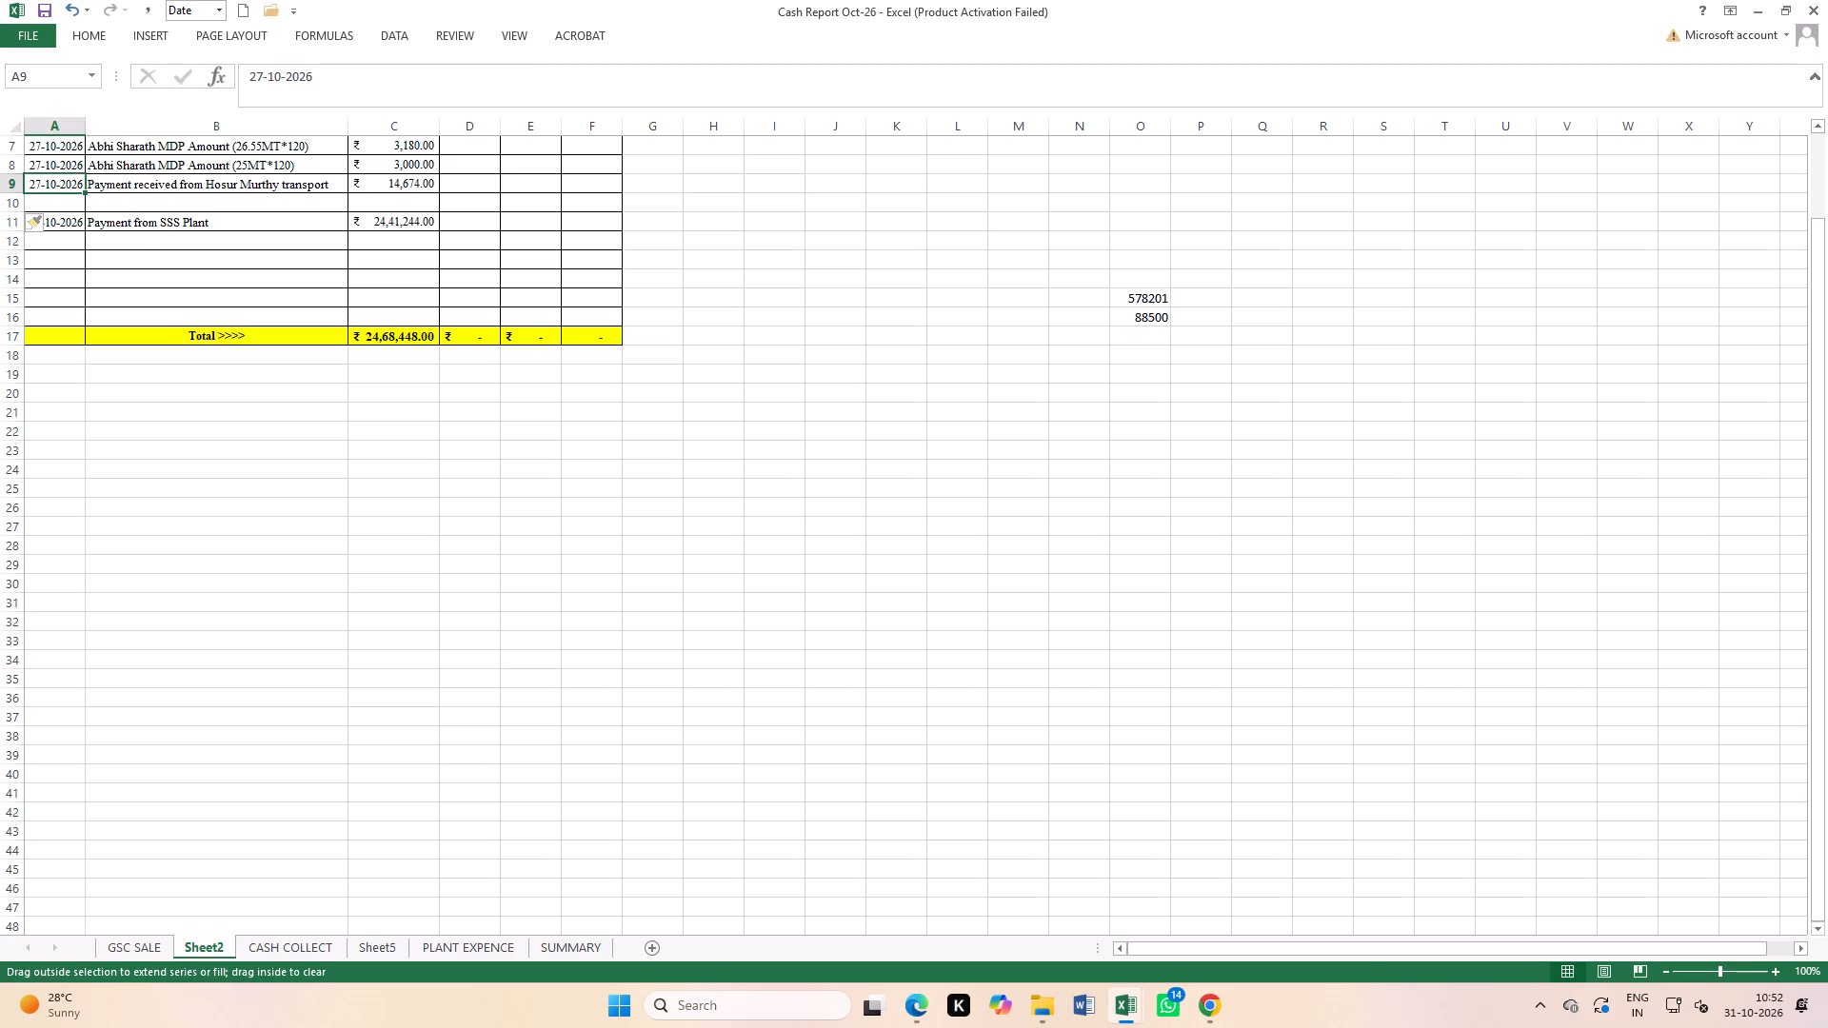
left_click_drag(83, 192, 82, 209)
double_click(39, 198)
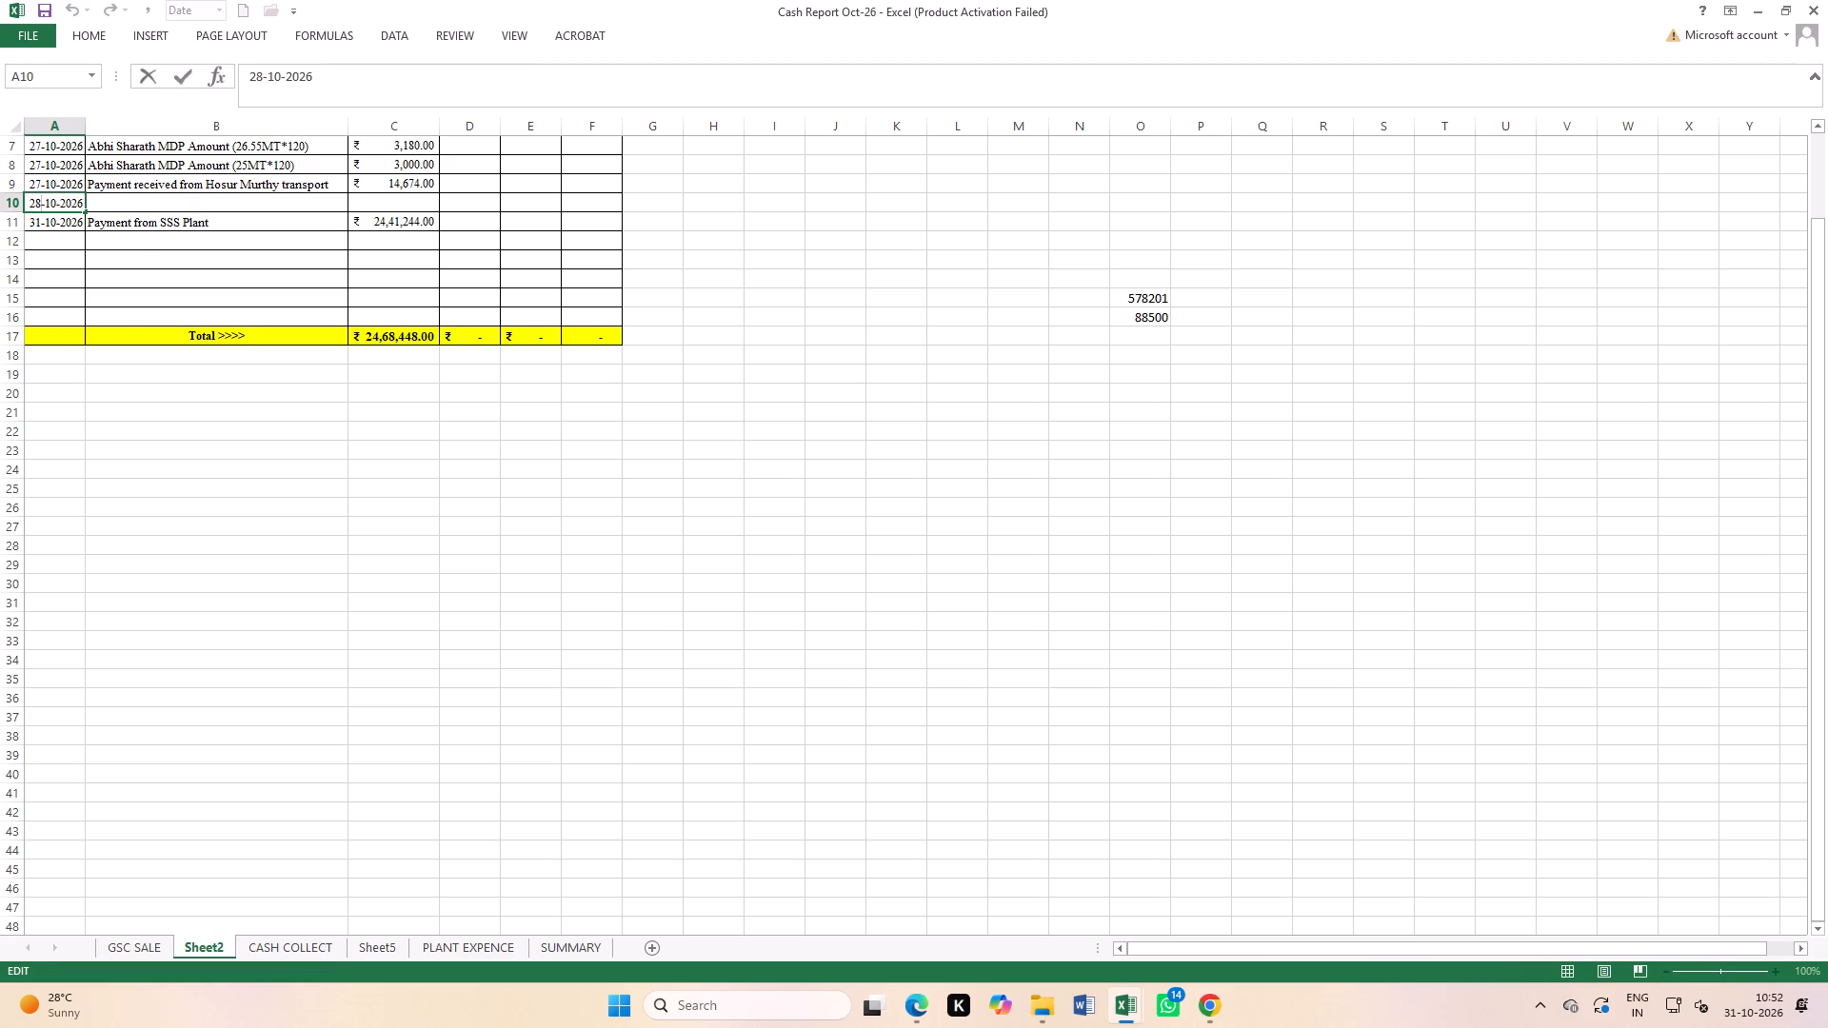
key("BackSpace")
key("9")
left_click(140, 199)
Copy the 25MT MDP particulars from B8 into B10 and change the tonnage to 18MT.
left_click(186, 165)
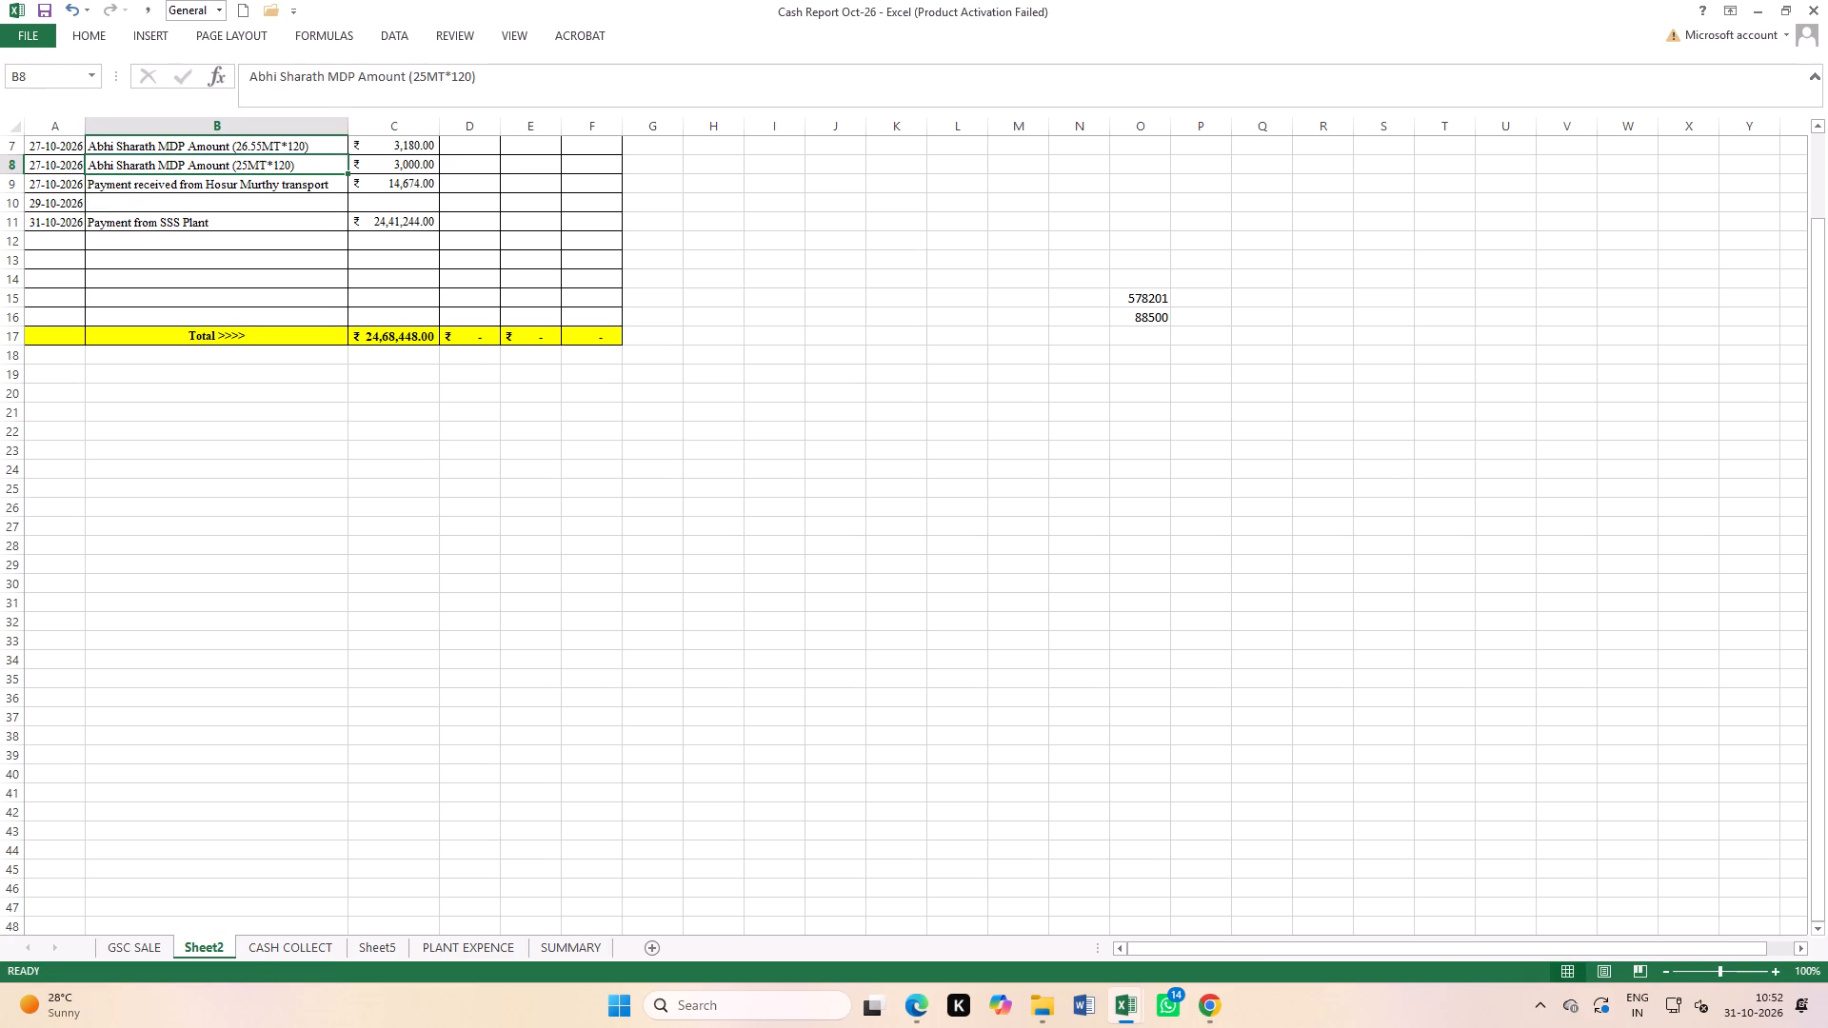
key("ctrl+c")
left_click(178, 205)
key("ctrl+v")
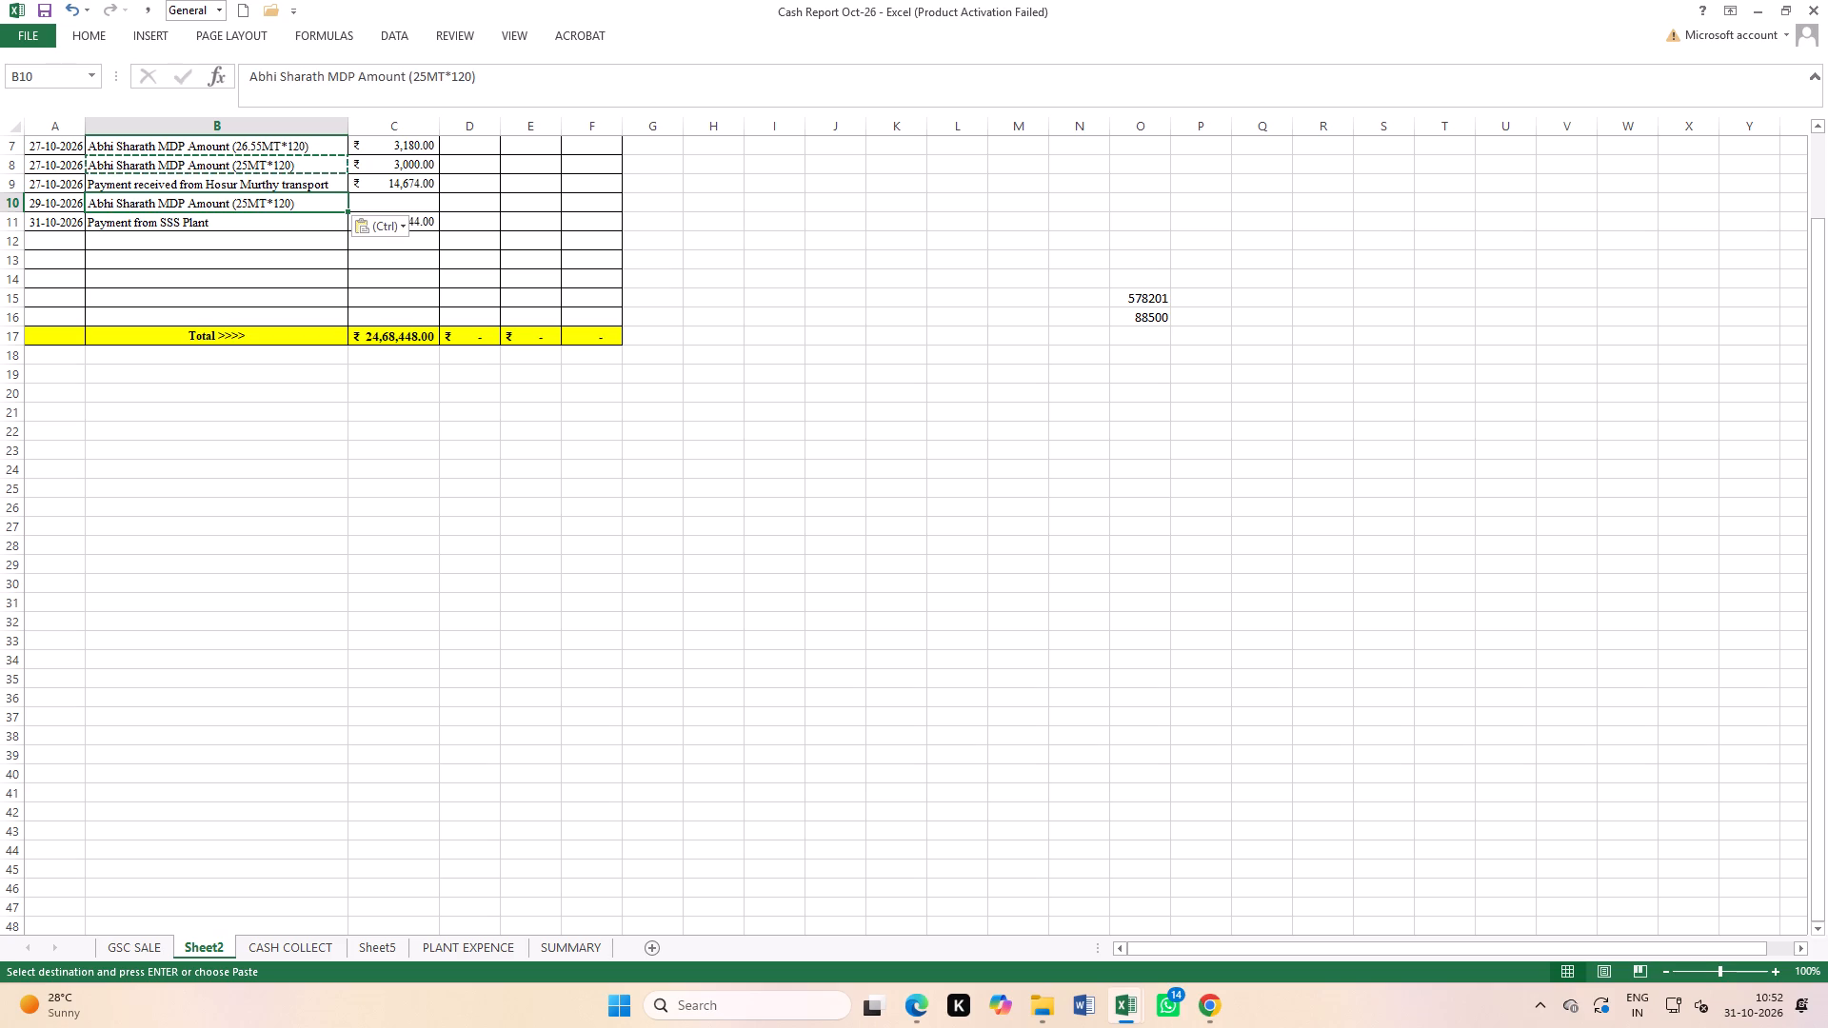
left_click(374, 197)
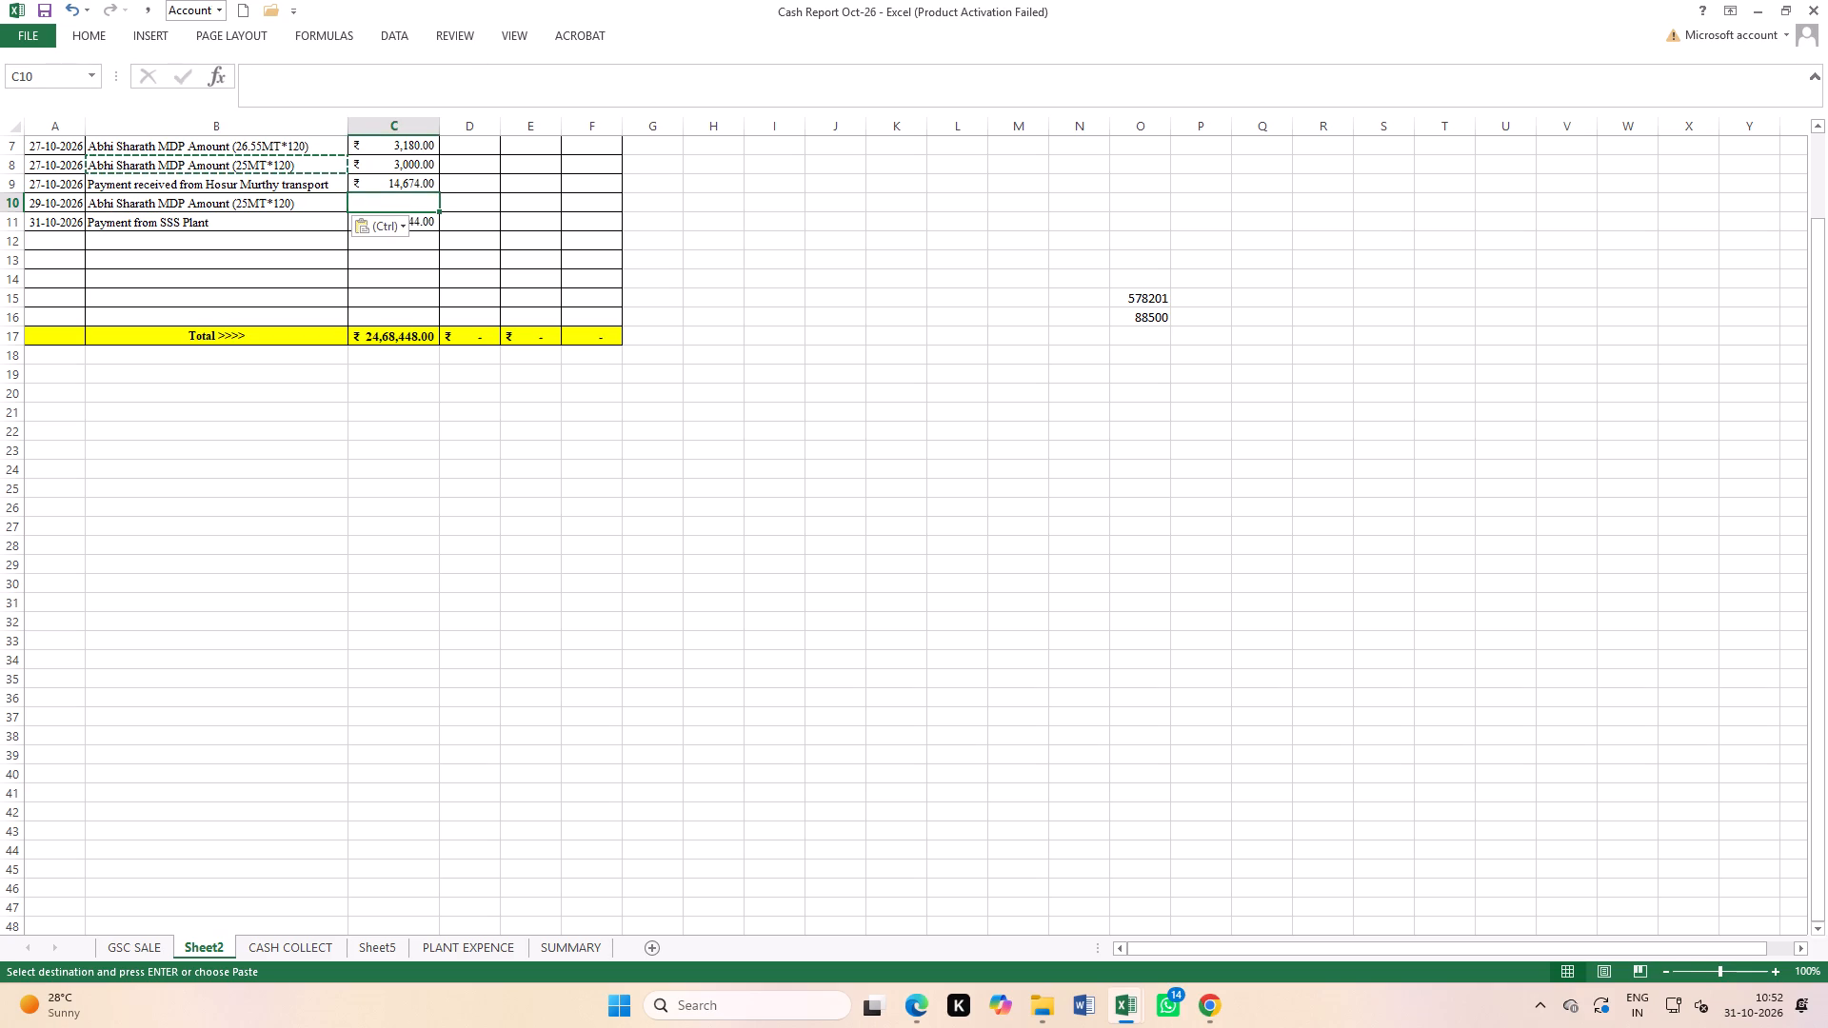
double_click(247, 199)
key("BackSpace")
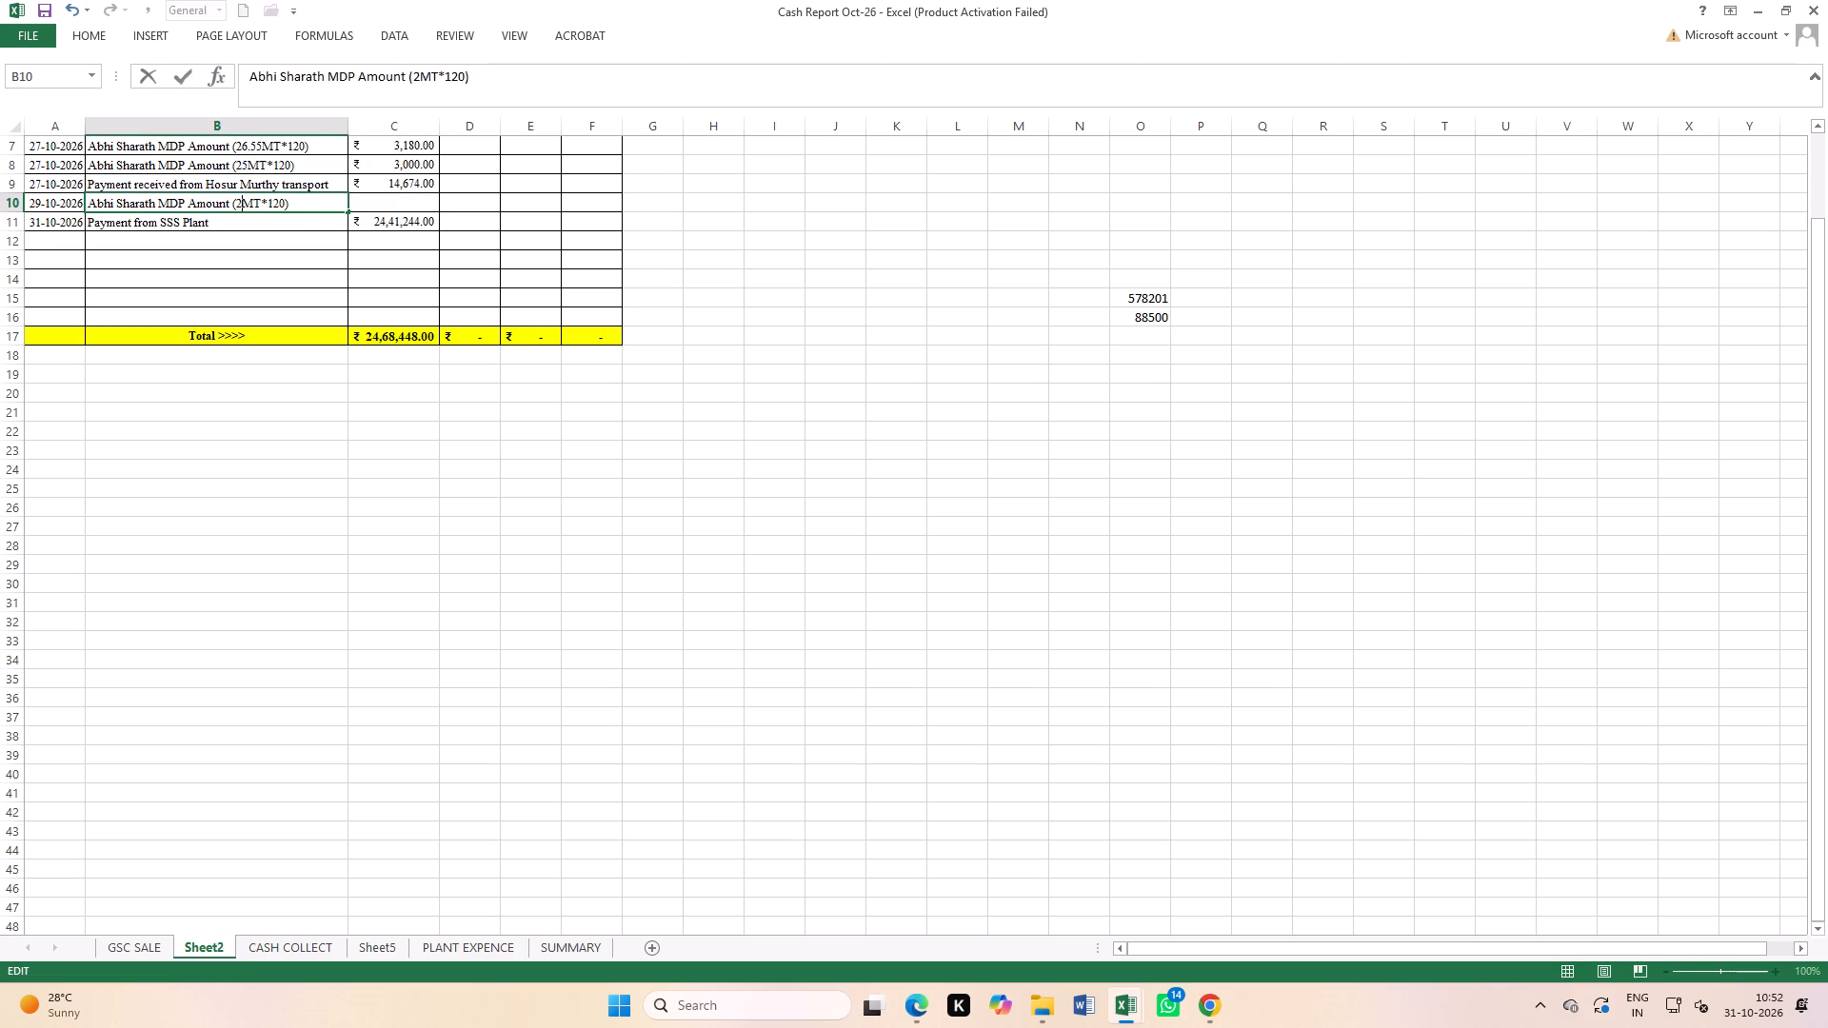
key("BackSpace")
type("18")
Enter 1860 as the payment for the 29-10-2026 row in C10 and save the workbook.
left_click(395, 200)
type("1860")
key("Return")
scroll(406, 204, "up", 2)
left_click(846, 452)
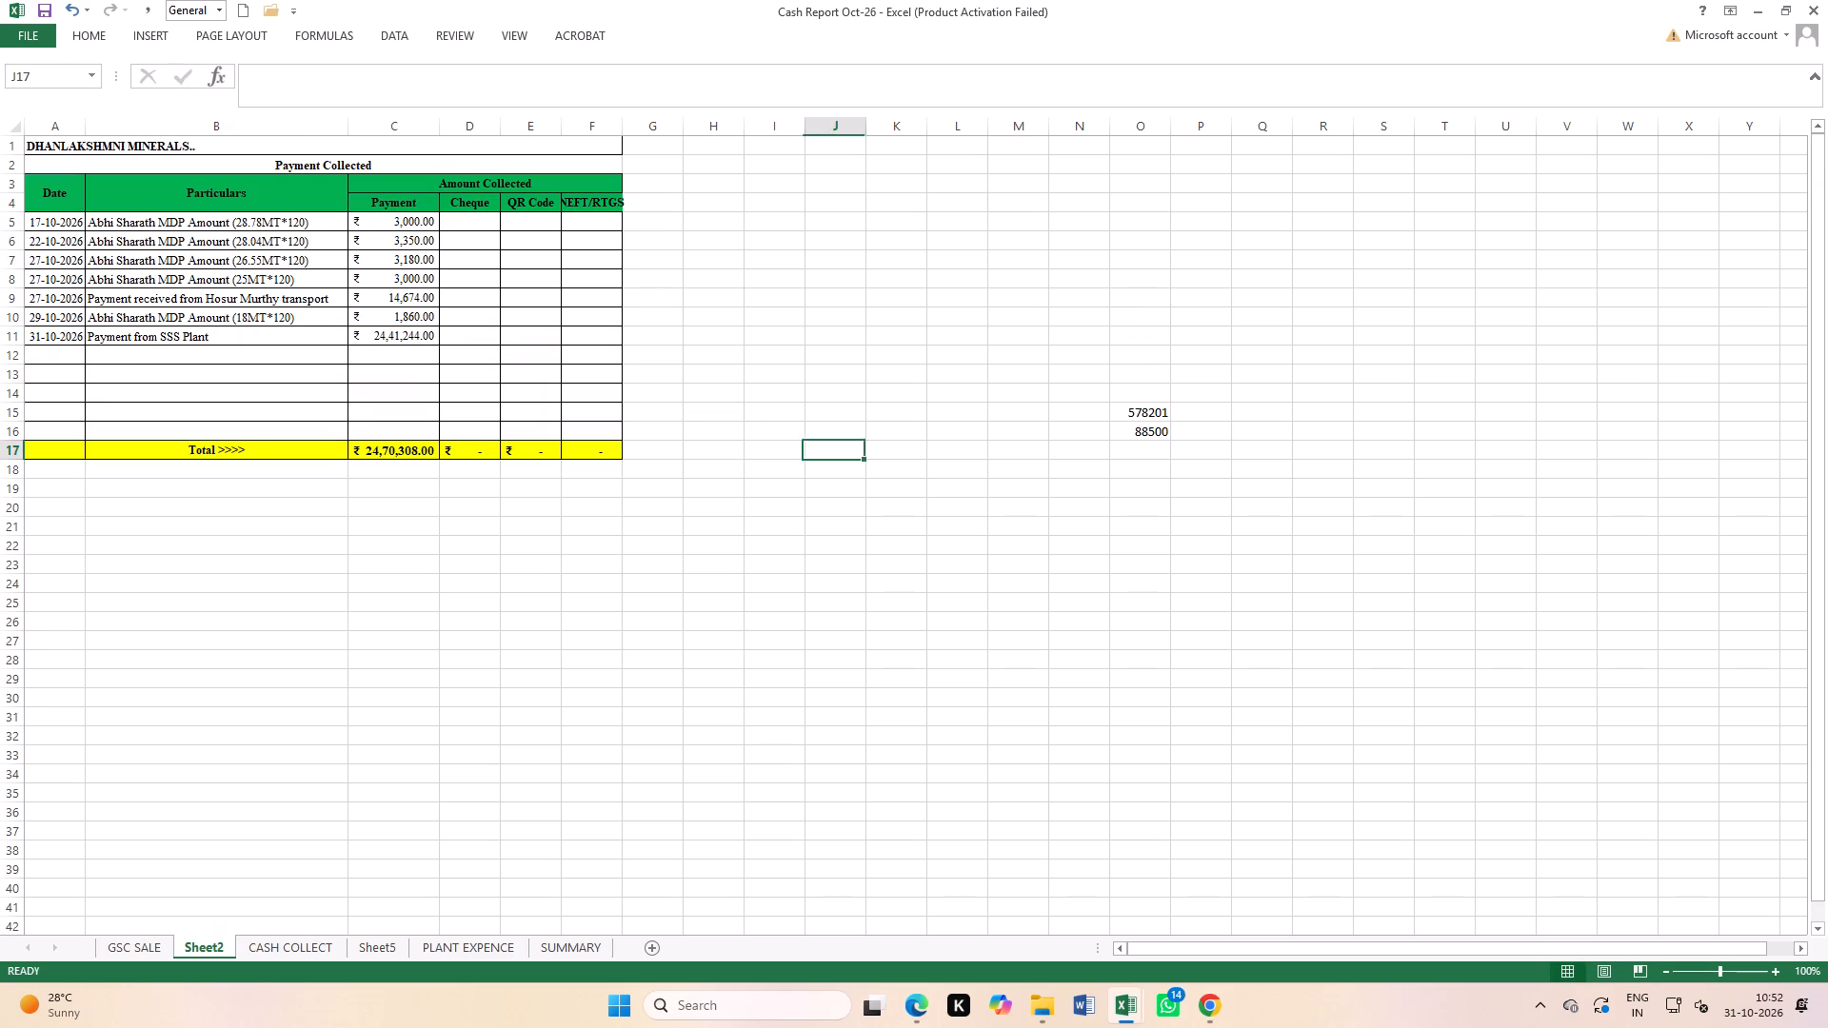
double_click(41, 0)
Return to the PLANT EXPENCE sheet to check the balance in G5.
left_click(467, 947)
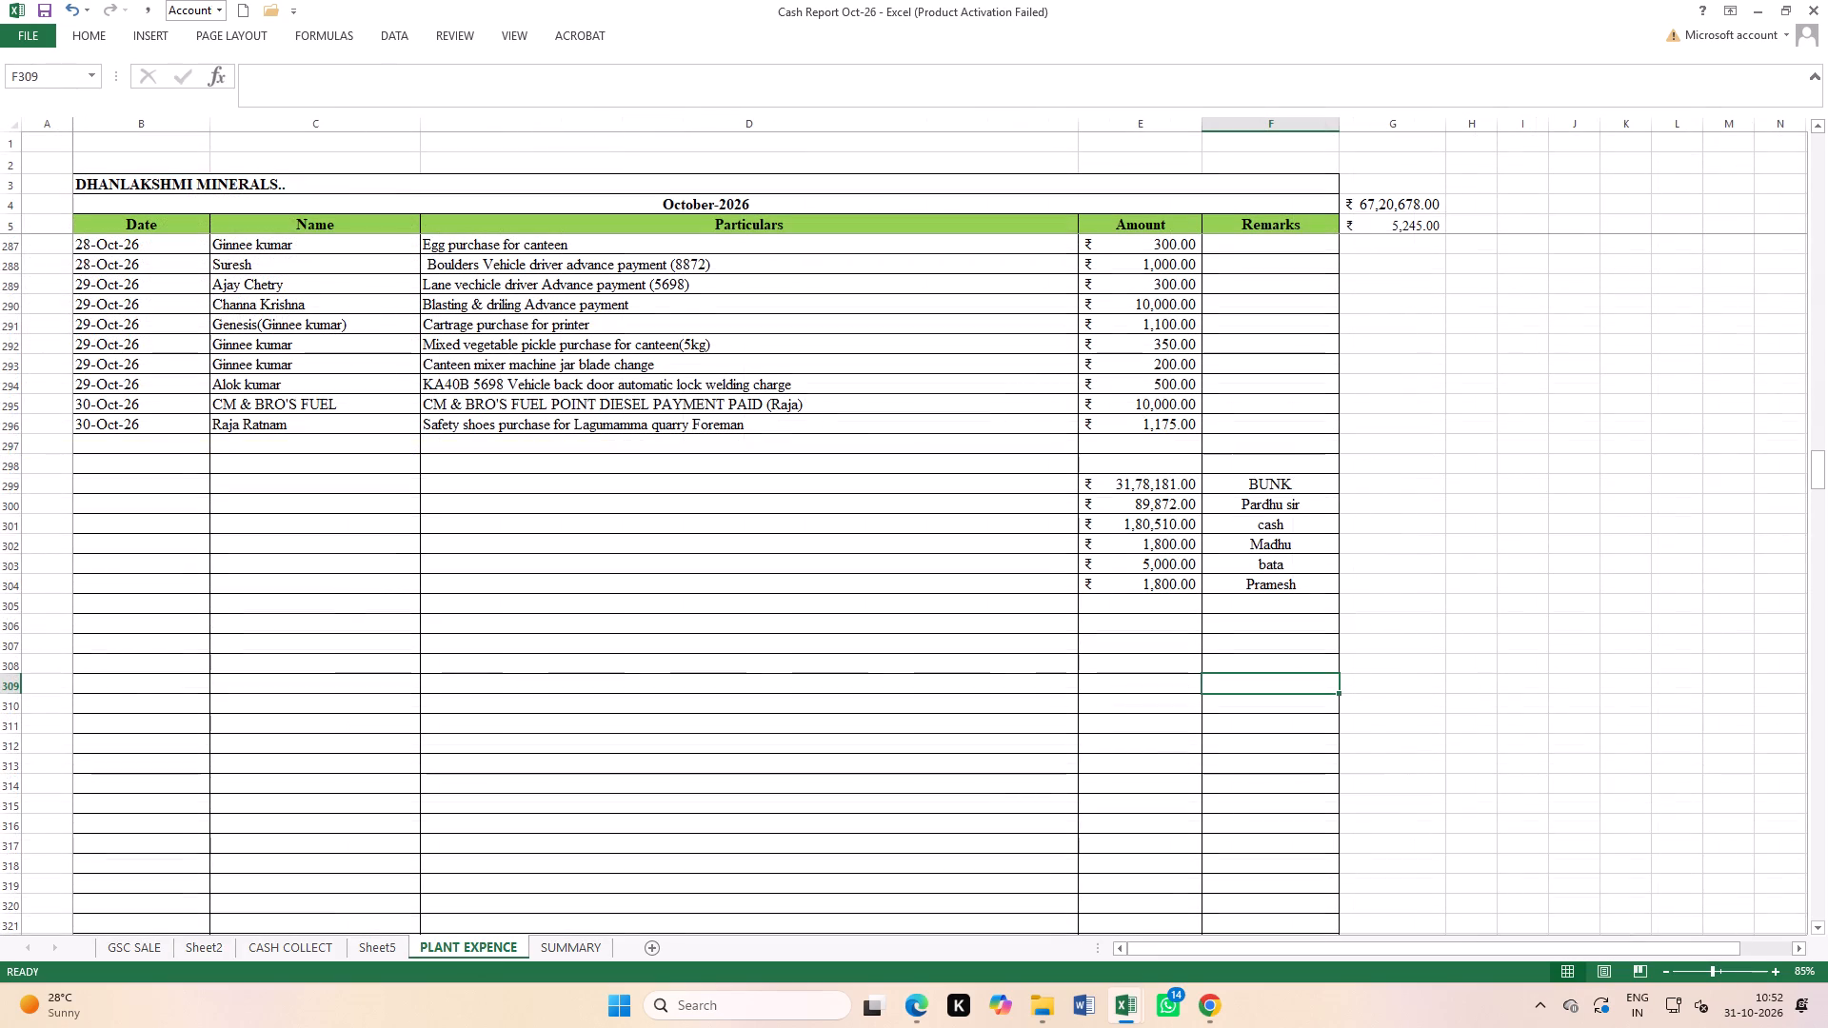
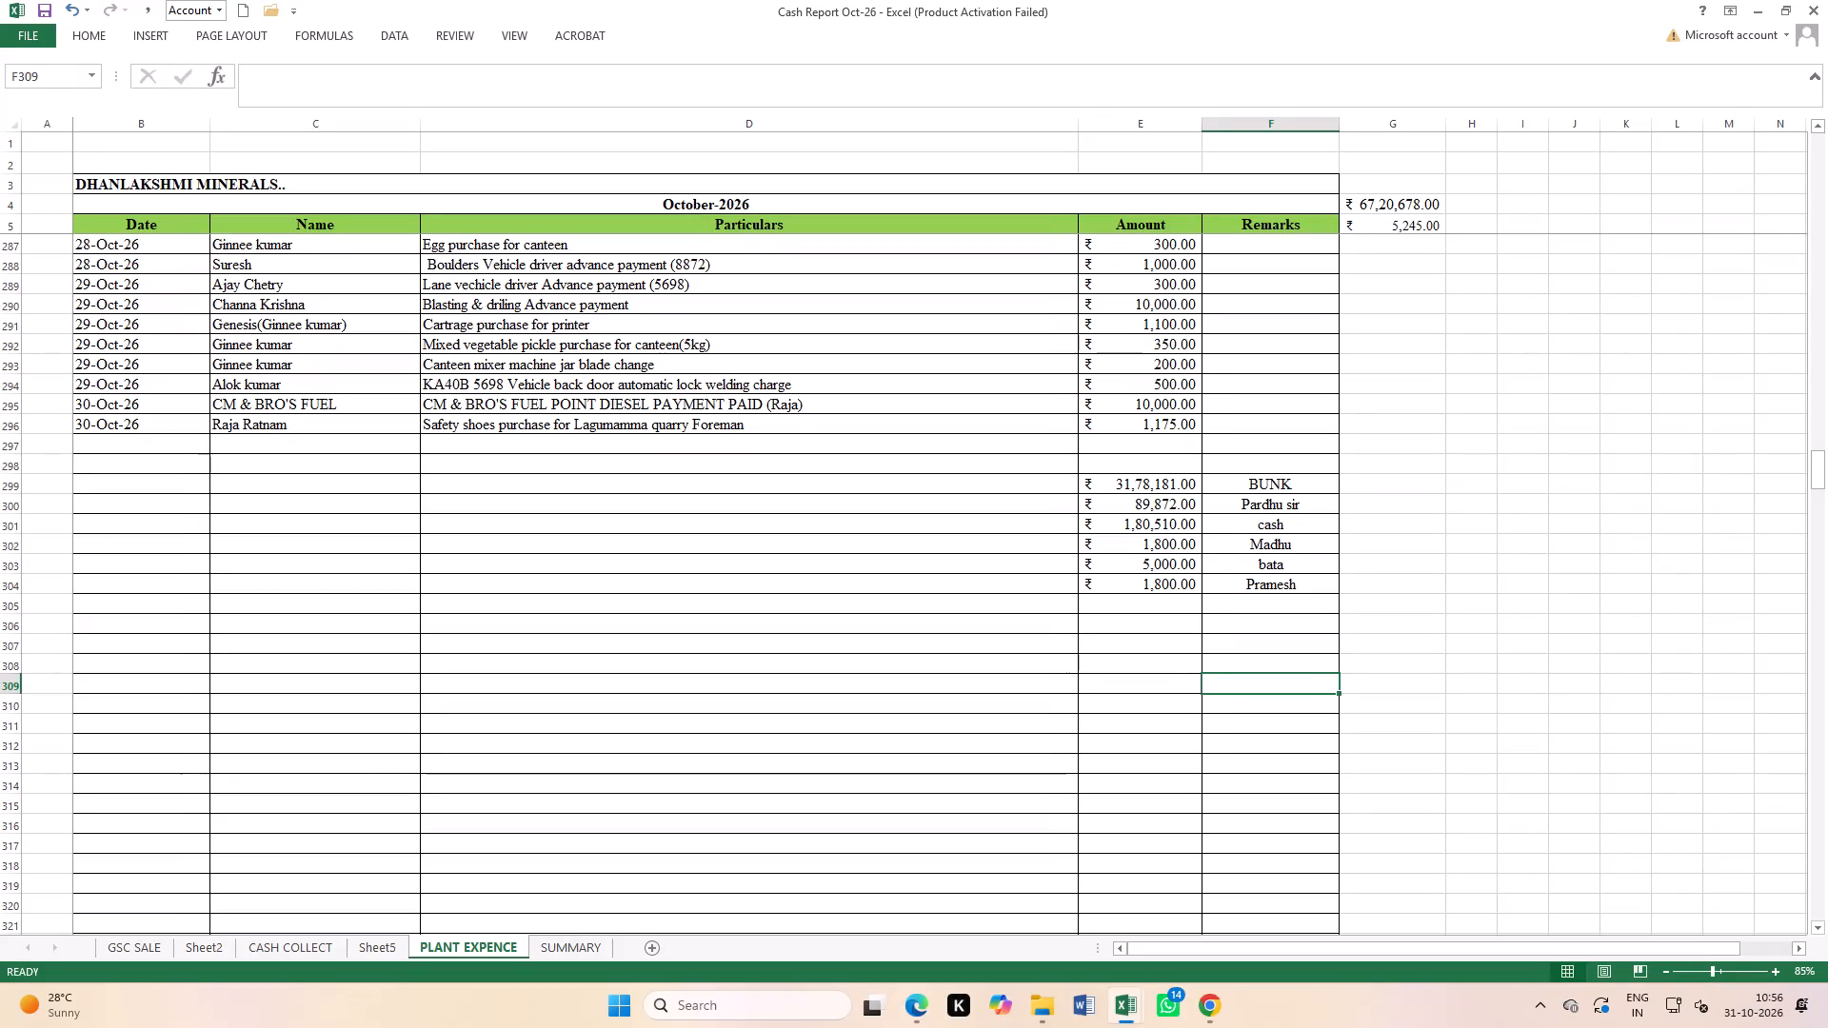
Add 560 to the cash amount formula in E301 on the PLANT EXPENCE sheet and save the workbook.
double_click(1172, 522)
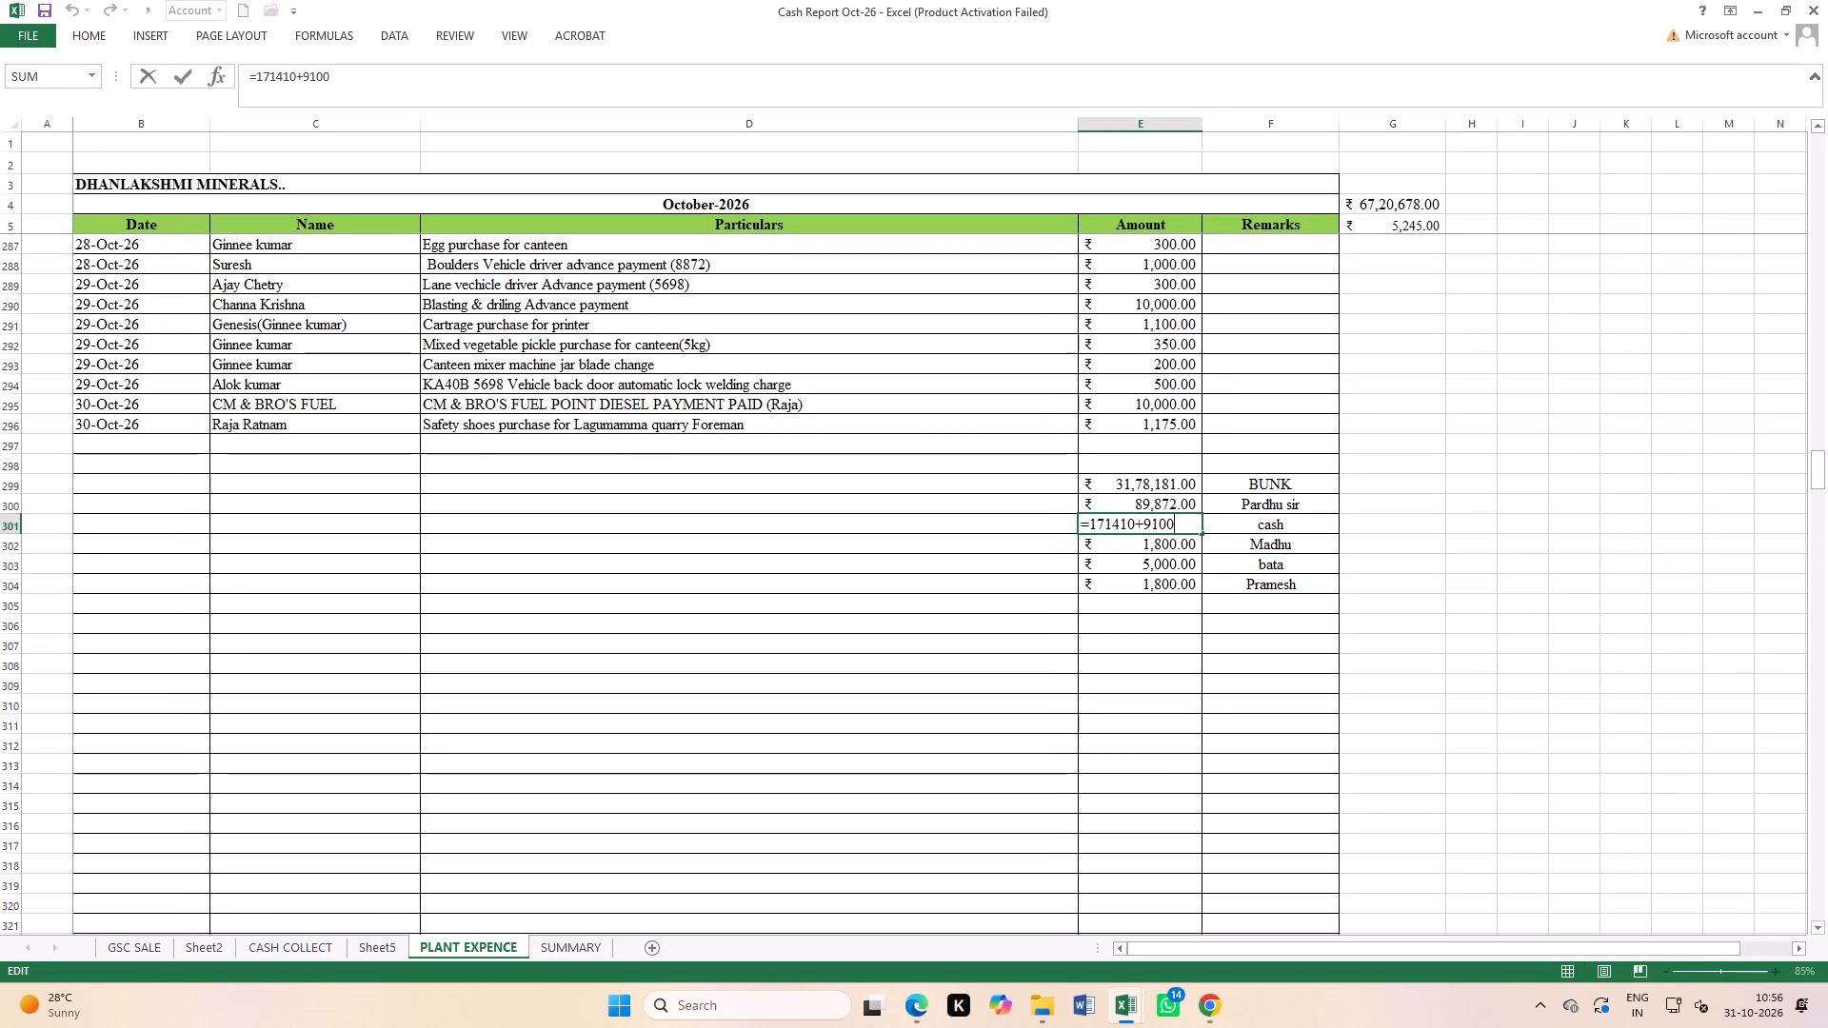
type("+560")
key("Return")
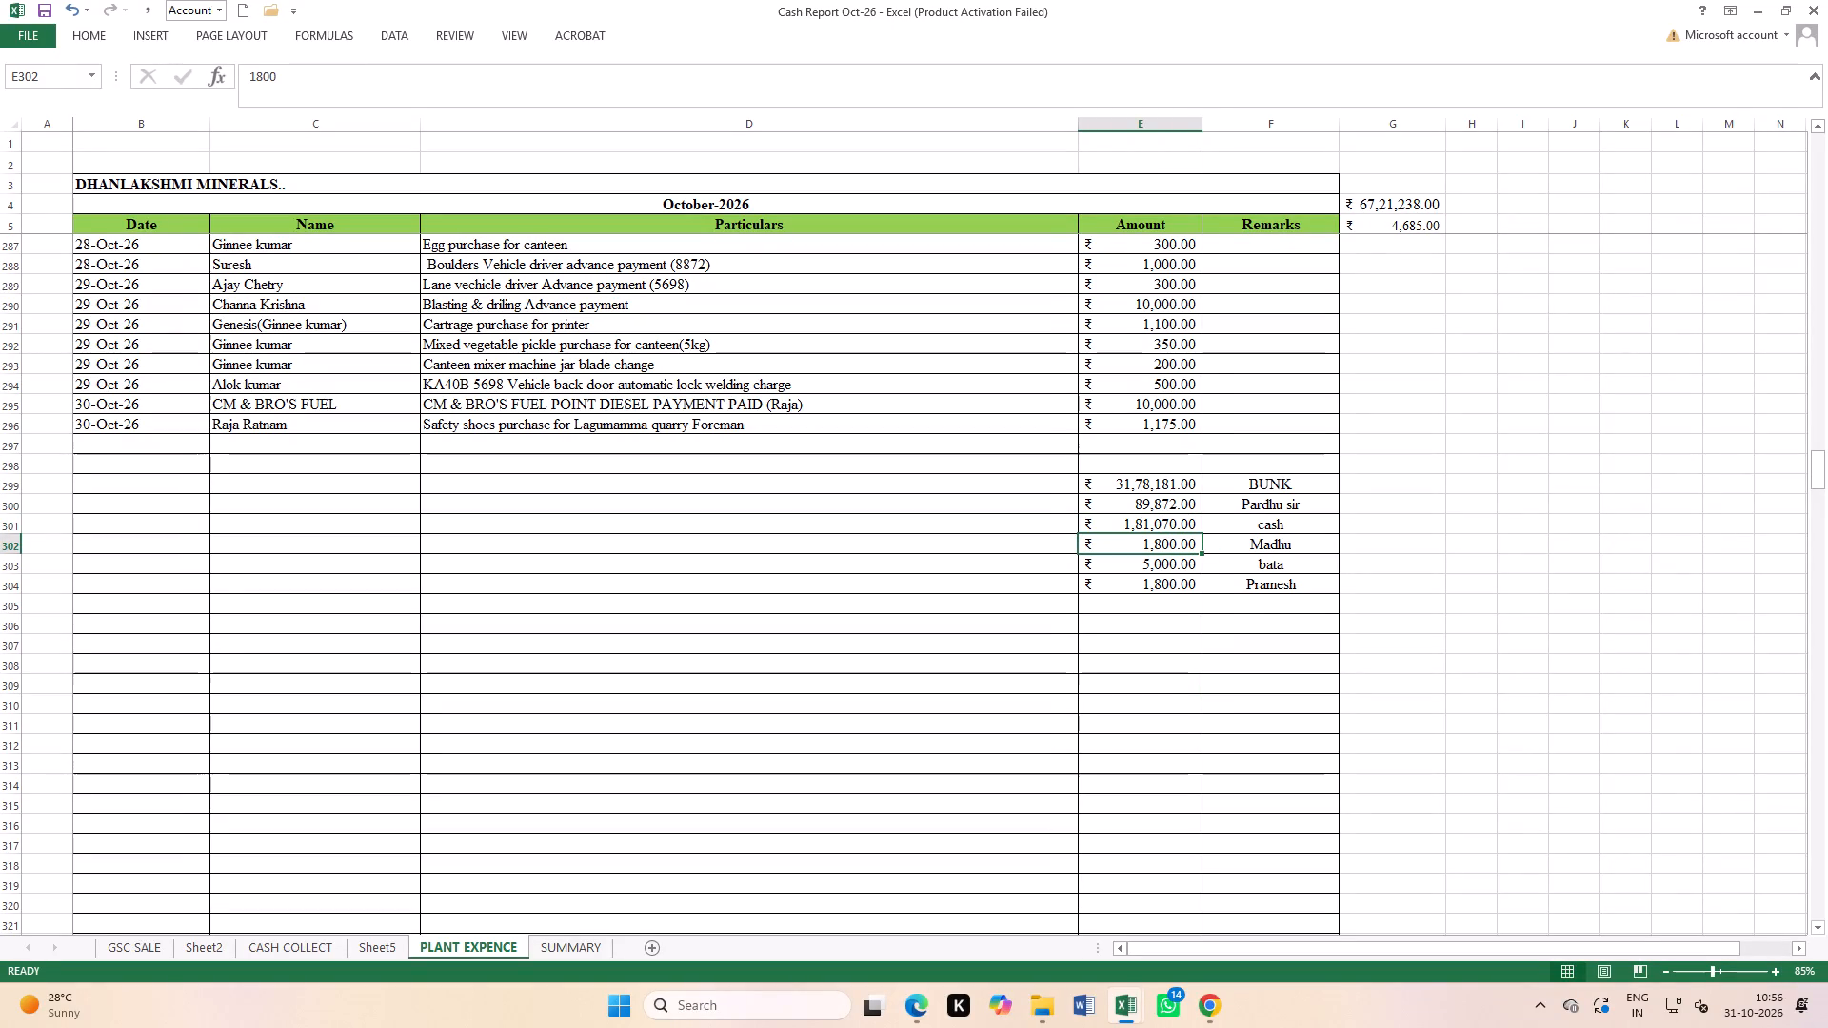
left_click(1361, 632)
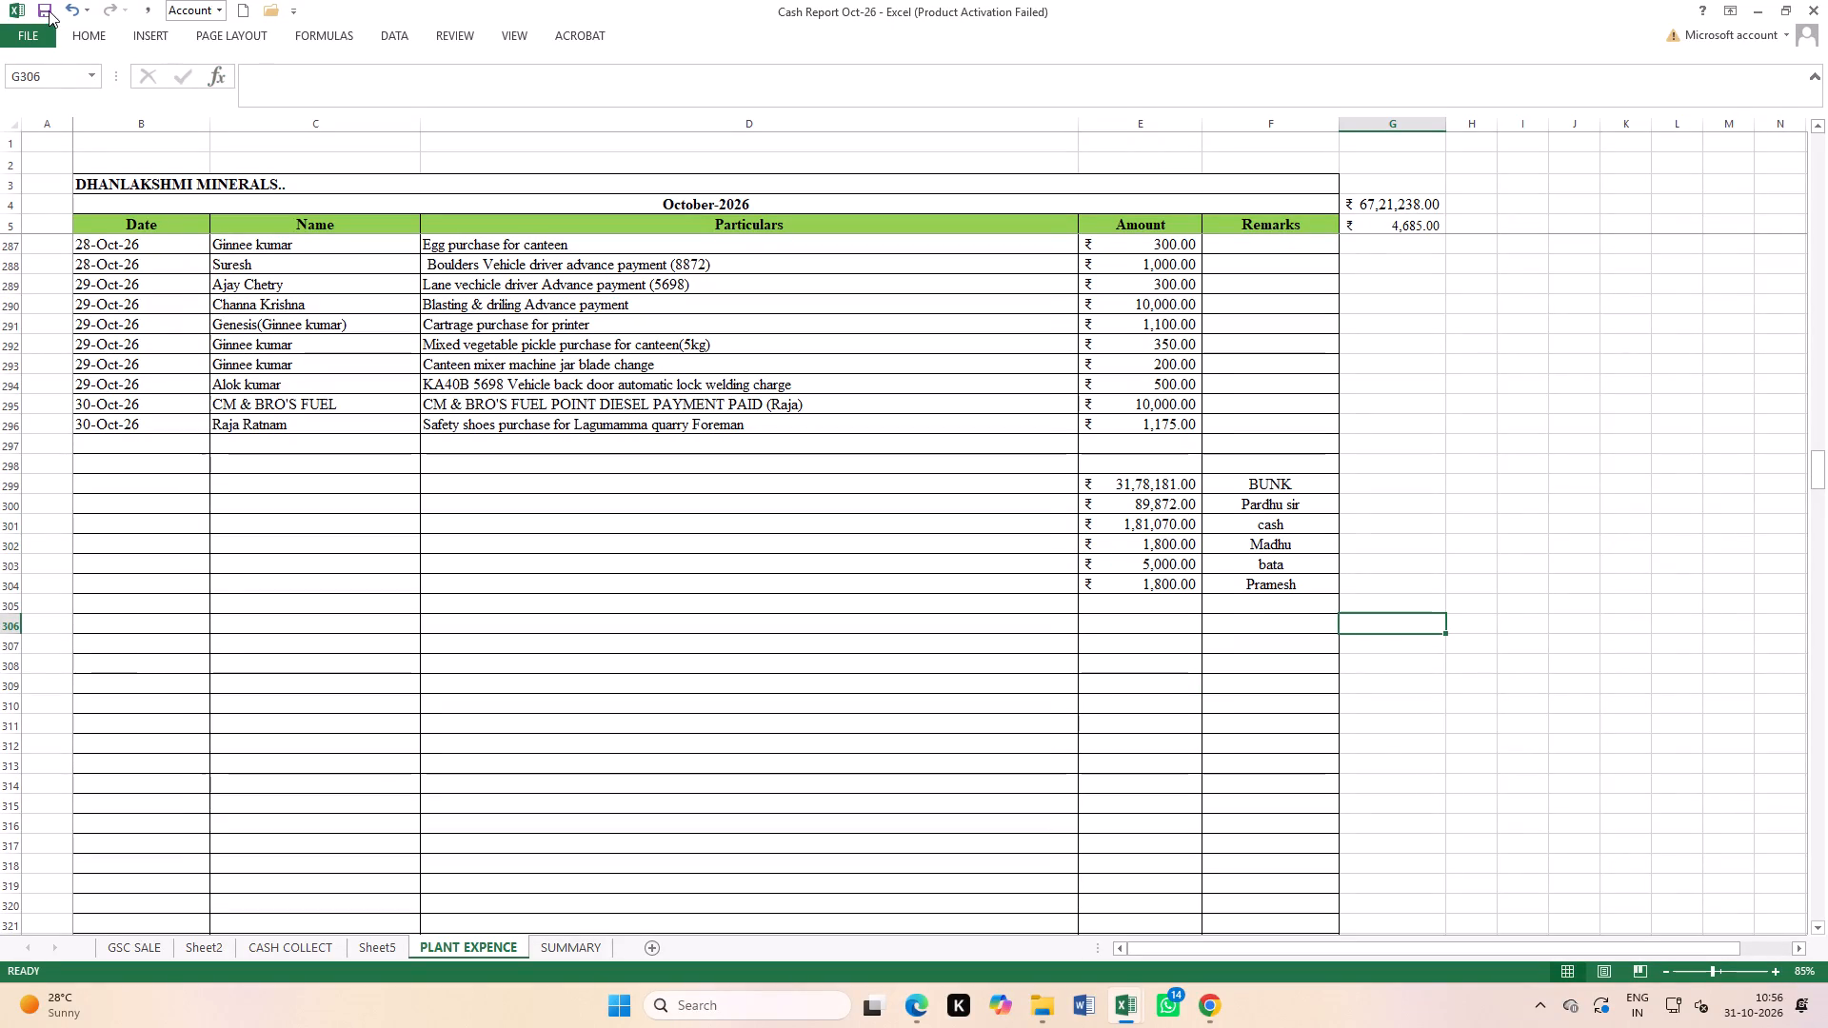
double_click(49, 10)
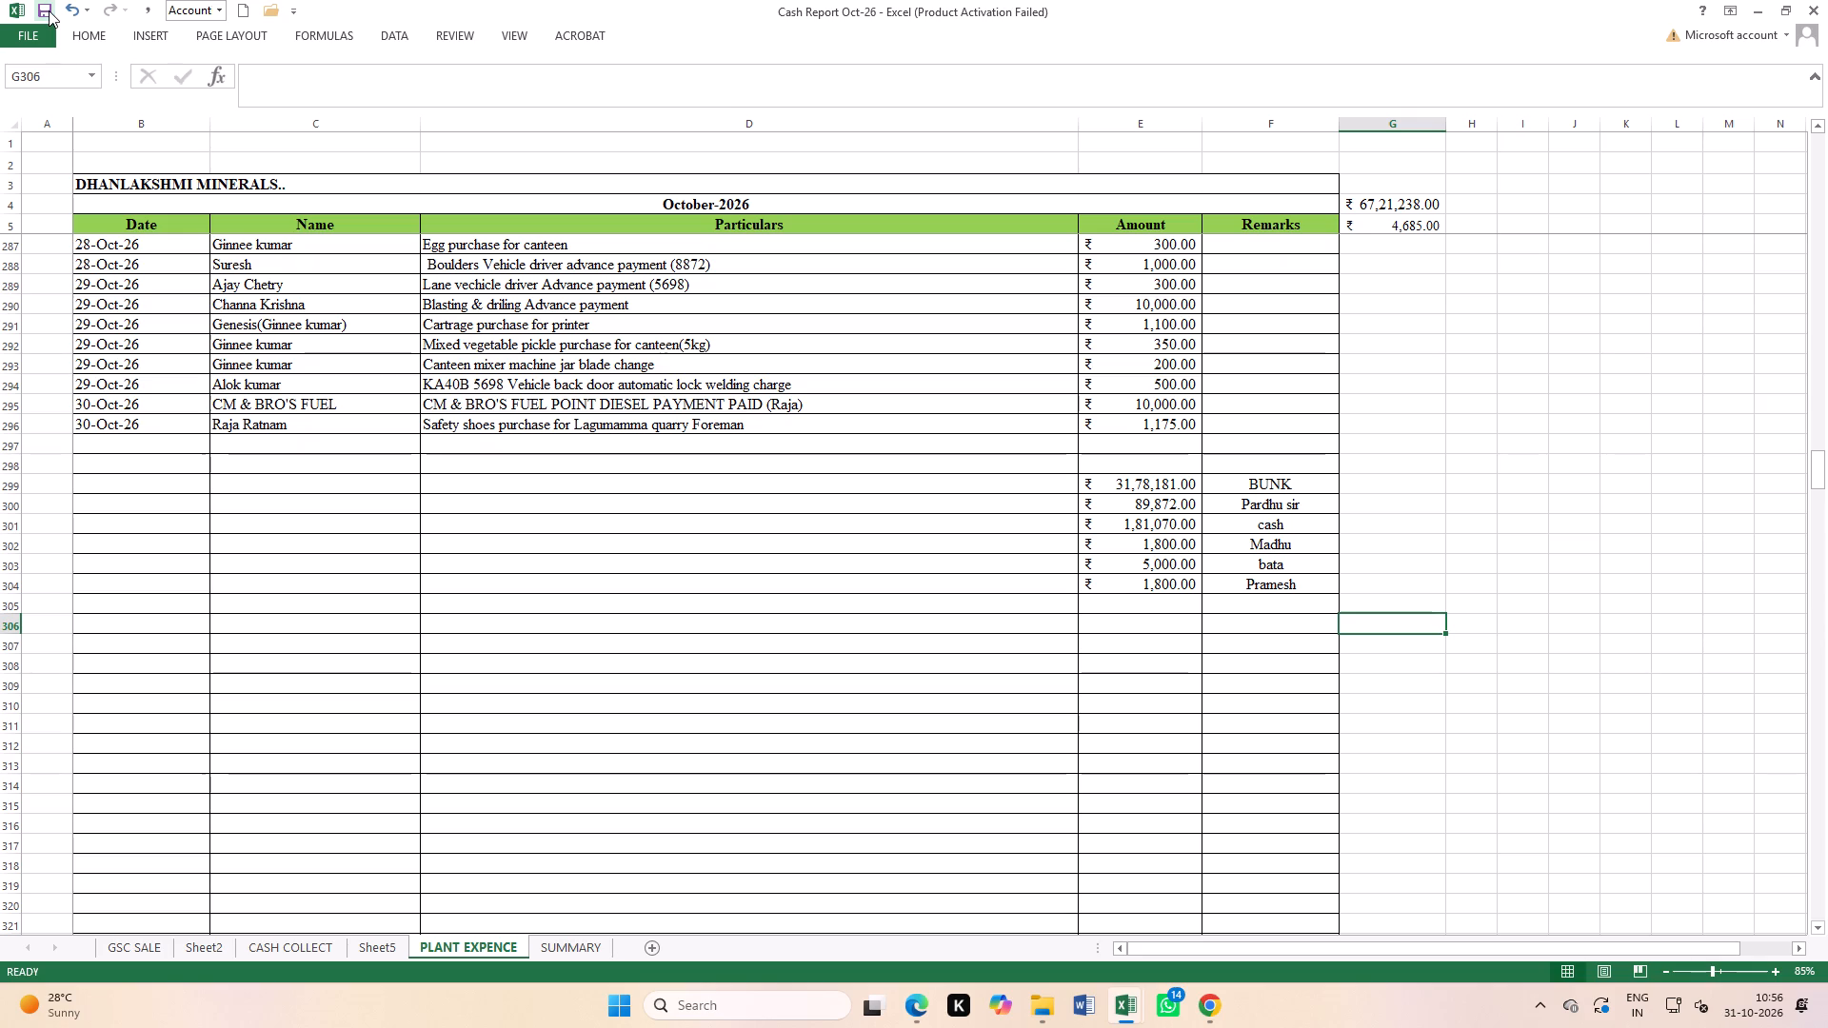